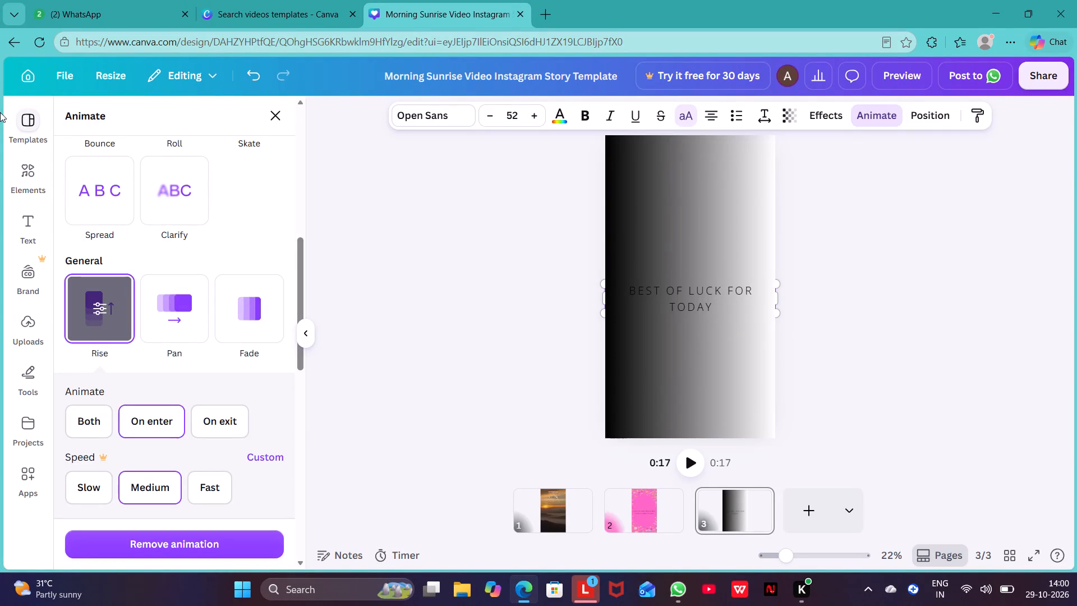
Add a text box reading "GOOD MORNING" to the sunrise video on page 1.
left_click(21, 120)
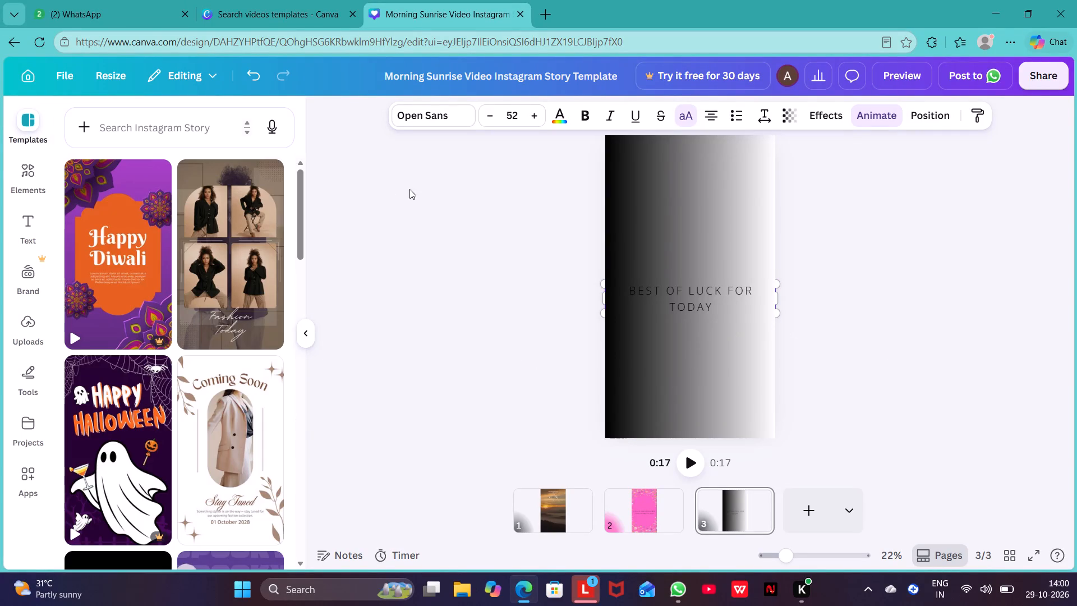
left_click(954, 172)
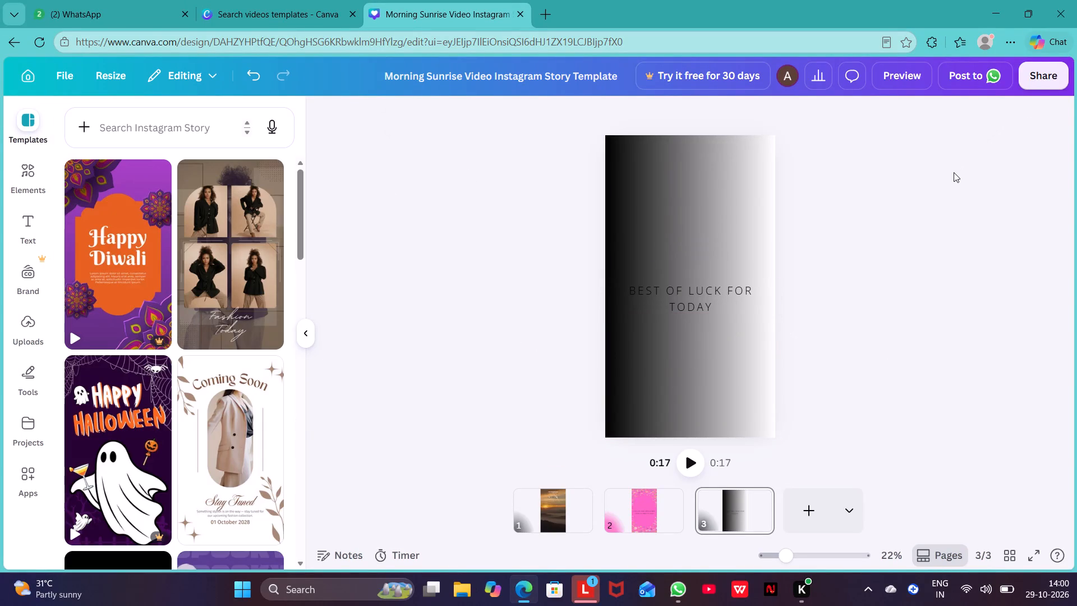
left_click(568, 501)
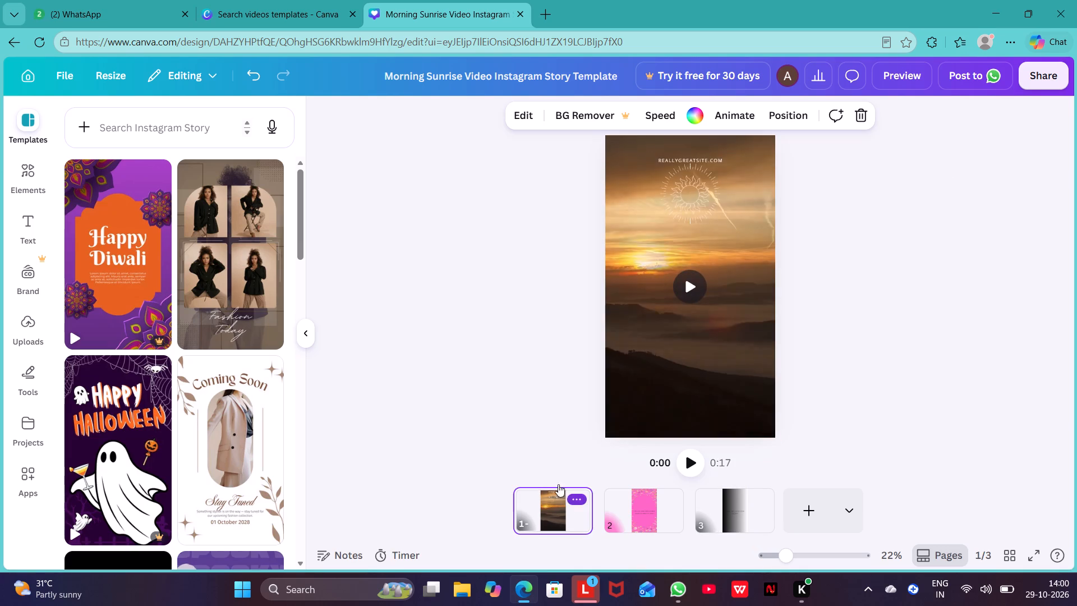
left_click(579, 499)
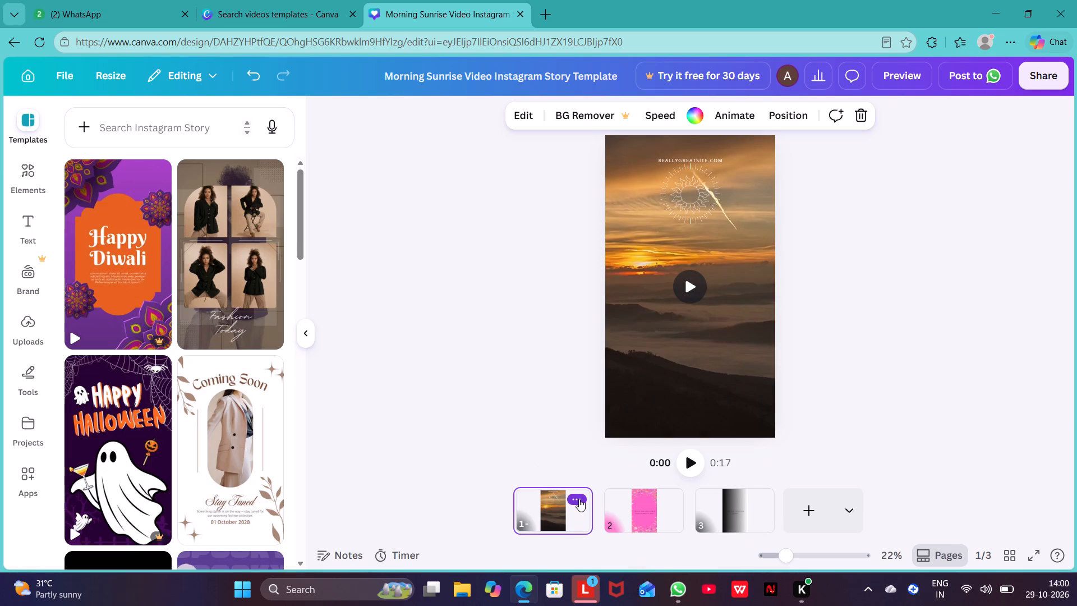
left_click(493, 296)
left_click(25, 224)
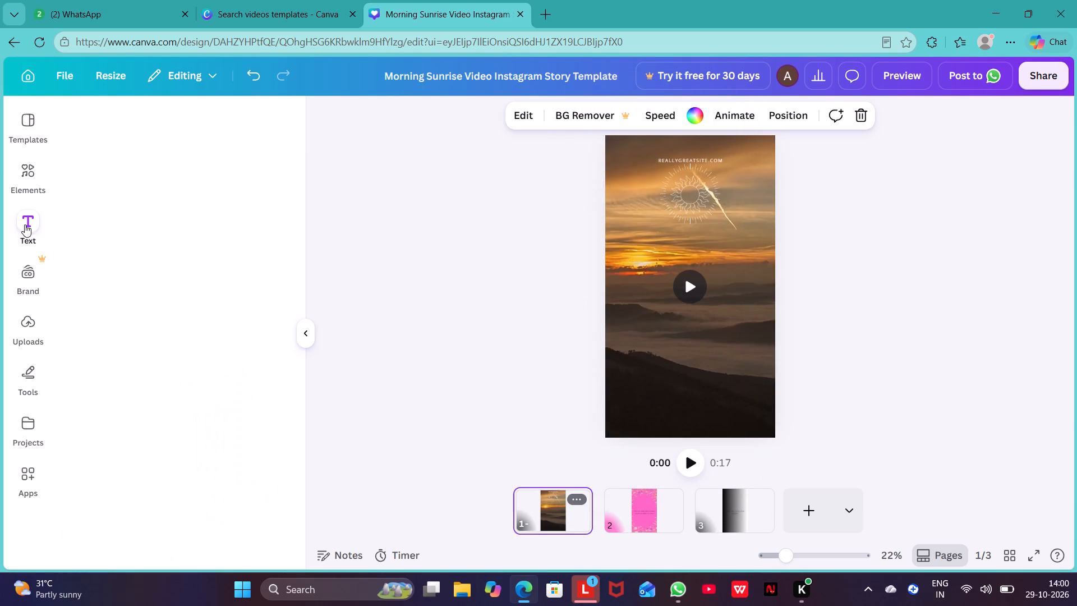
left_click(188, 162)
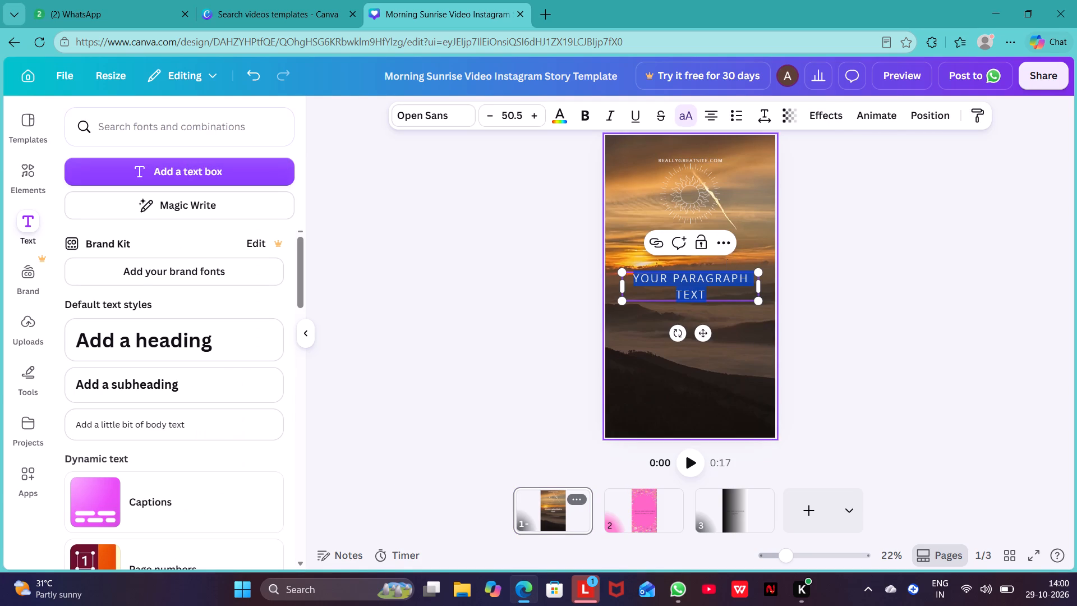
key("BackSpace")
key("shift+g")
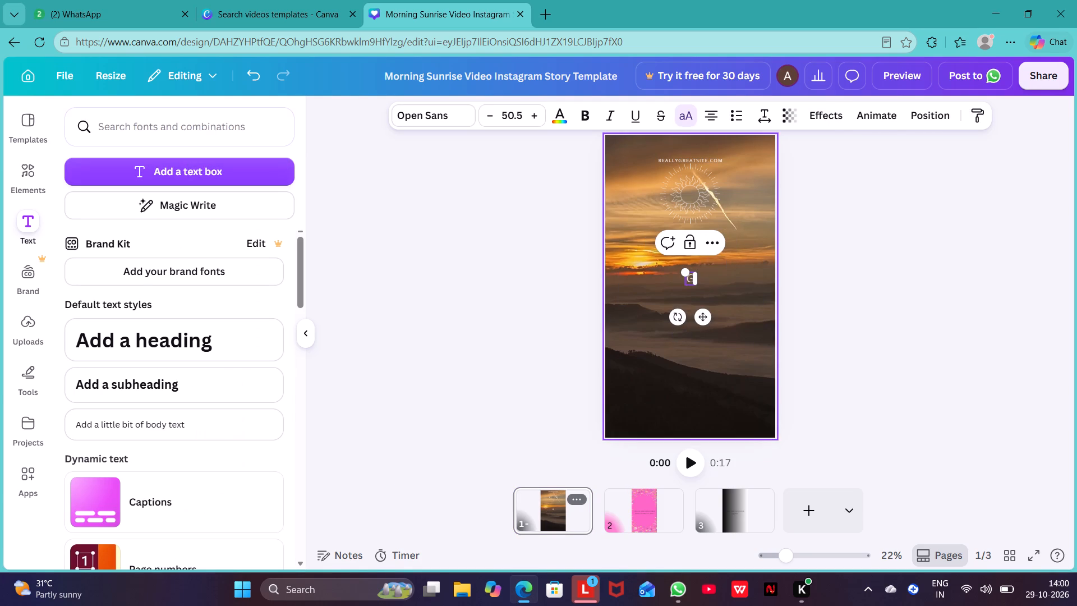
type("OO")
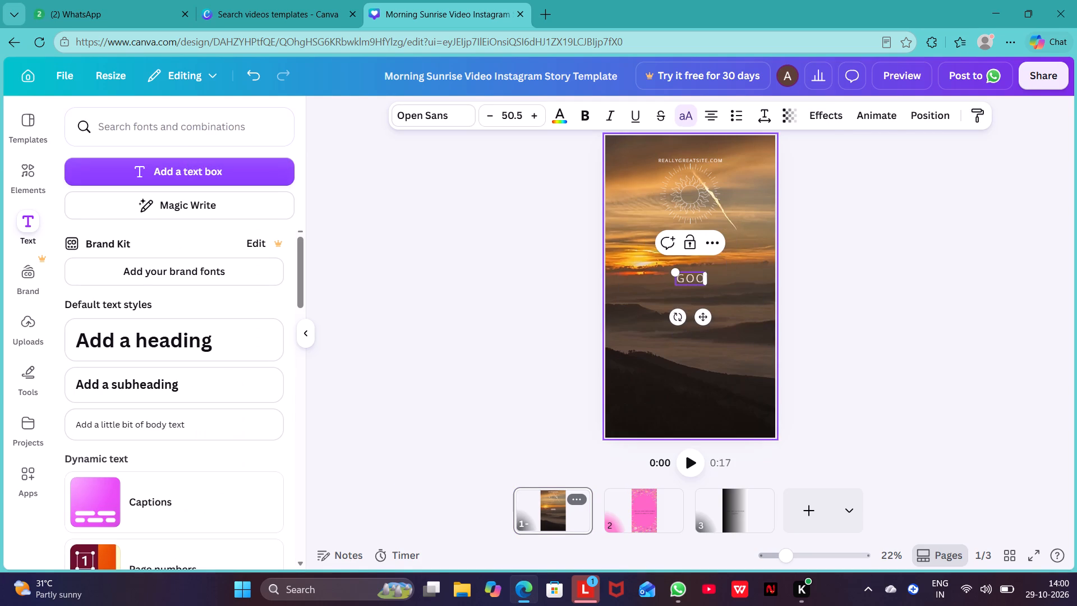
type("D MORNING")
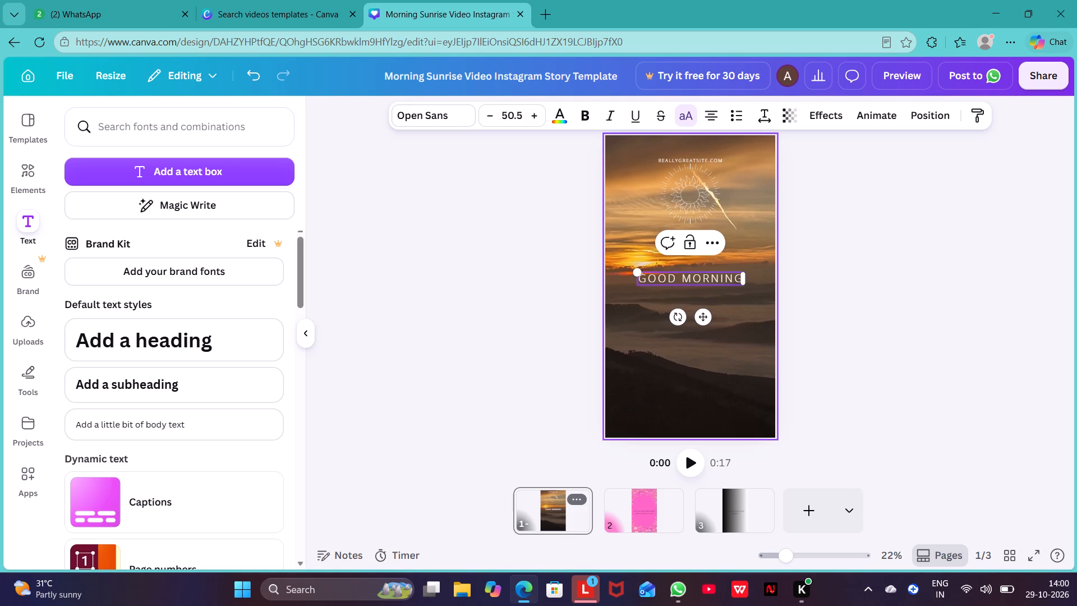
Increase the "GOOD MORNING" text's font size to 63.5.
triple_click(534, 118)
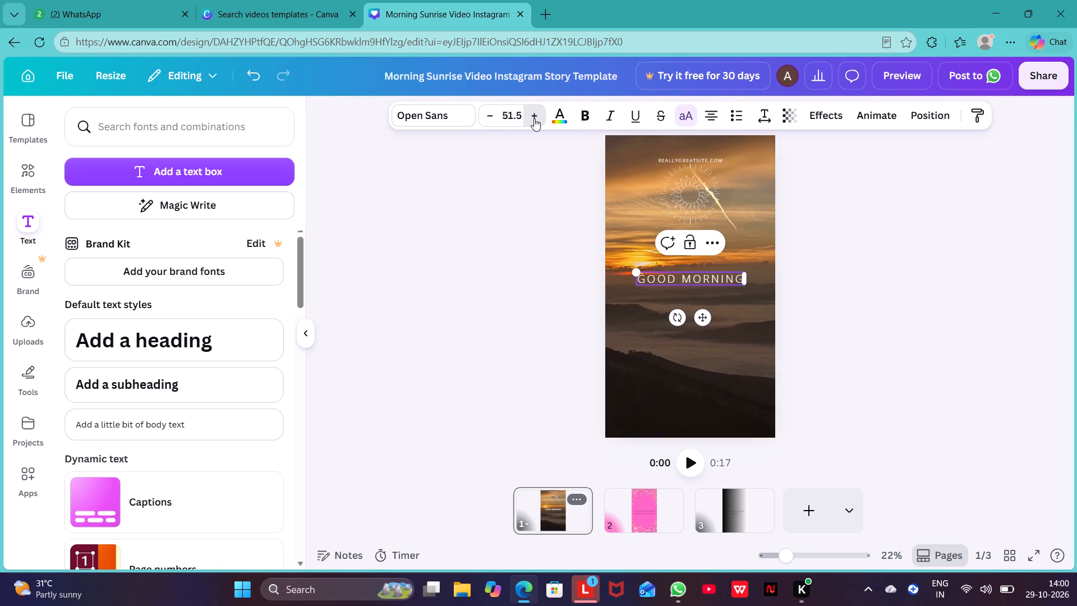
triple_click(534, 118)
triple_click(534, 118)
triple_click(534, 118)
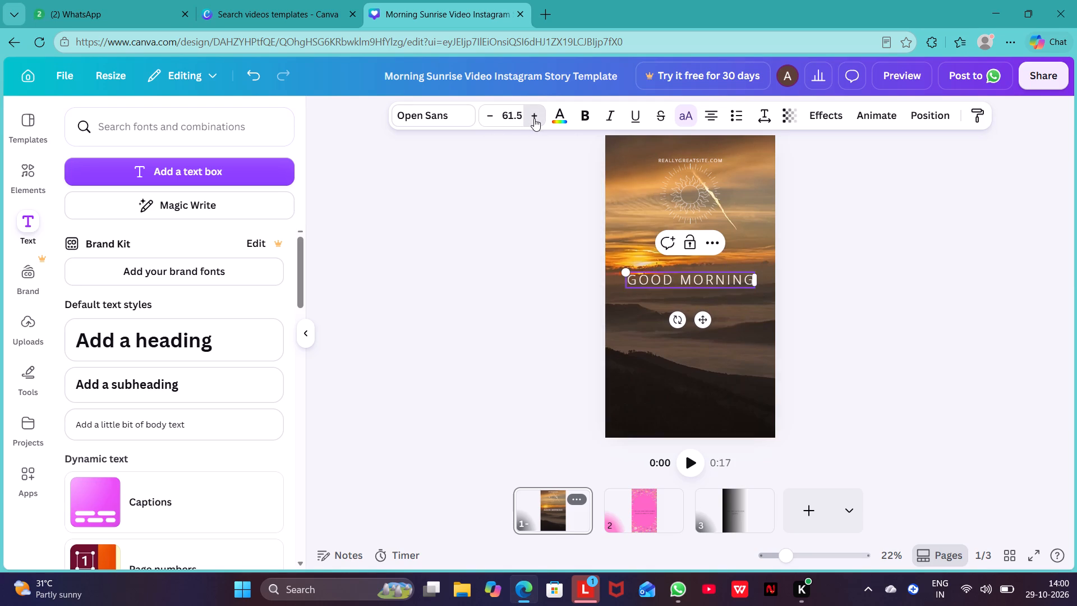
left_click(534, 118)
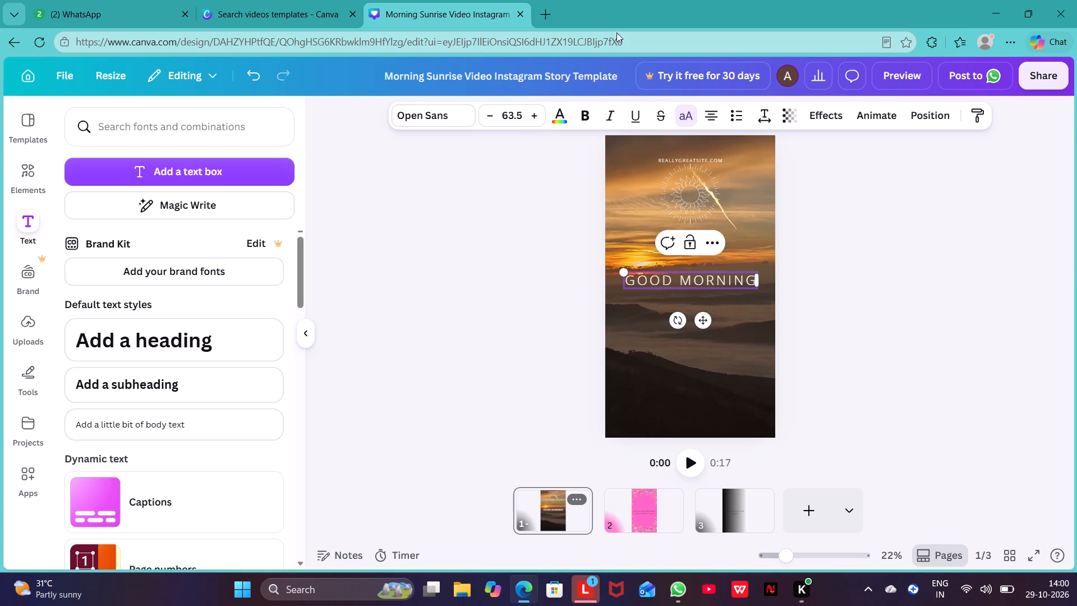
Open a preview of the three-page video story.
left_click(912, 72)
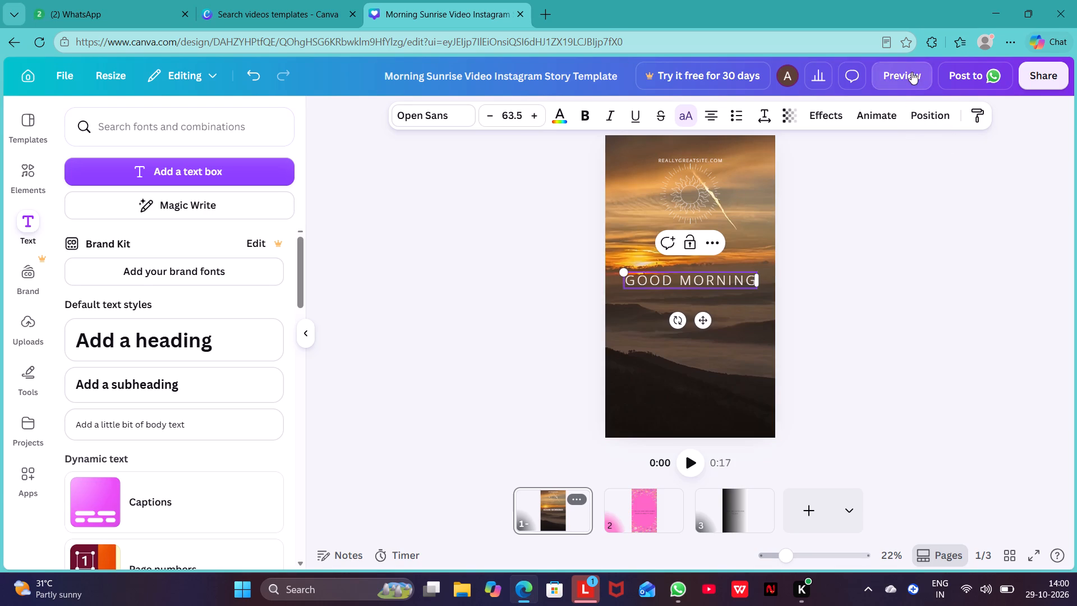
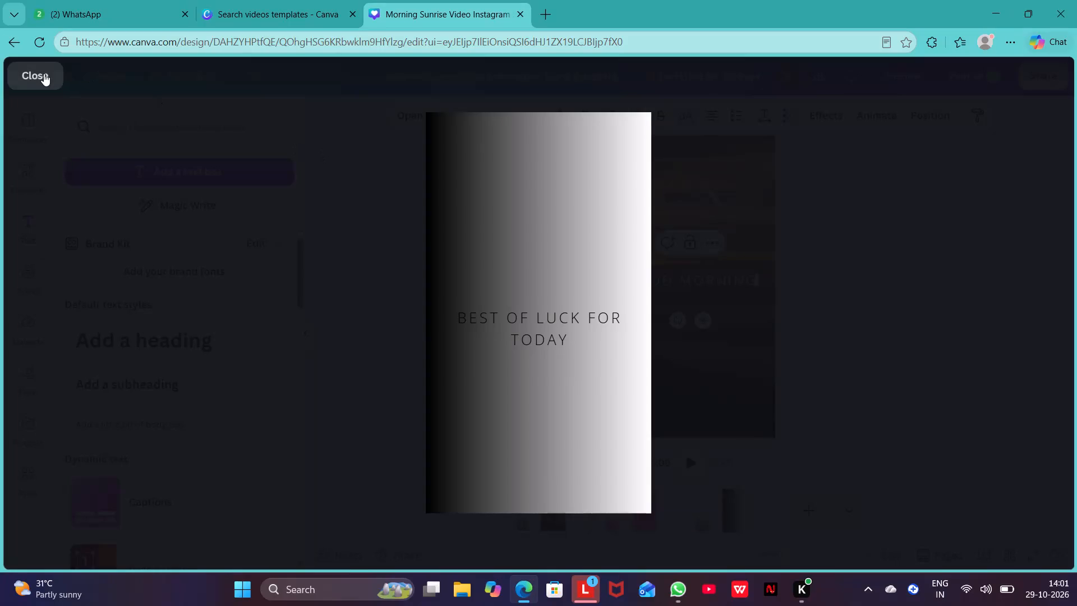
Replay the preview of the three-page story through to the last page and return to the editor.
left_click(40, 74)
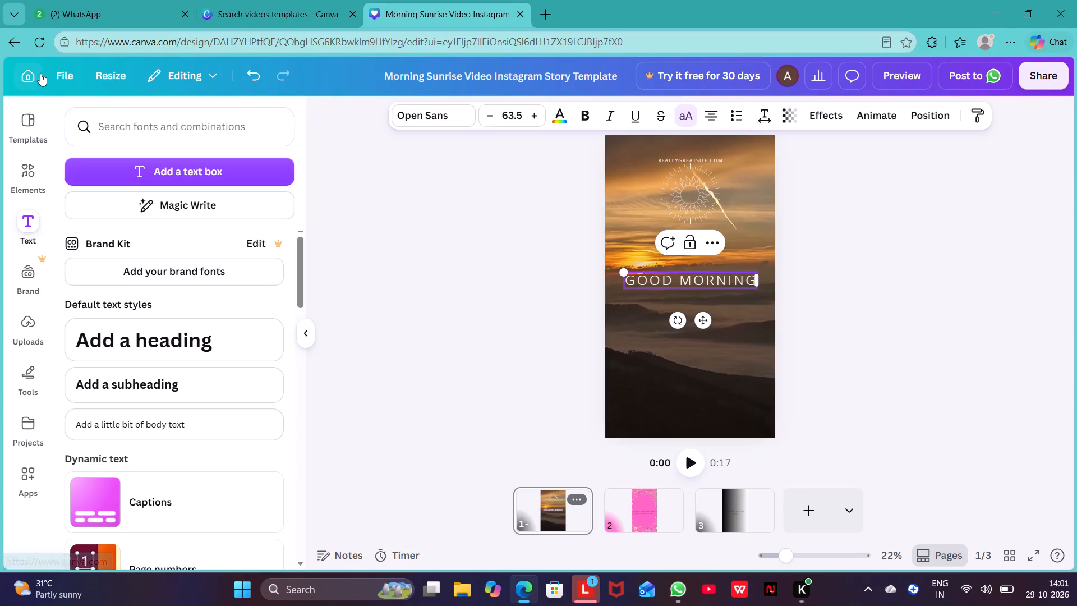
scroll(895, 231, "down", 1)
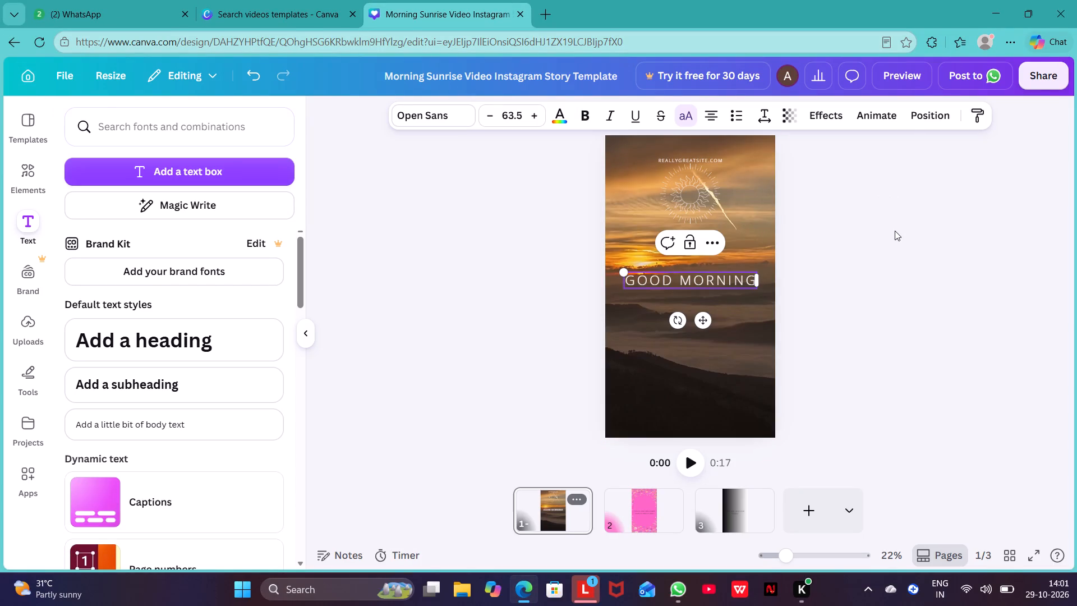
left_click(910, 77)
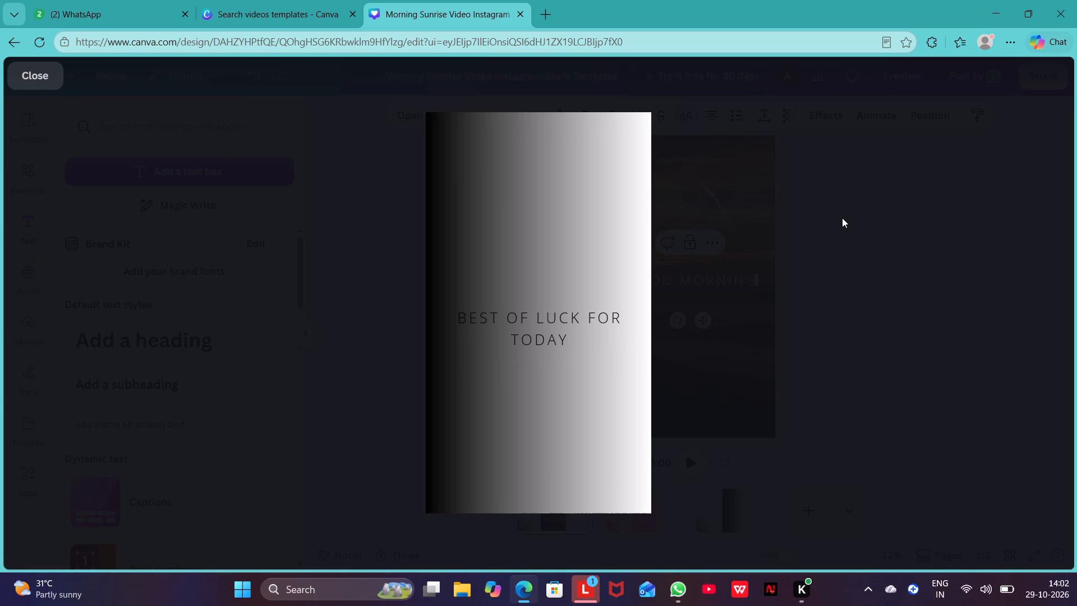
left_click(42, 75)
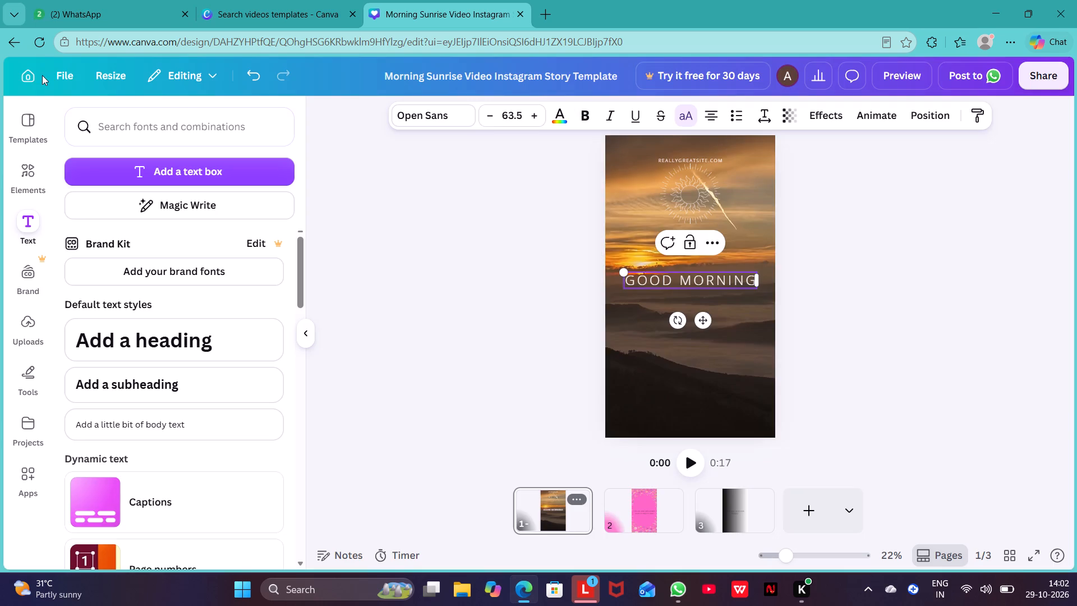
Draw a freehand red marker outline around the "GOOD MORNING" text on page 1.
scroll(497, 351, "down", 2)
scroll(200, 479, "down", 1)
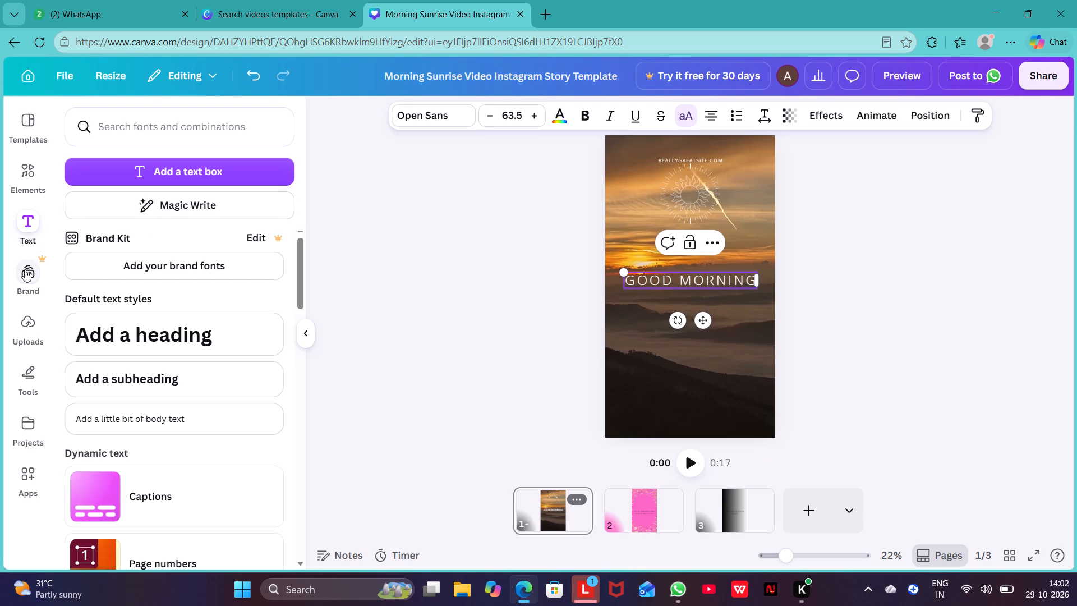
left_click(27, 396)
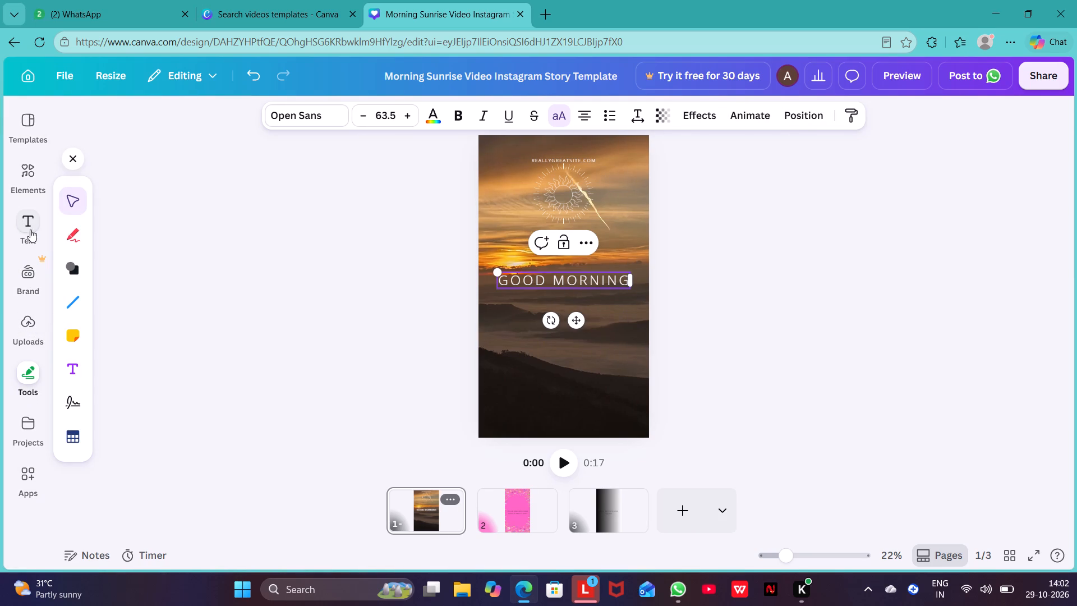
left_click(76, 240)
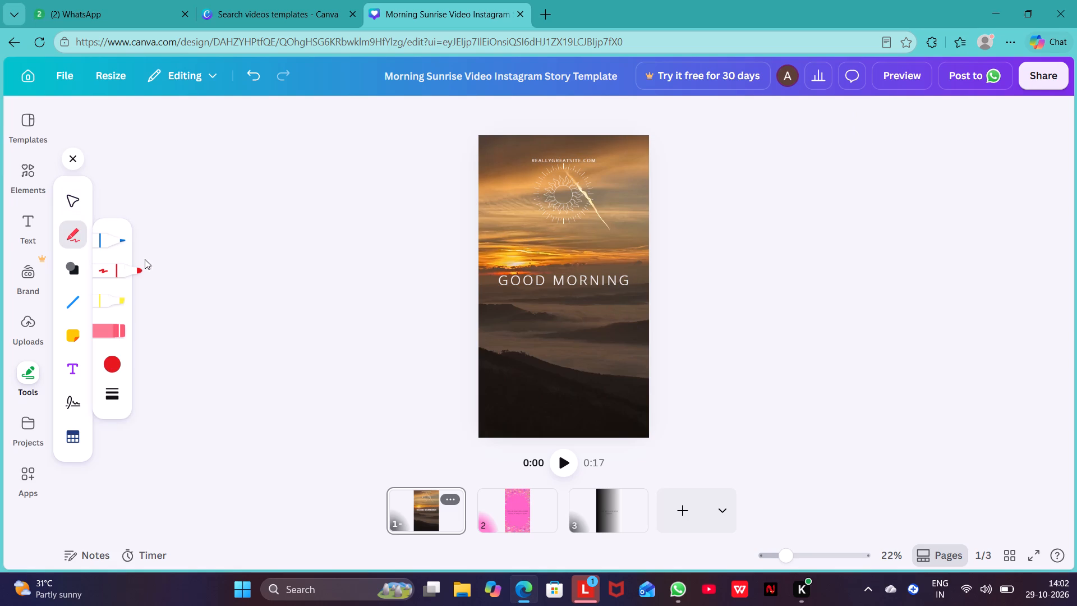
left_click(109, 269)
left_click(109, 328)
left_click_drag(508, 293, 601, 297)
left_click(102, 274)
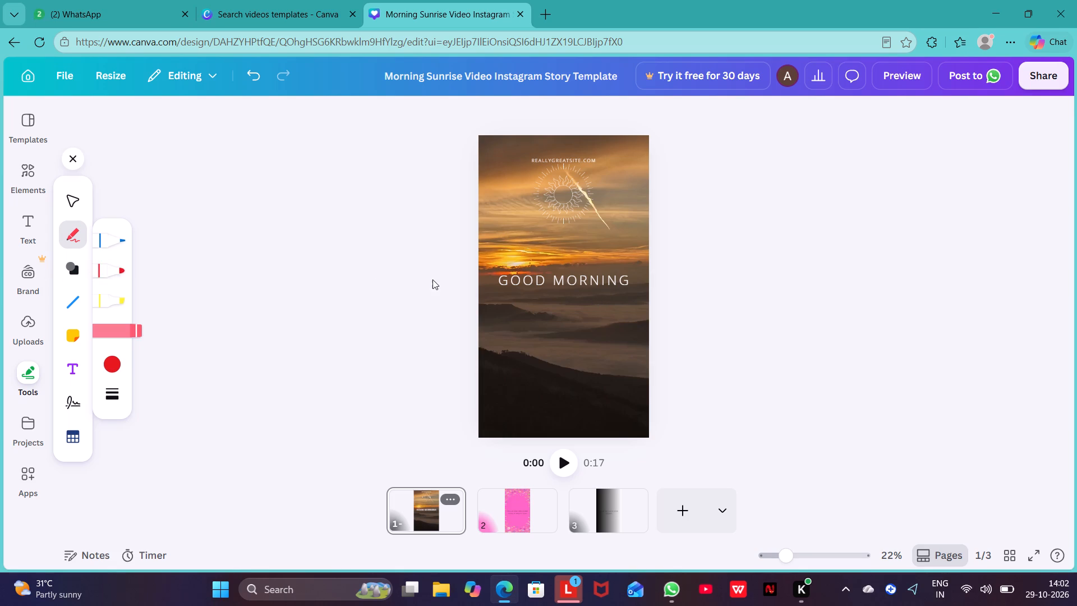
left_click(107, 272)
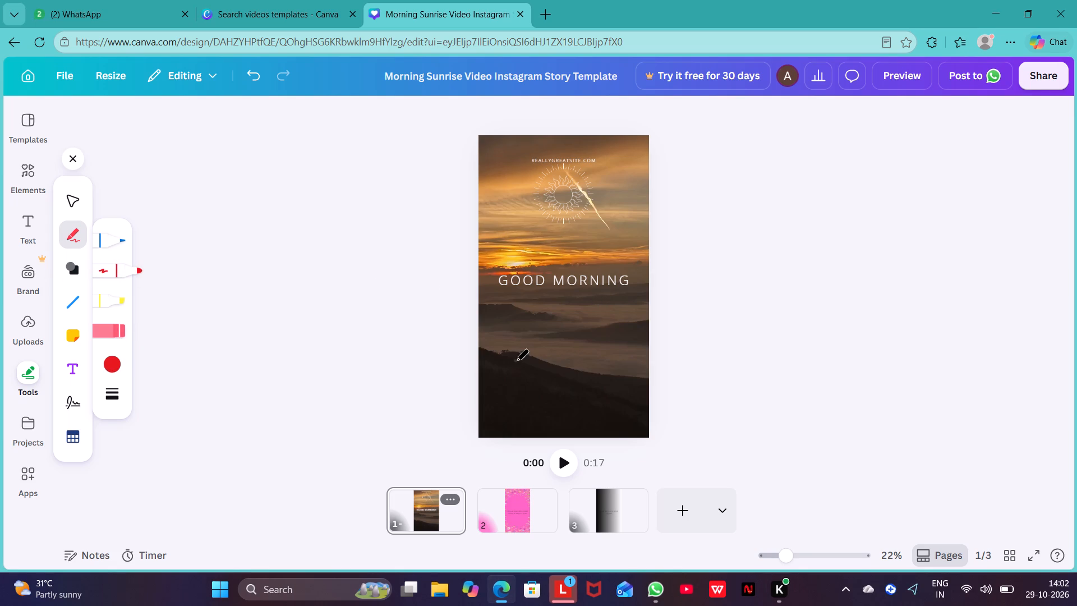
left_click_drag(504, 289, 547, 291)
left_click_drag(547, 291, 610, 292)
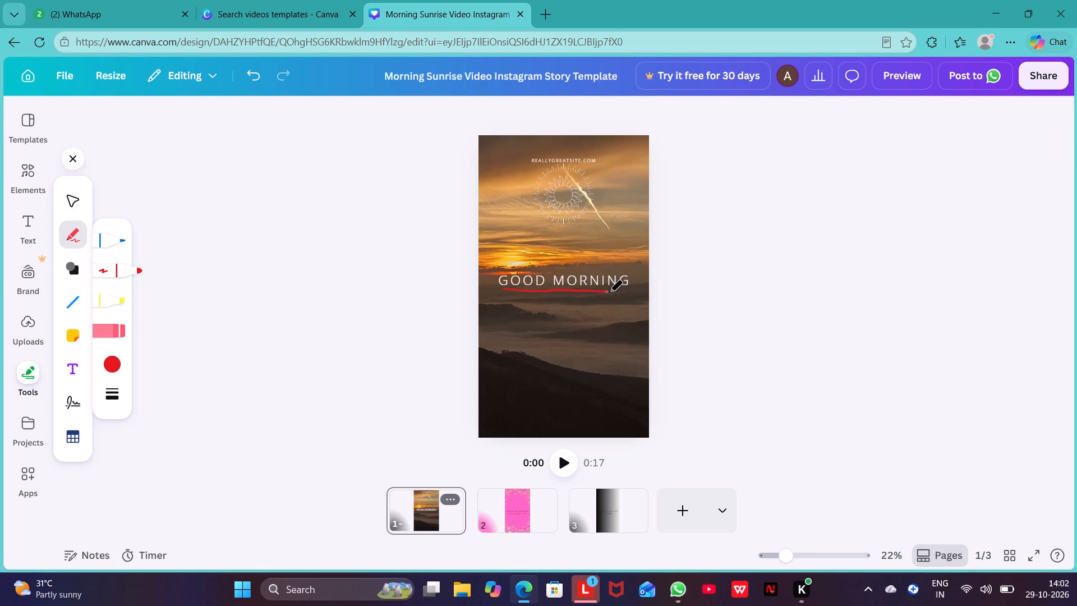
left_click_drag(610, 292, 632, 269)
left_click_drag(632, 269, 572, 262)
left_click_drag(572, 262, 536, 268)
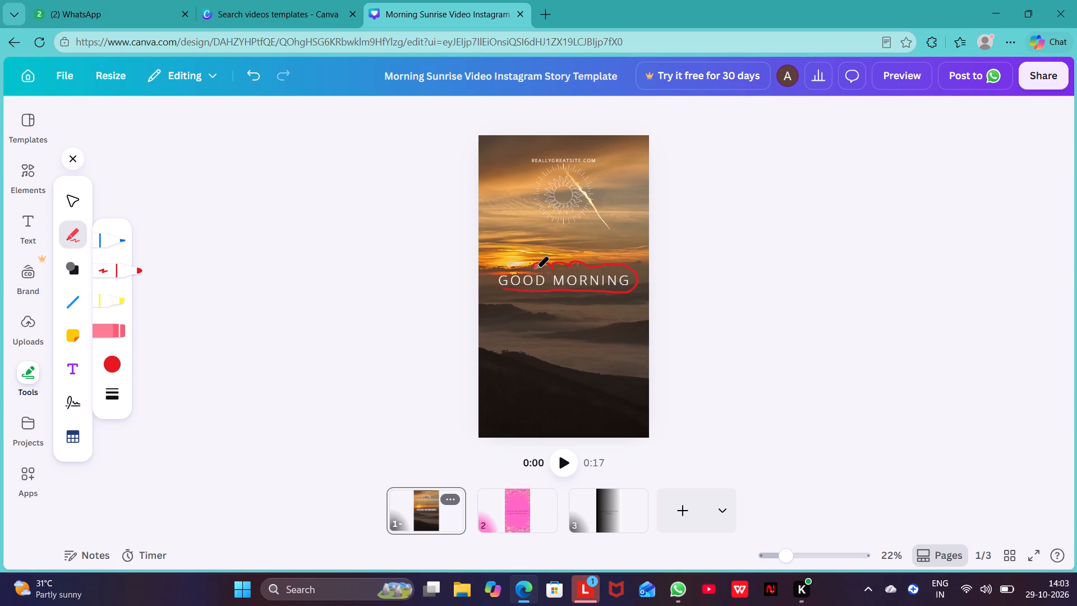
left_click_drag(536, 268, 487, 278)
left_click_drag(487, 278, 510, 288)
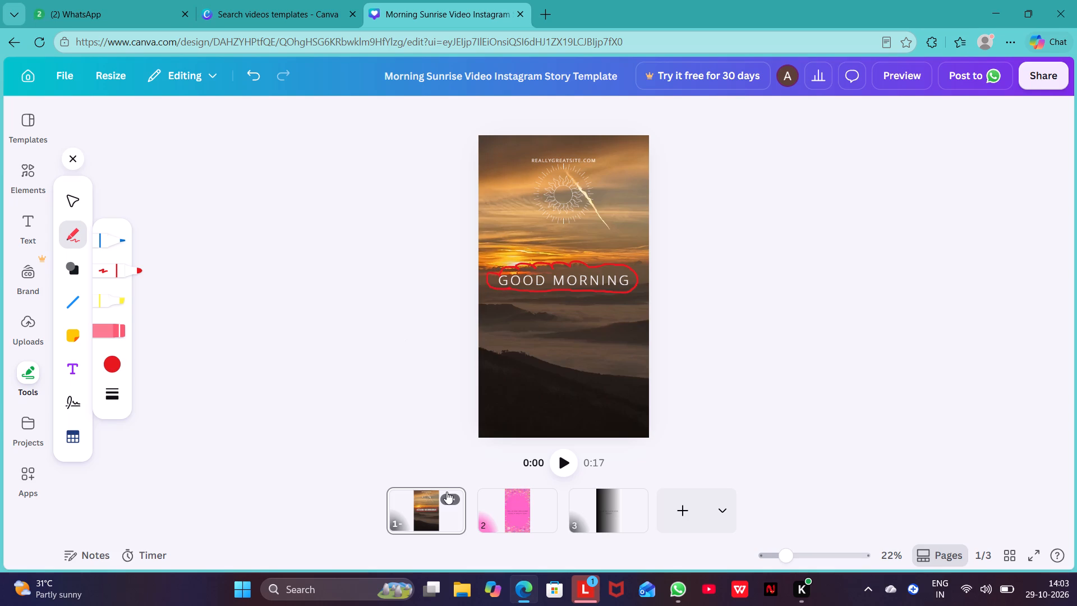
Draw a cloud-shaped yellow highlighter outline around the "HELLO AND WELCOME HAVE A PRETTY DAY" text on page 2.
left_click(520, 515)
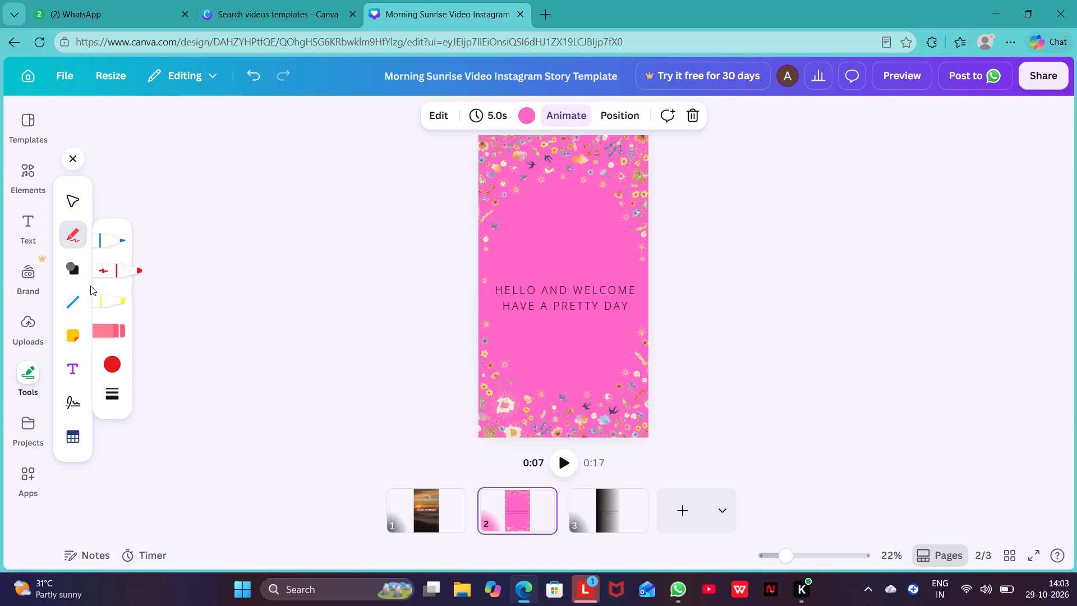
left_click(102, 294)
left_click(102, 294)
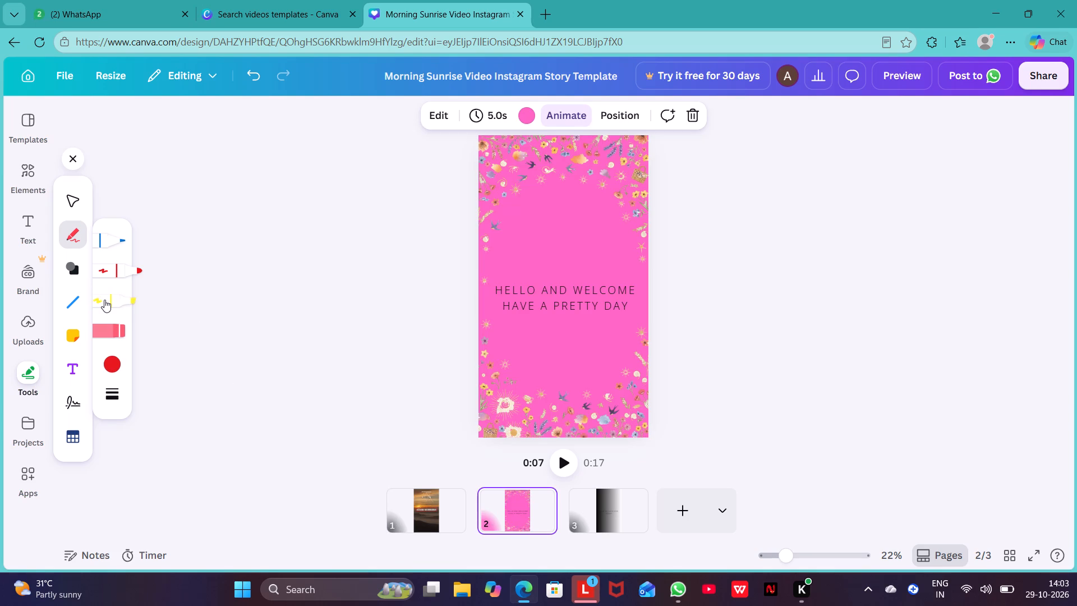
double_click(104, 300)
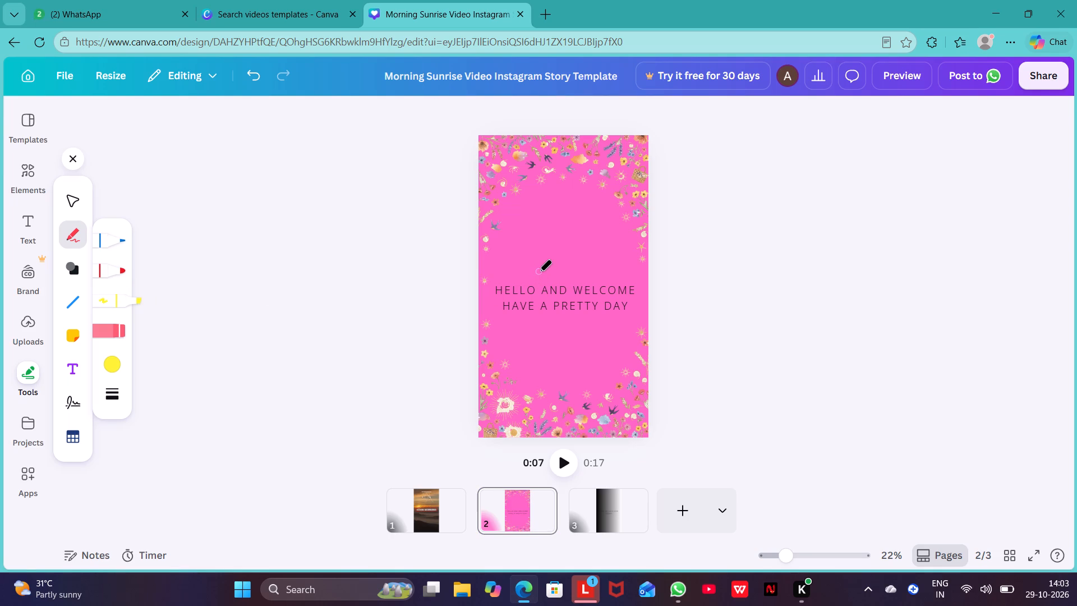
double_click(539, 272)
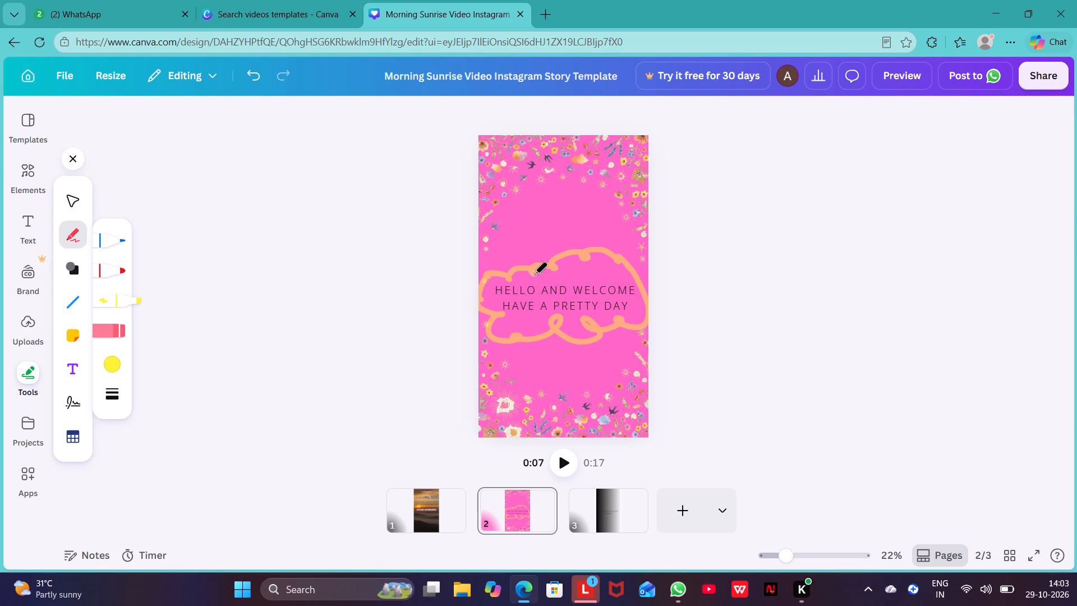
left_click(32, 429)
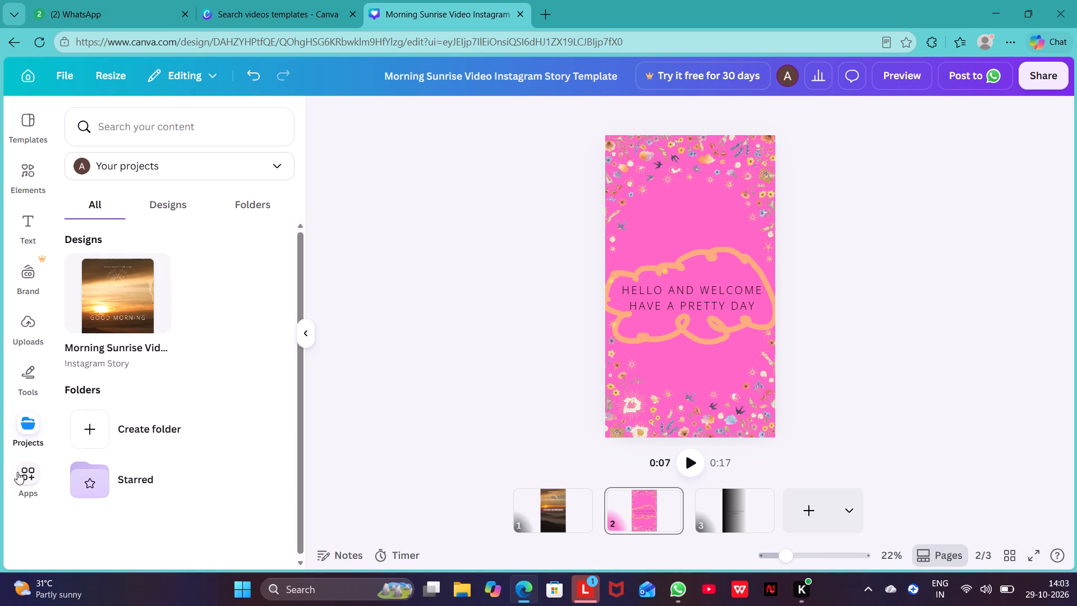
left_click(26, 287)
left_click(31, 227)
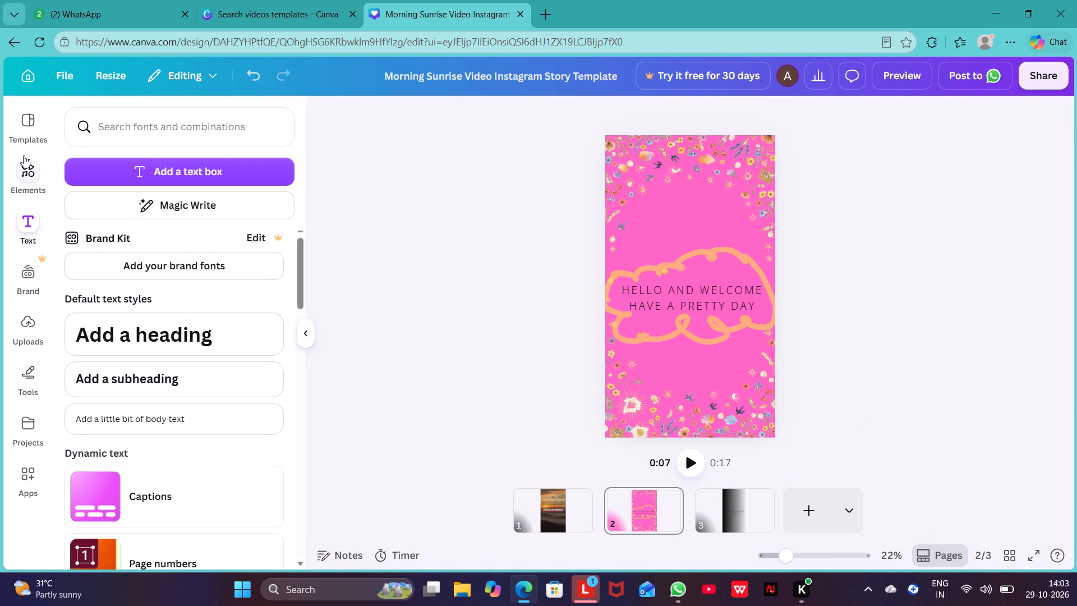
Add a fourth page at the end of the story.
left_click(24, 168)
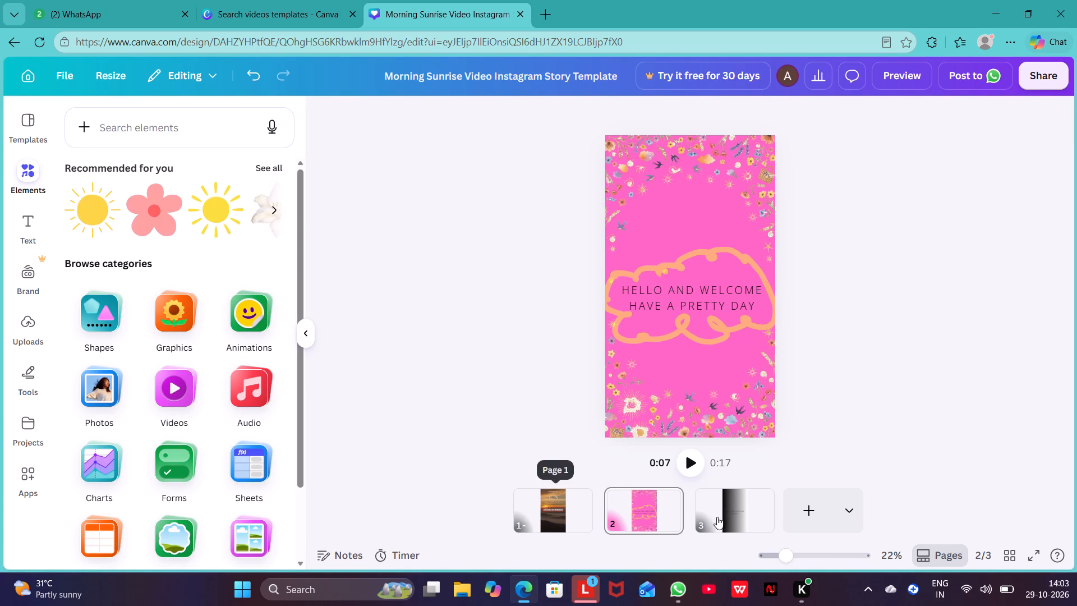
left_click_drag(812, 534, 804, 509)
left_click(804, 509)
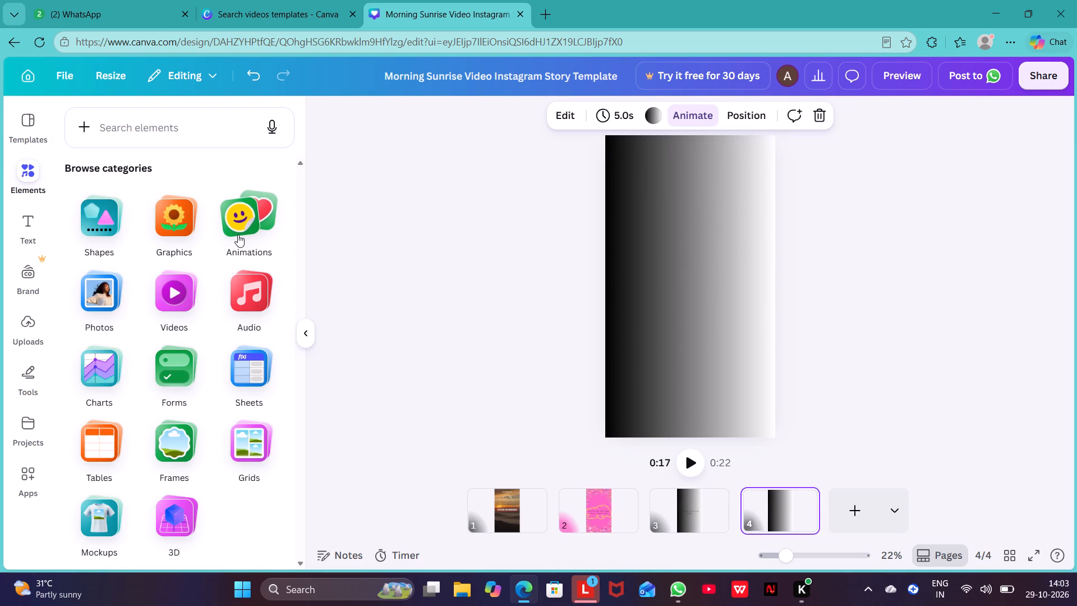
Add the purple branch graphic with pink stems from Vivid Leaves to page 4 and place it in the page's bottom-left corner.
left_click(178, 208)
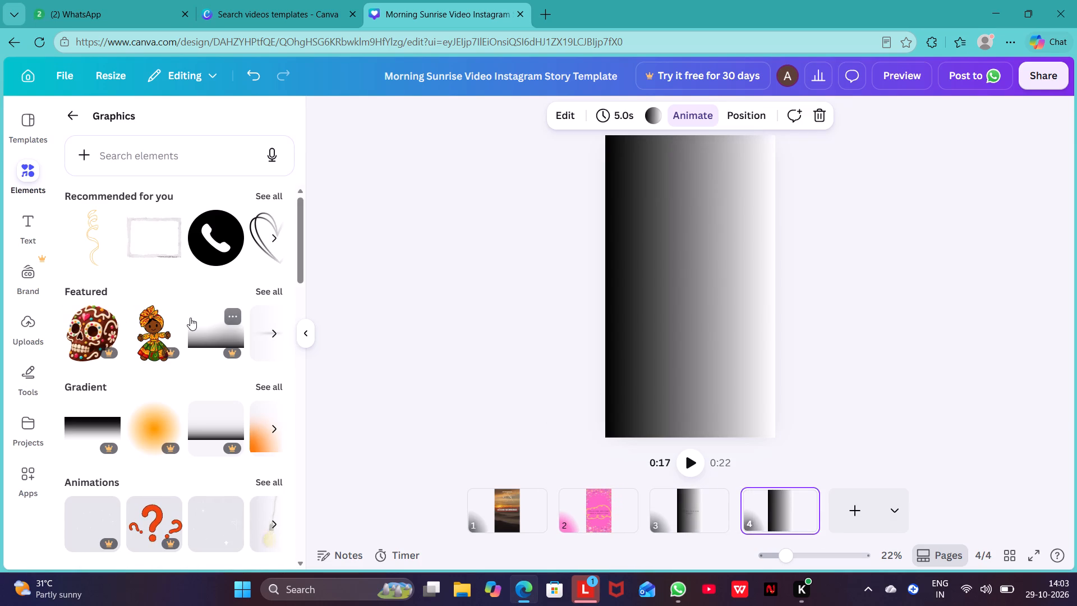
scroll(190, 318, "down", 6)
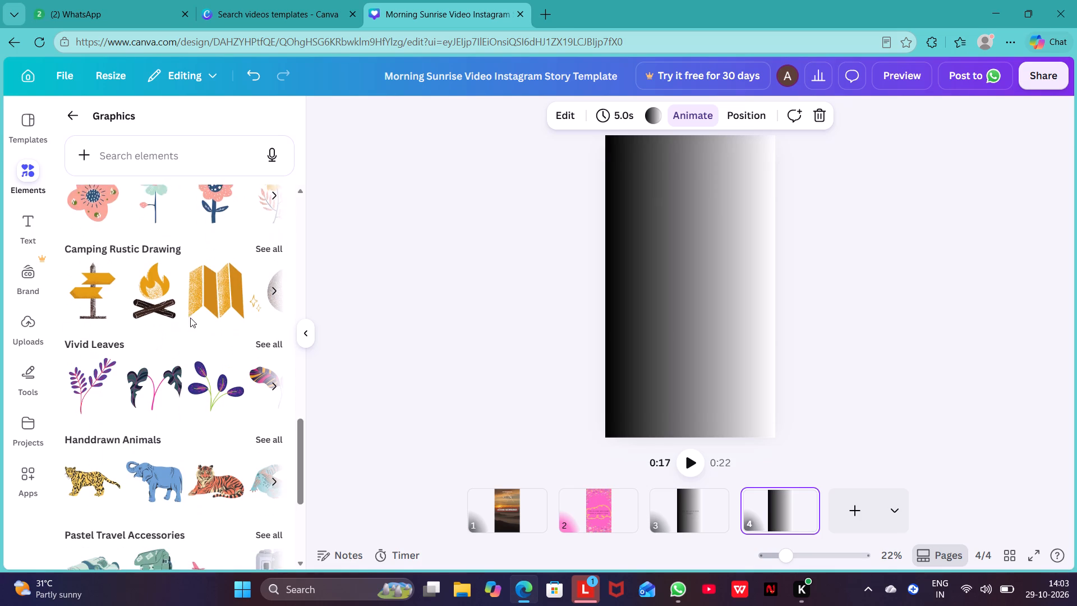
scroll(190, 318, "down", 1)
scroll(190, 318, "right", 1)
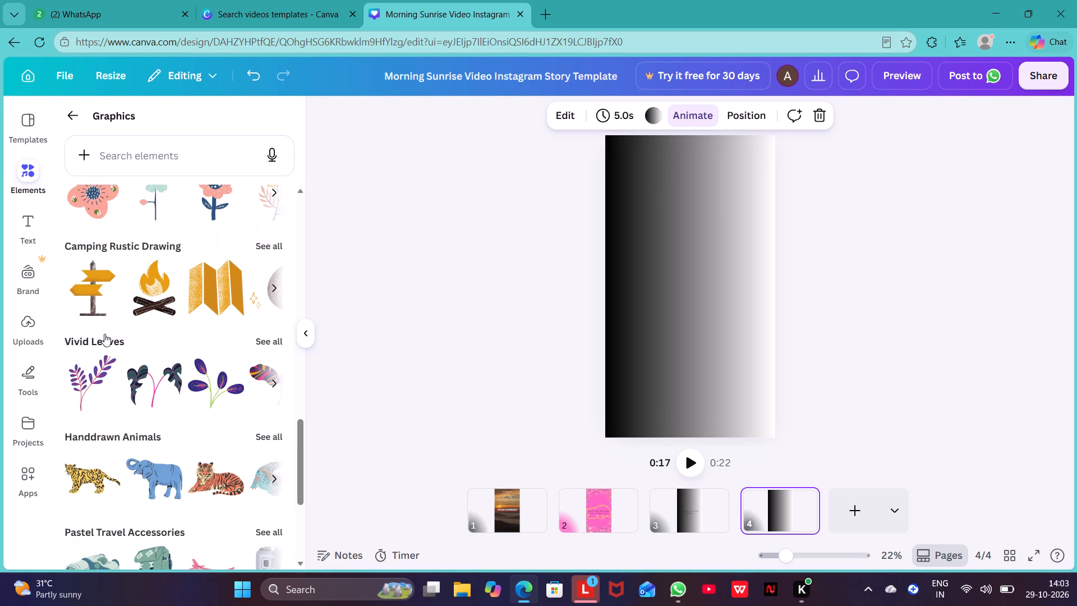
left_click(87, 372)
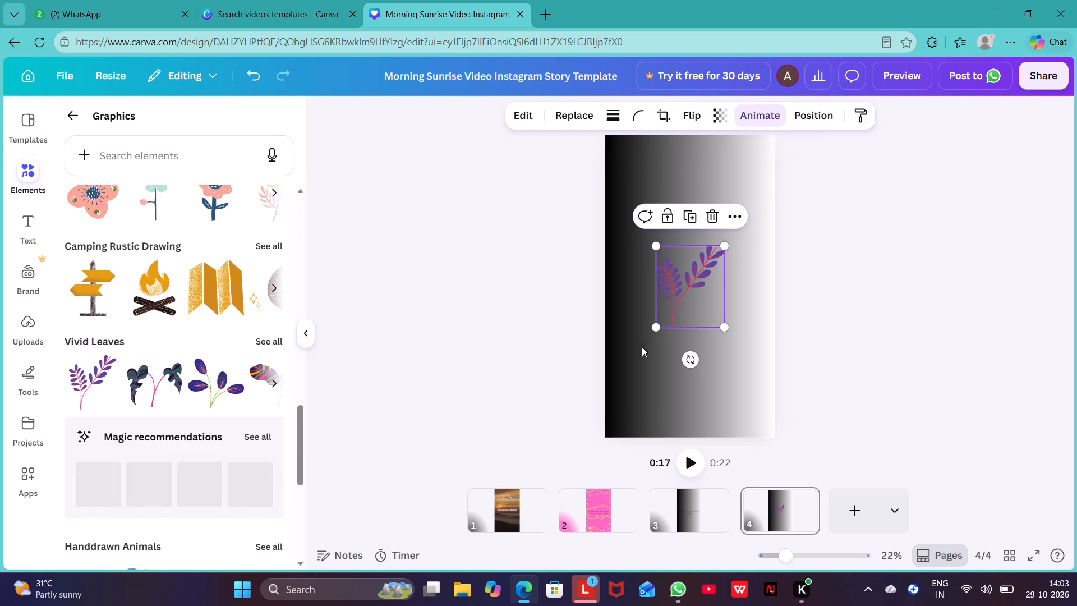
left_click_drag(687, 288, 674, 329)
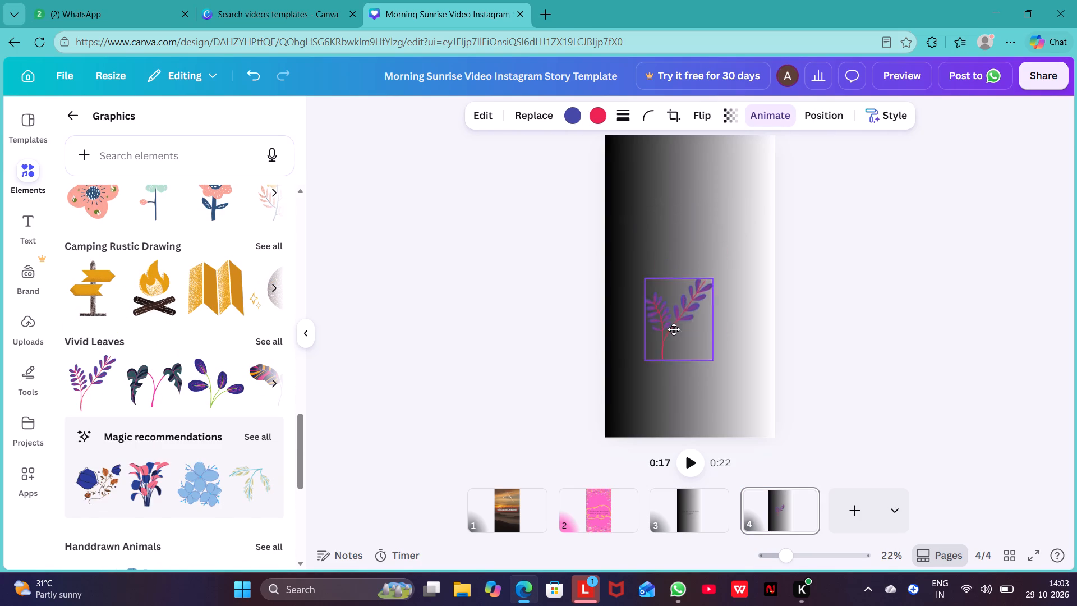
left_click_drag(674, 329, 632, 400)
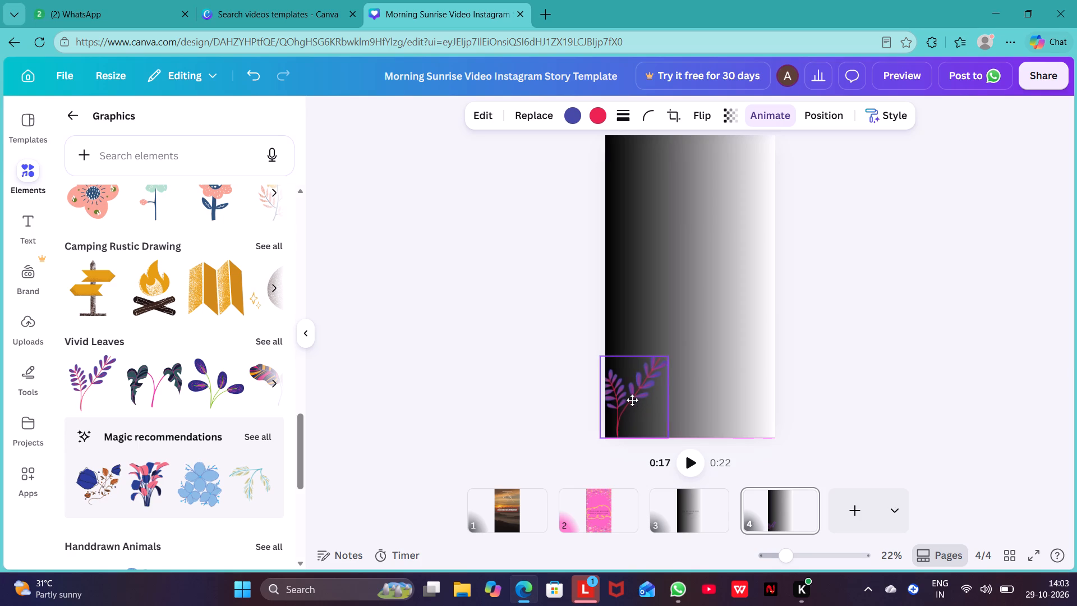
Add four more copies of the purple branch graphic from Vivid Leaves and line them up overlapping along page 4's bottom edge.
left_click_drag(632, 400, 634, 400)
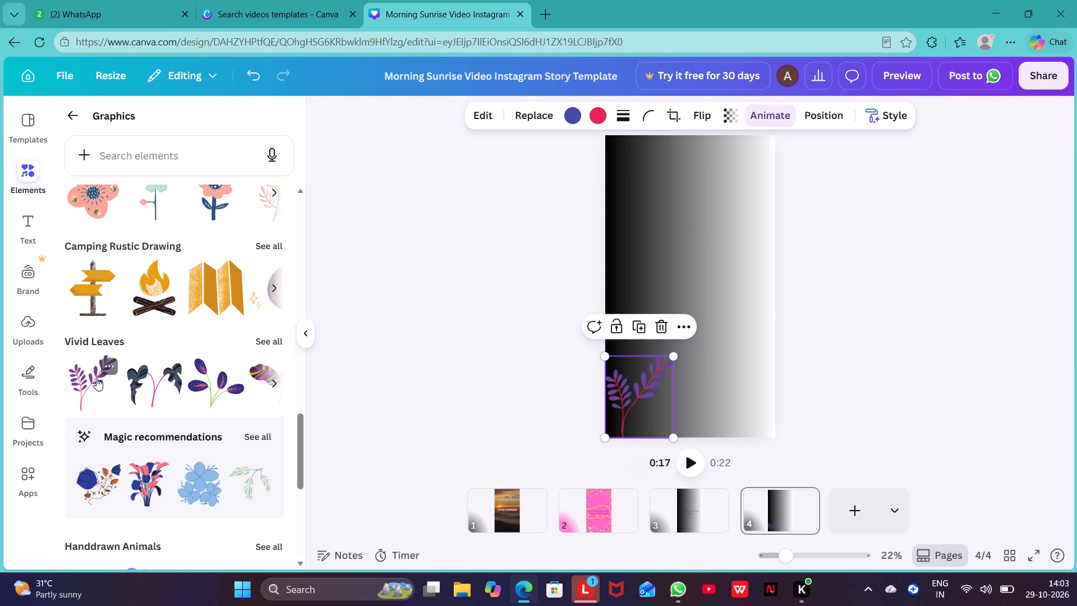
left_click(96, 378)
left_click_drag(698, 283, 698, 287)
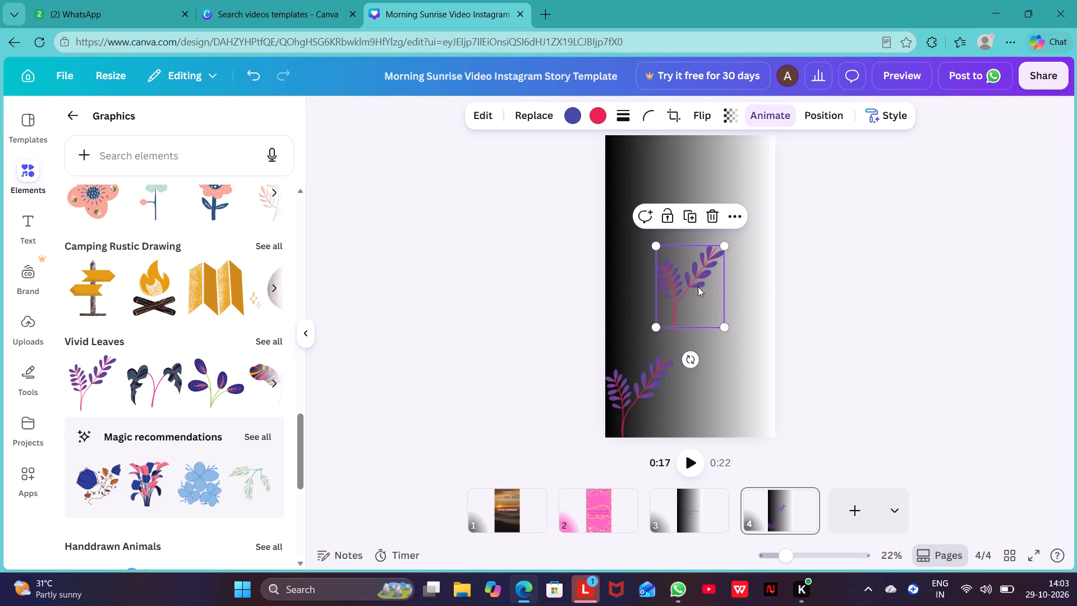
left_click_drag(698, 287, 686, 394)
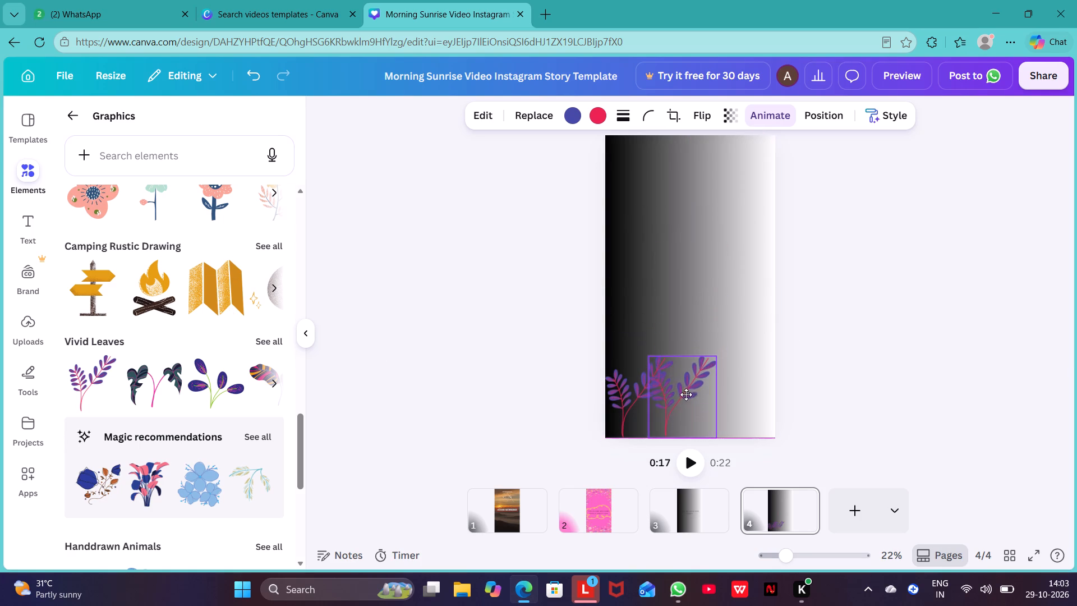
left_click_drag(686, 394, 684, 394)
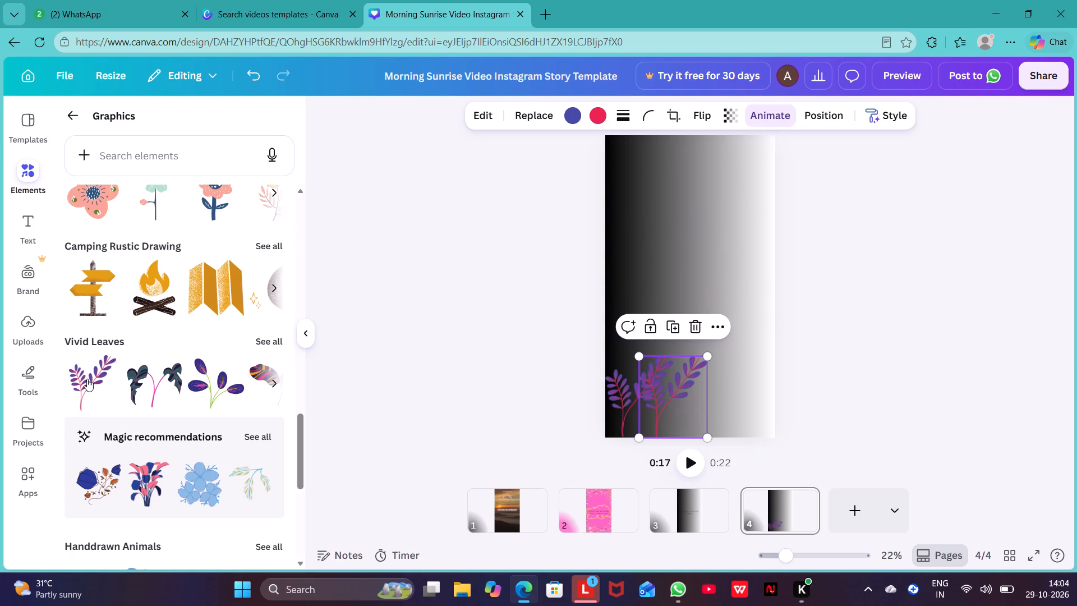
left_click(91, 380)
double_click(91, 380)
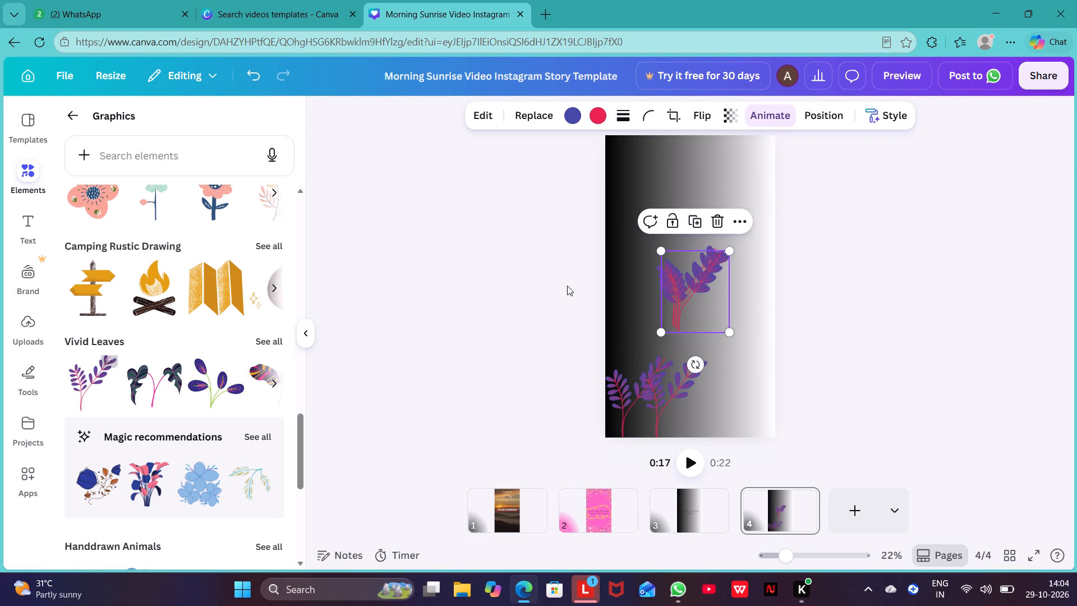
left_click_drag(683, 290, 694, 391)
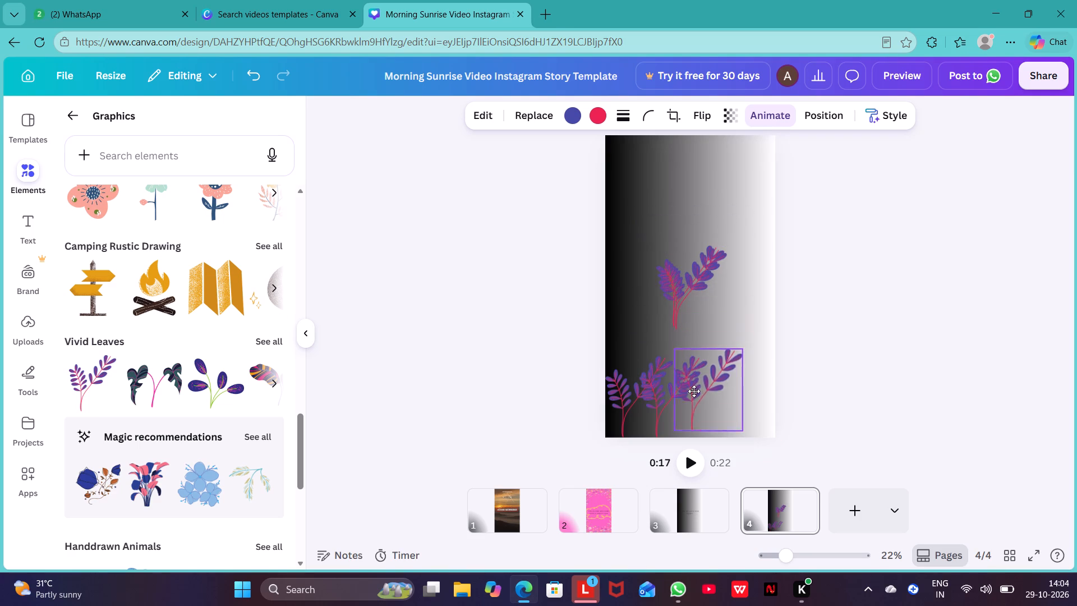
left_click_drag(694, 391, 696, 397)
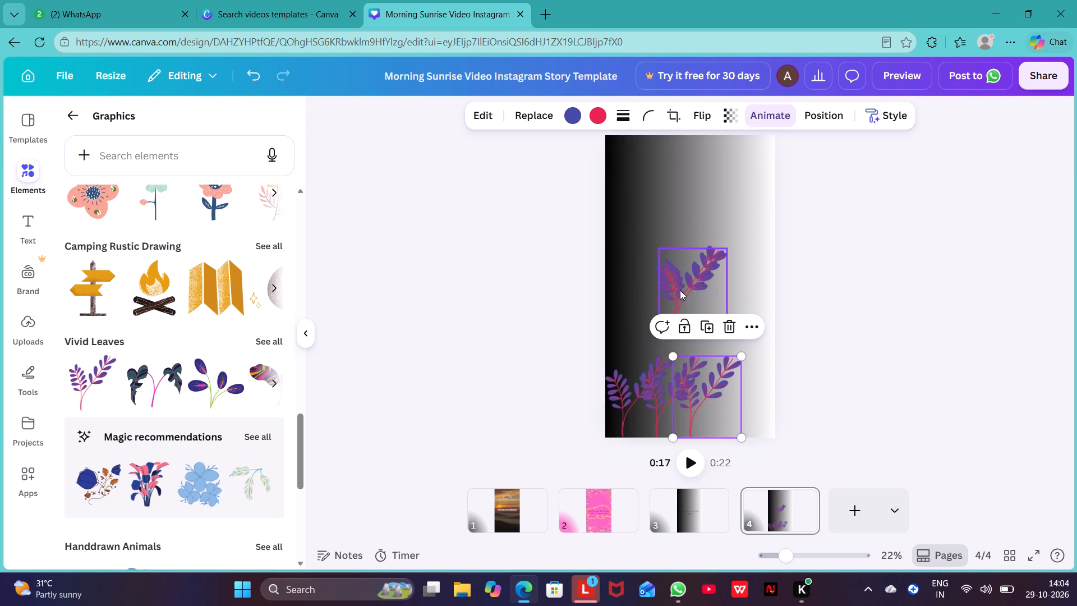
left_click_drag(680, 290, 739, 397)
left_click_drag(681, 281, 679, 354)
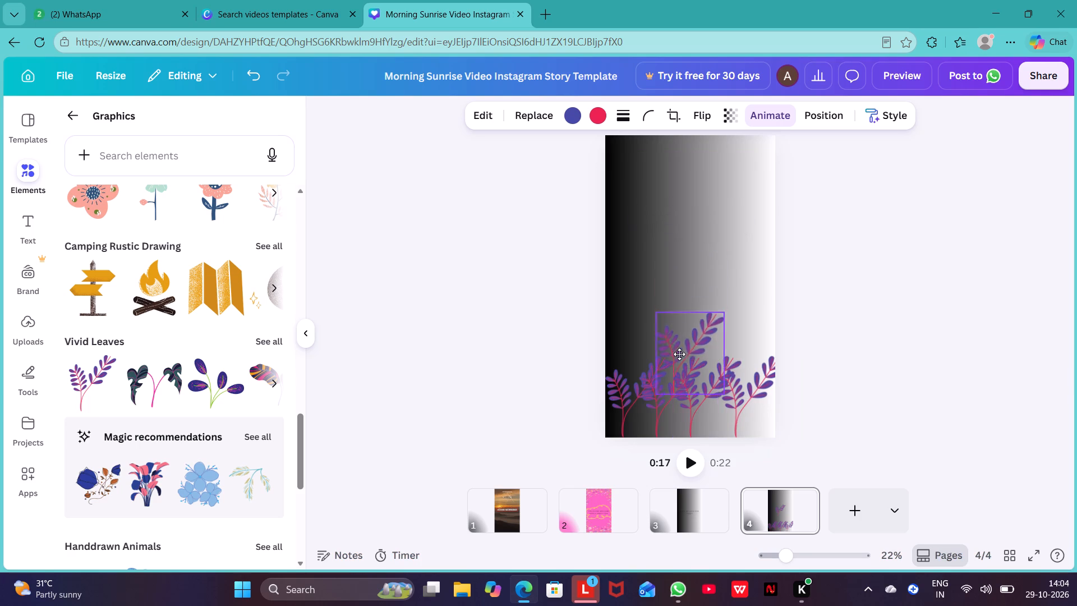
left_click_drag(679, 354, 684, 394)
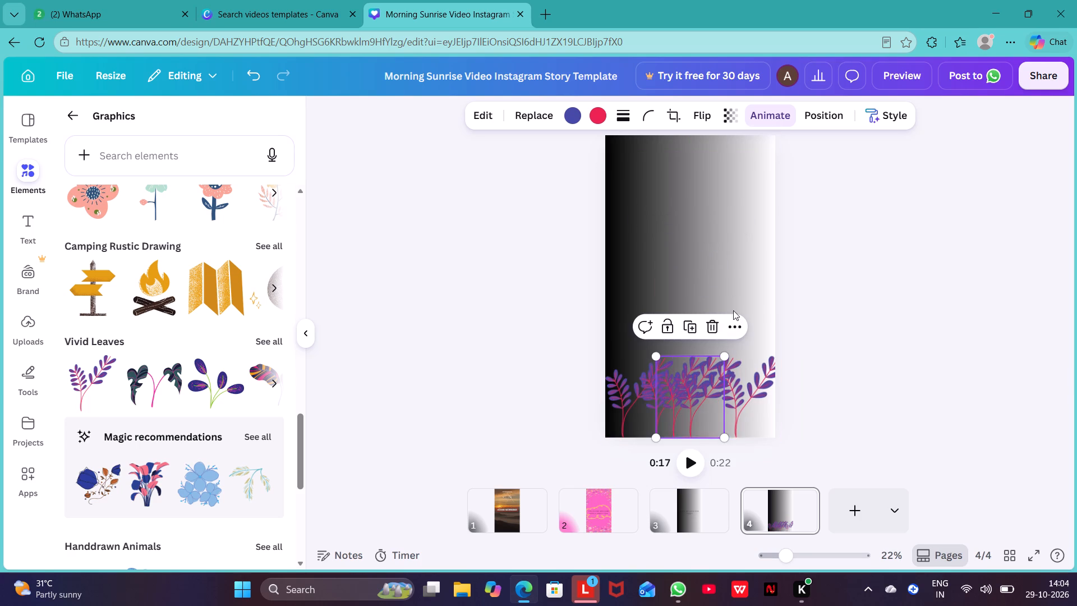
left_click(545, 242)
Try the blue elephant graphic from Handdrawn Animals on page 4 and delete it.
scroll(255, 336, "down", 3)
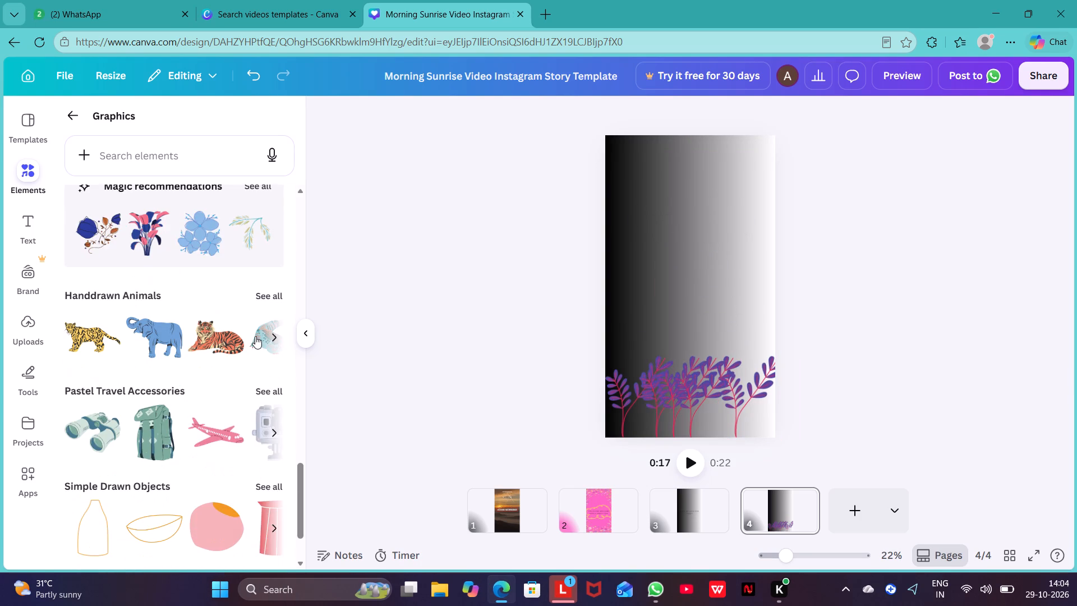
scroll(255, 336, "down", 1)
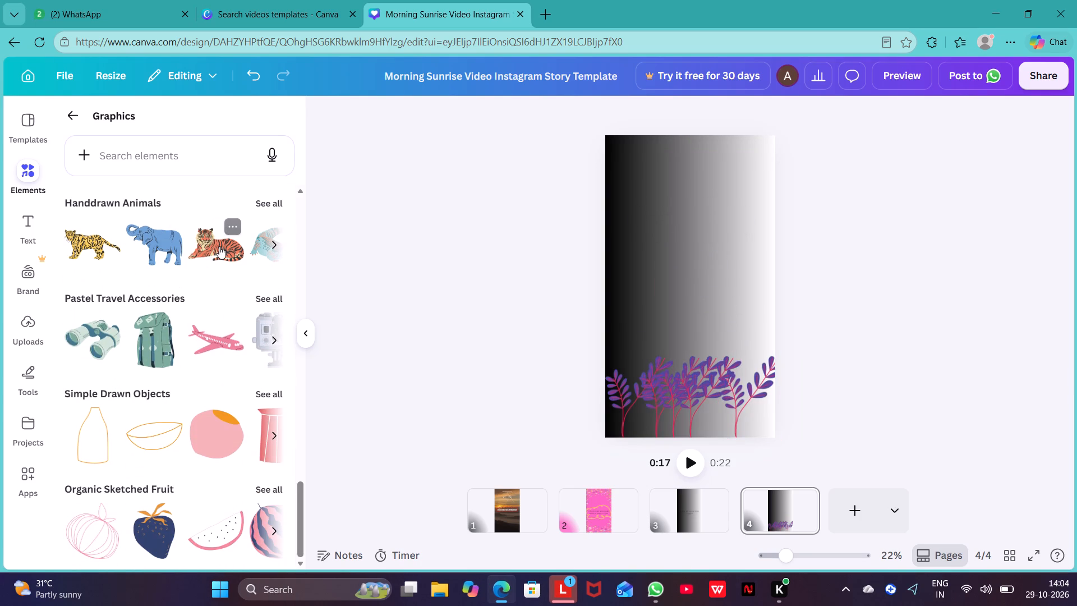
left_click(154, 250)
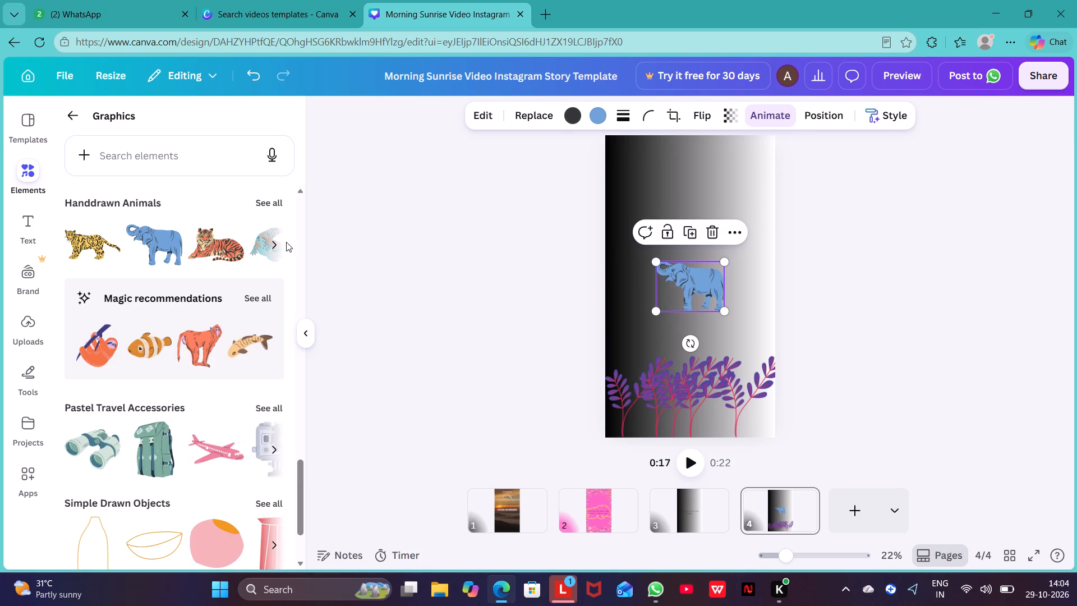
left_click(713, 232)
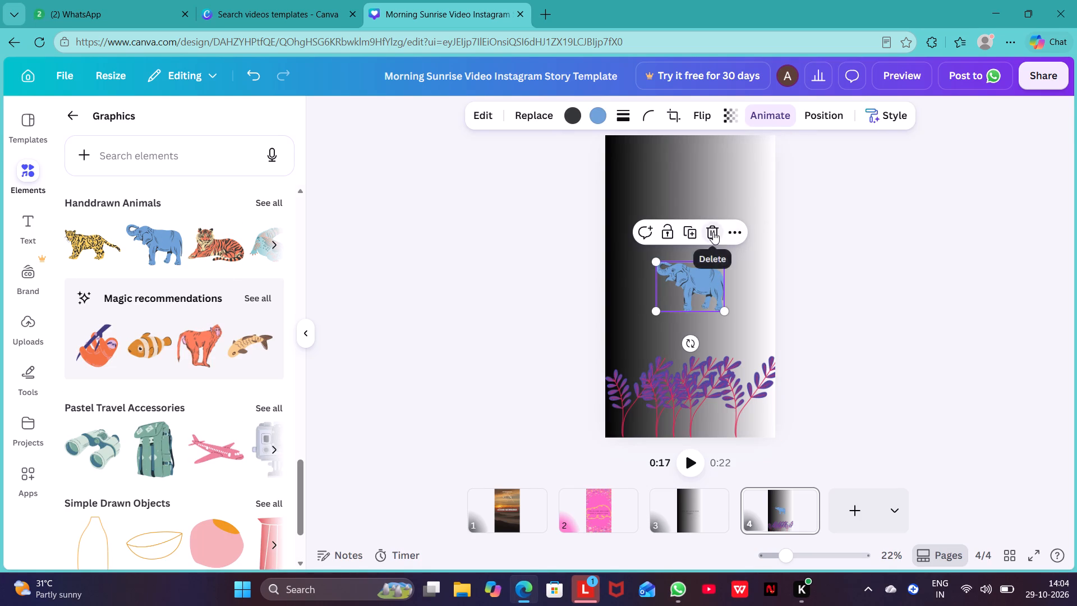
Add the lying tiger graphic from Handdrawn Animals to page 4, enlarge it slightly and place it in front of the purple branches.
left_click(204, 245)
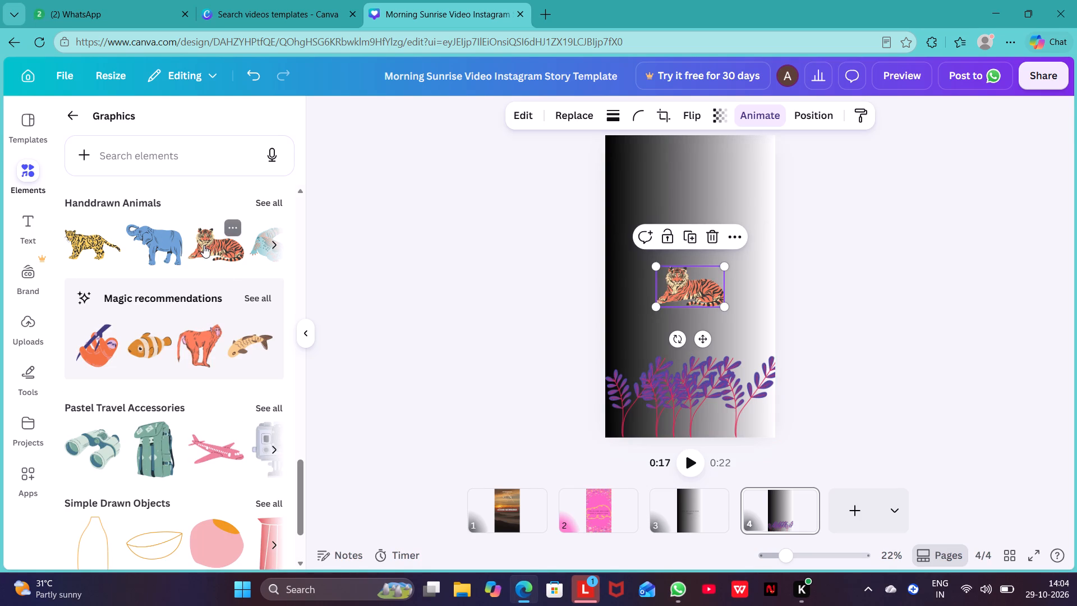
left_click(685, 281)
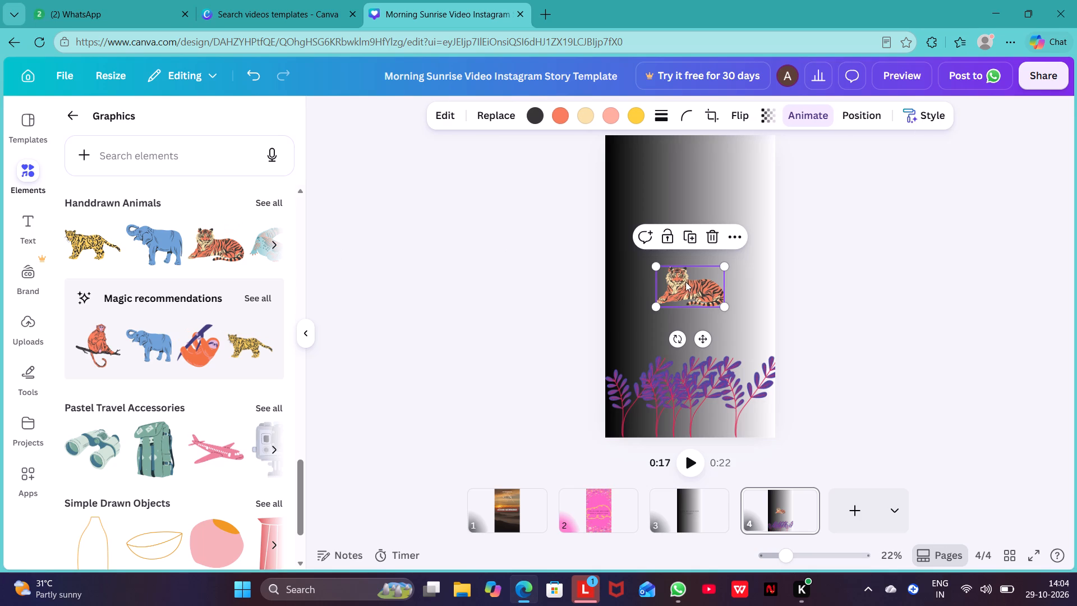
left_click(713, 294)
left_click_drag(726, 306, 745, 327)
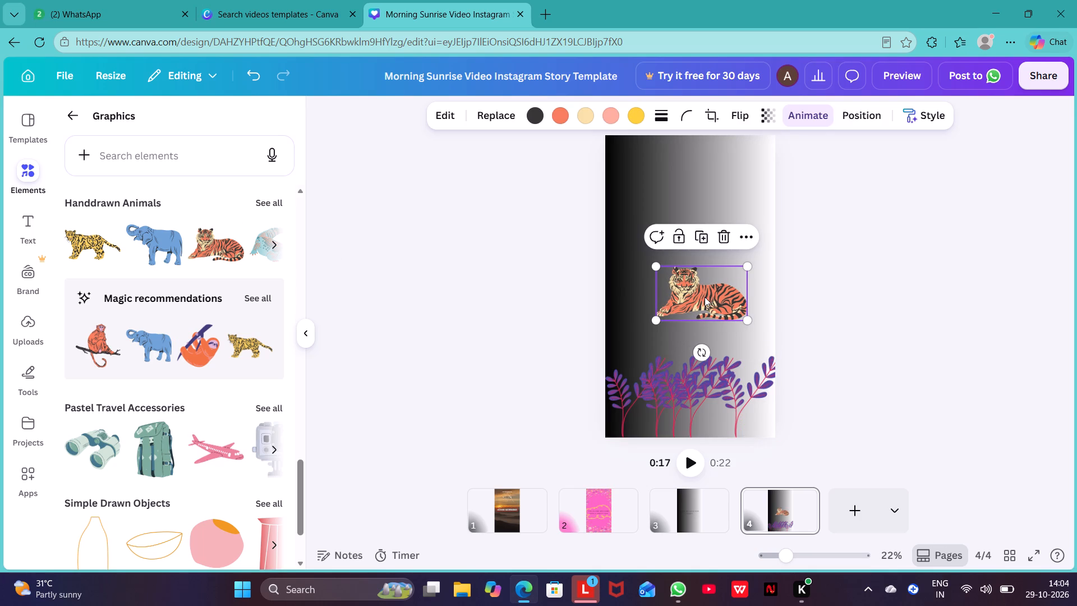
left_click_drag(705, 297, 705, 389)
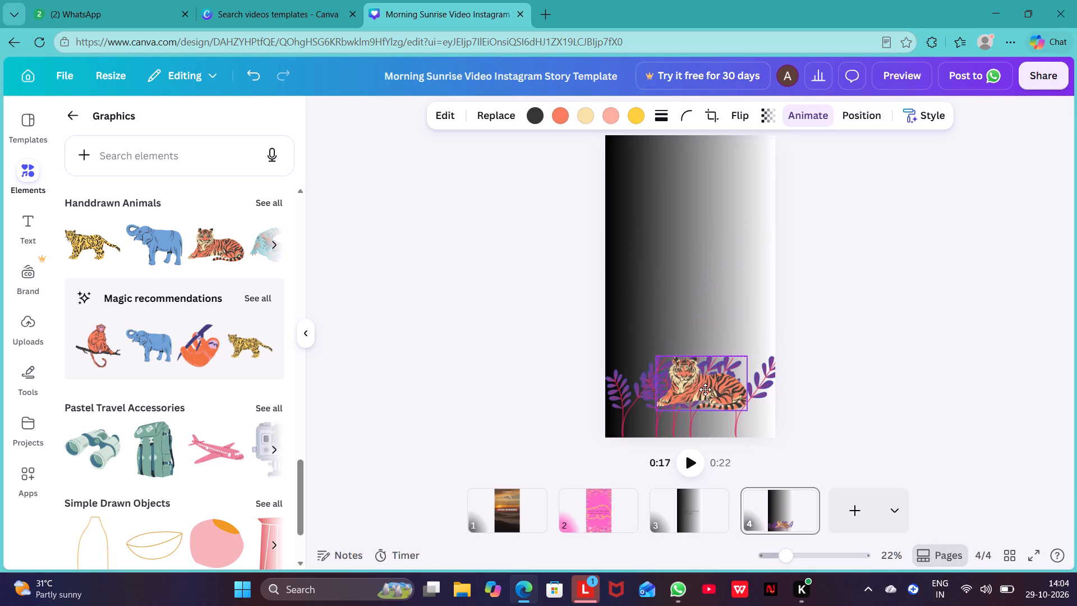
left_click_drag(705, 389, 703, 406)
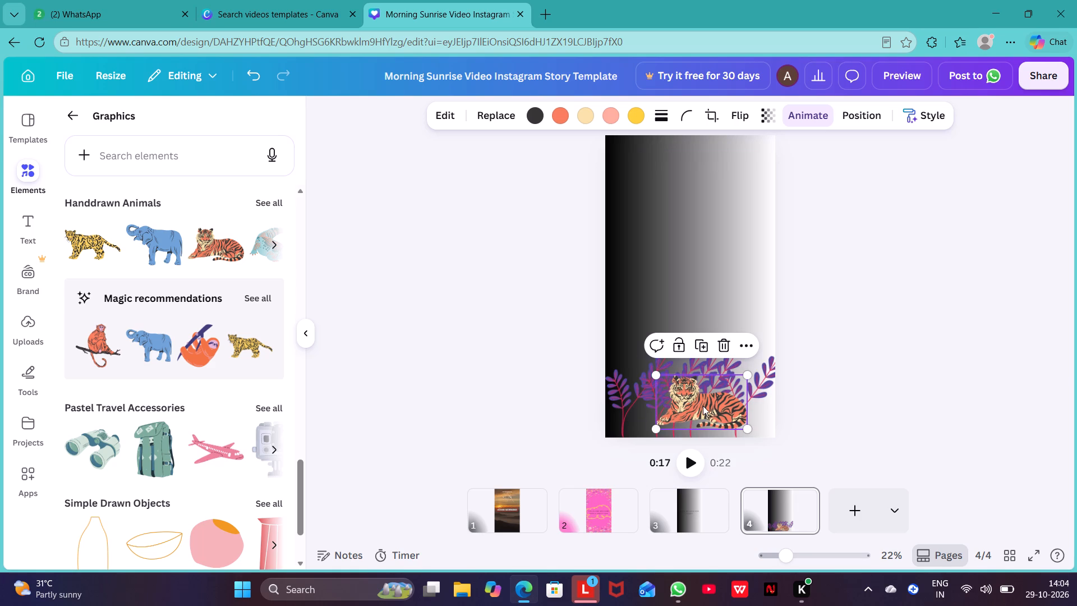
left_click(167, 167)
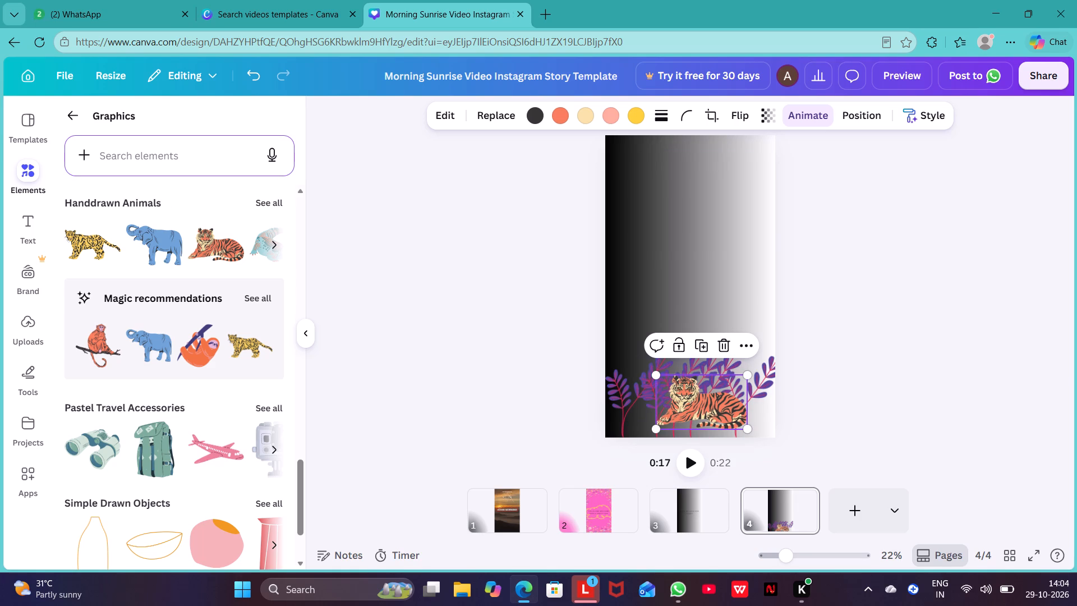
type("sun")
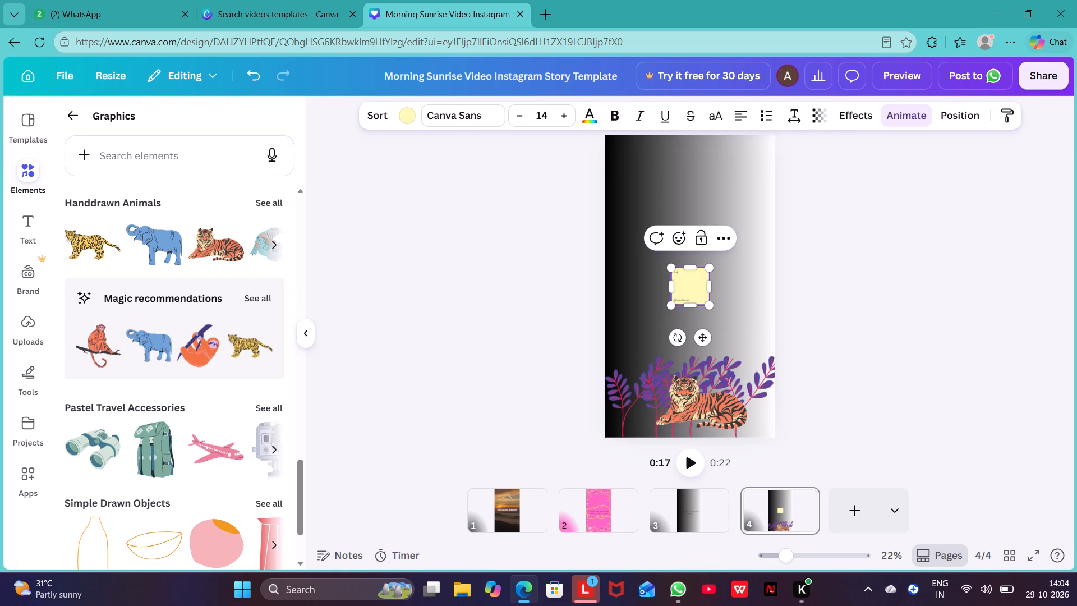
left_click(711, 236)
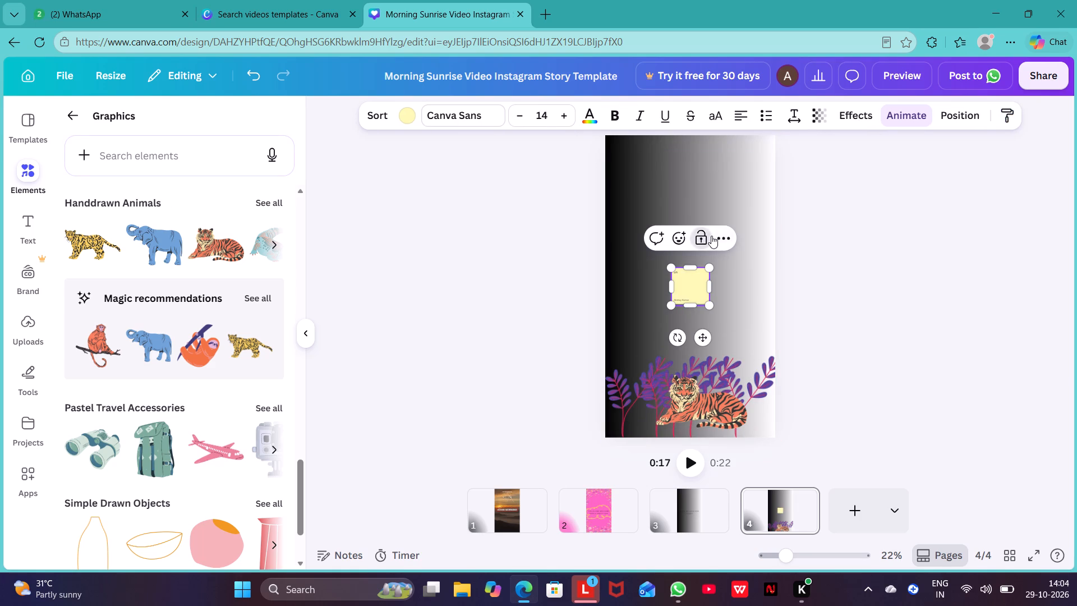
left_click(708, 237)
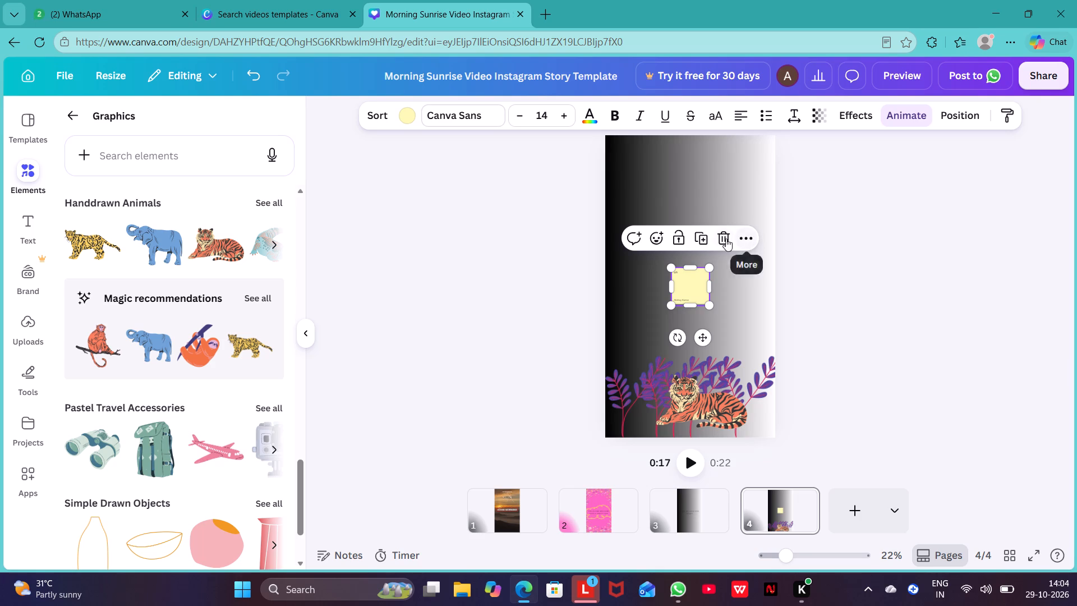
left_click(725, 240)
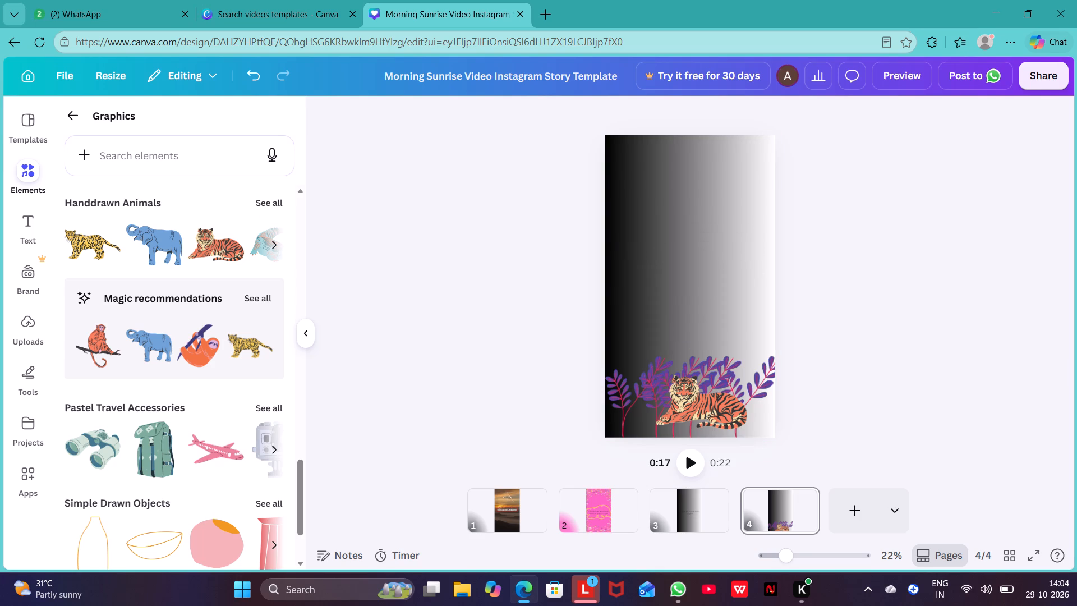
Search the graphics for "sun" and place the golden sun with wavy rays at the top centre of page 4.
left_click(112, 156)
key("s")
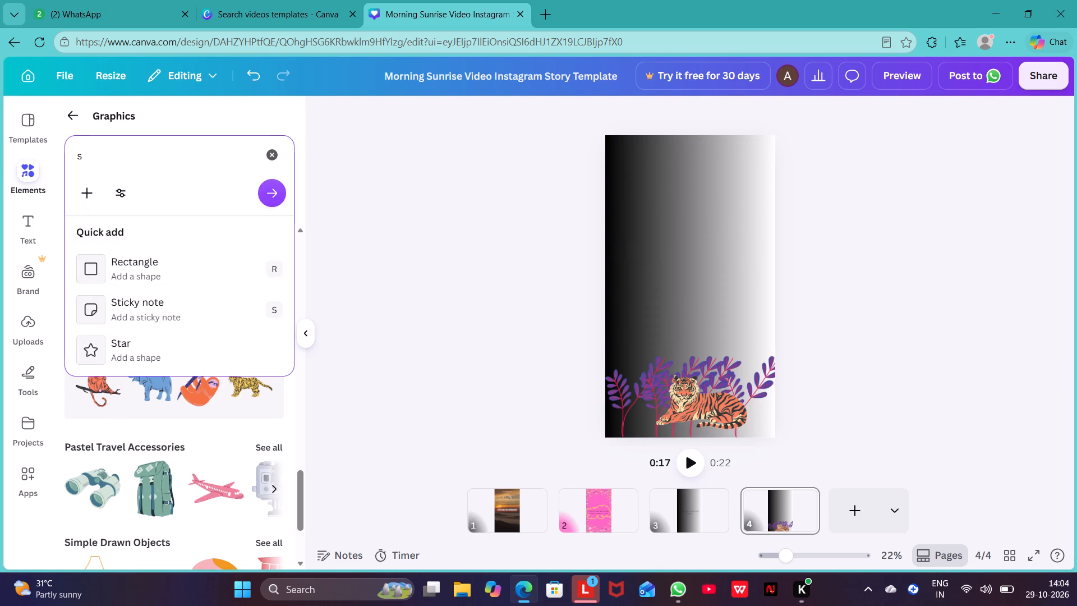
type("un")
key("Return")
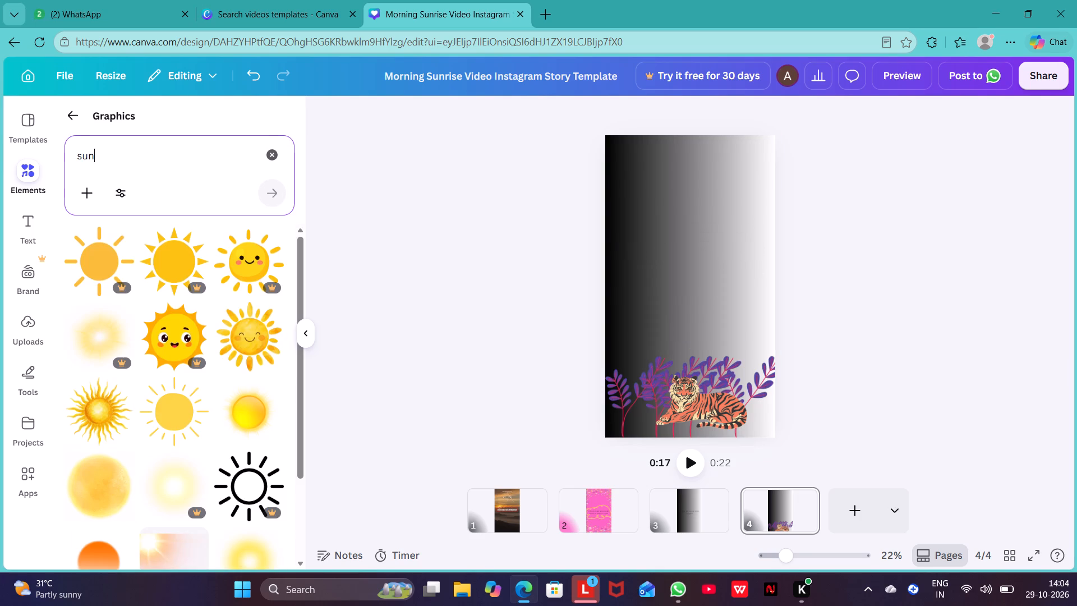
left_click(107, 407)
left_click_drag(680, 284, 678, 204)
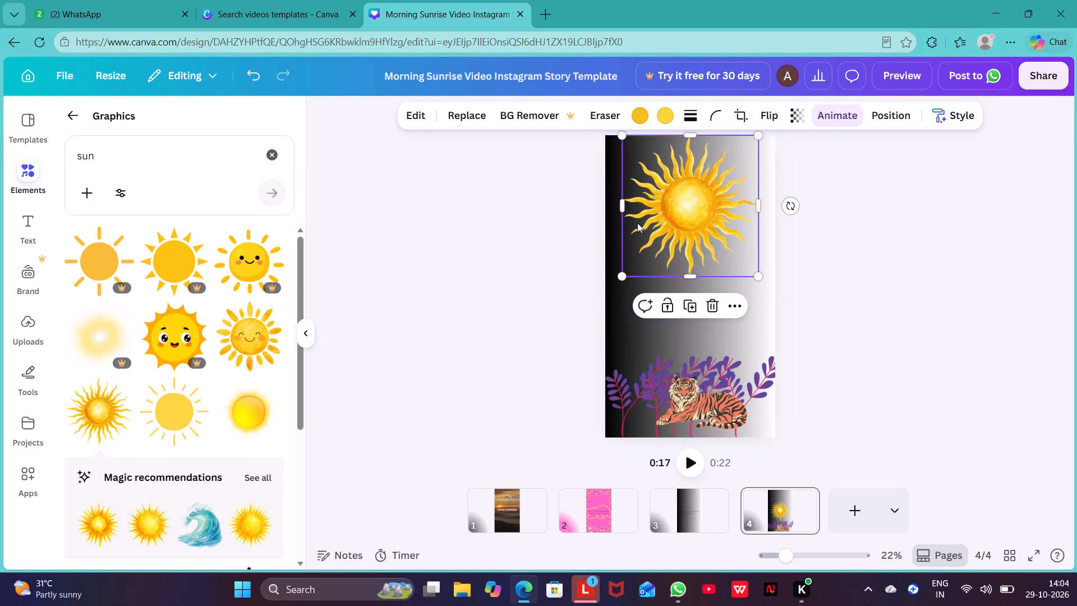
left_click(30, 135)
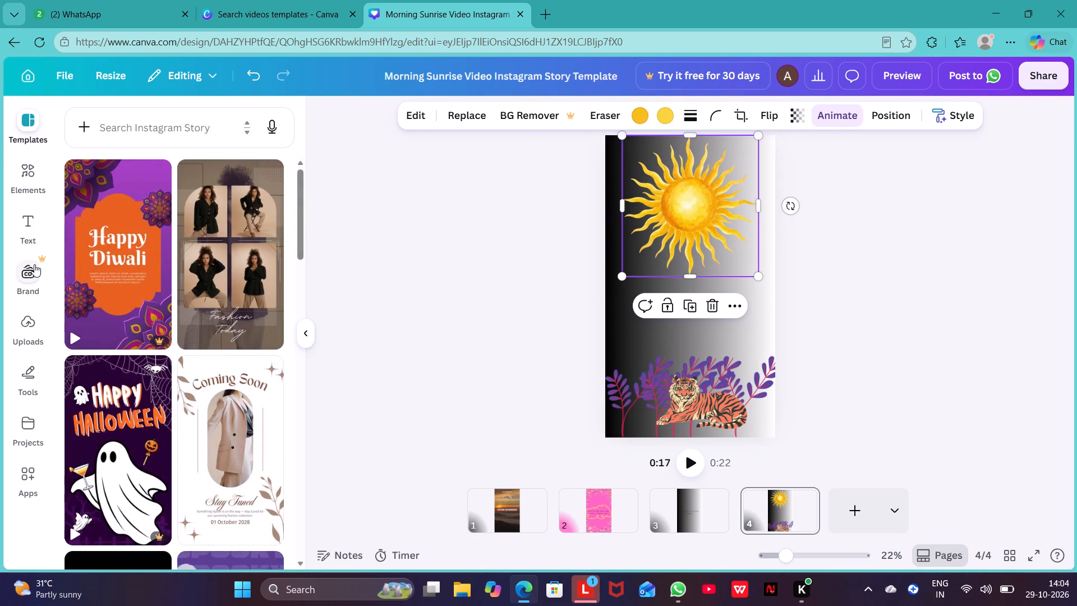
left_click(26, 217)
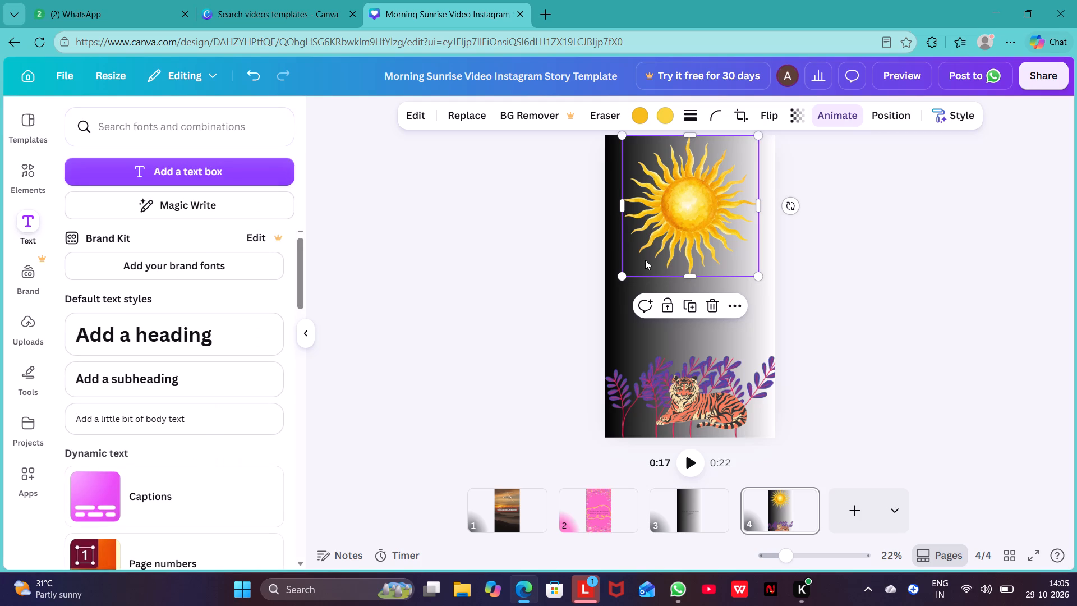
Change page 4's background to the light turquoise from the default solid colours.
left_click(629, 324)
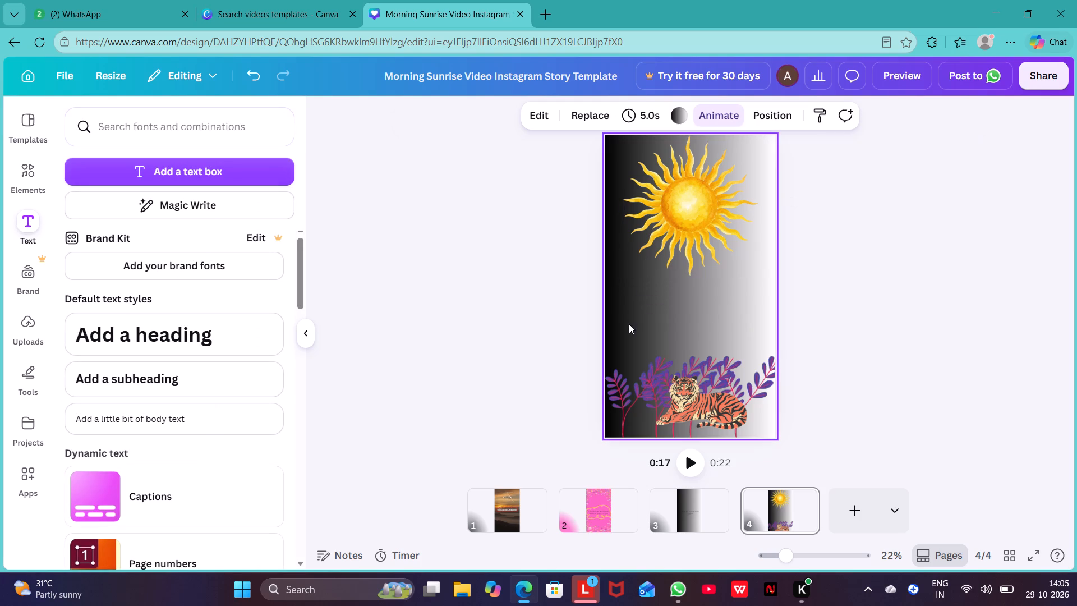
left_click(676, 119)
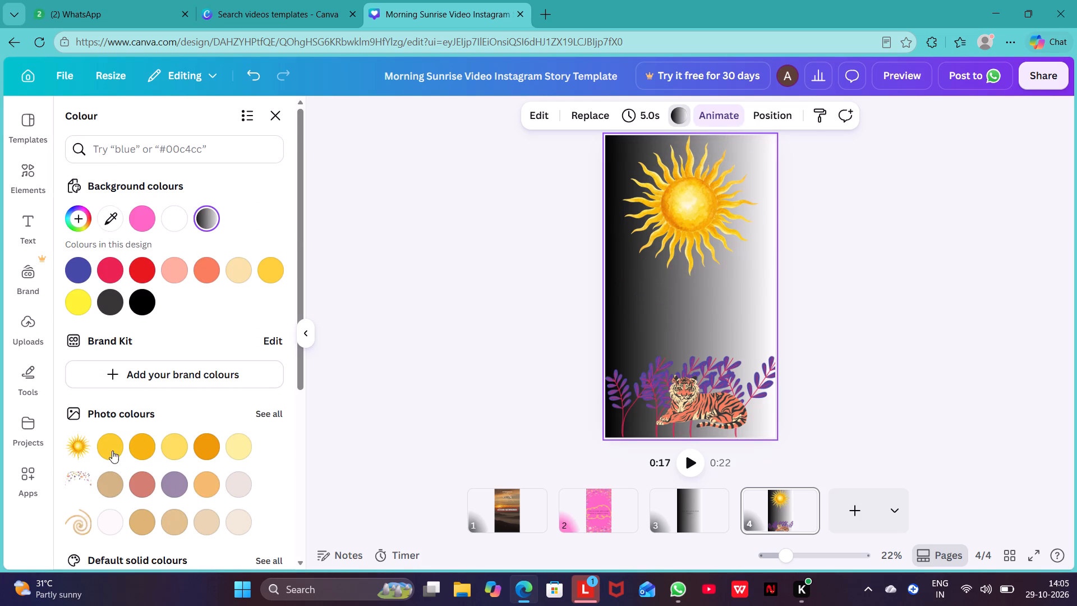
scroll(190, 464, "down", 4)
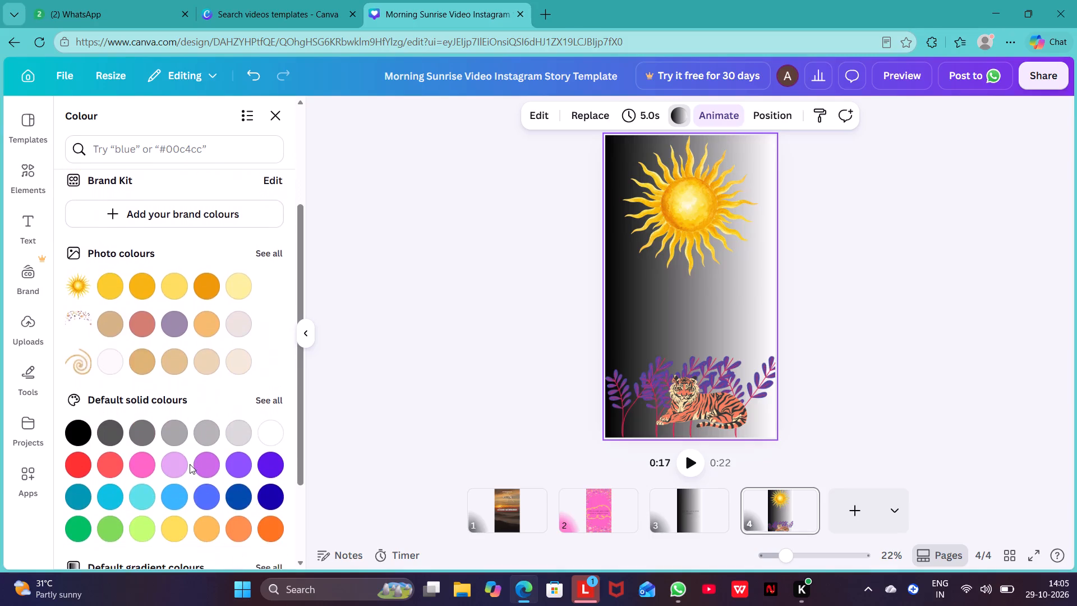
scroll(190, 464, "down", 3)
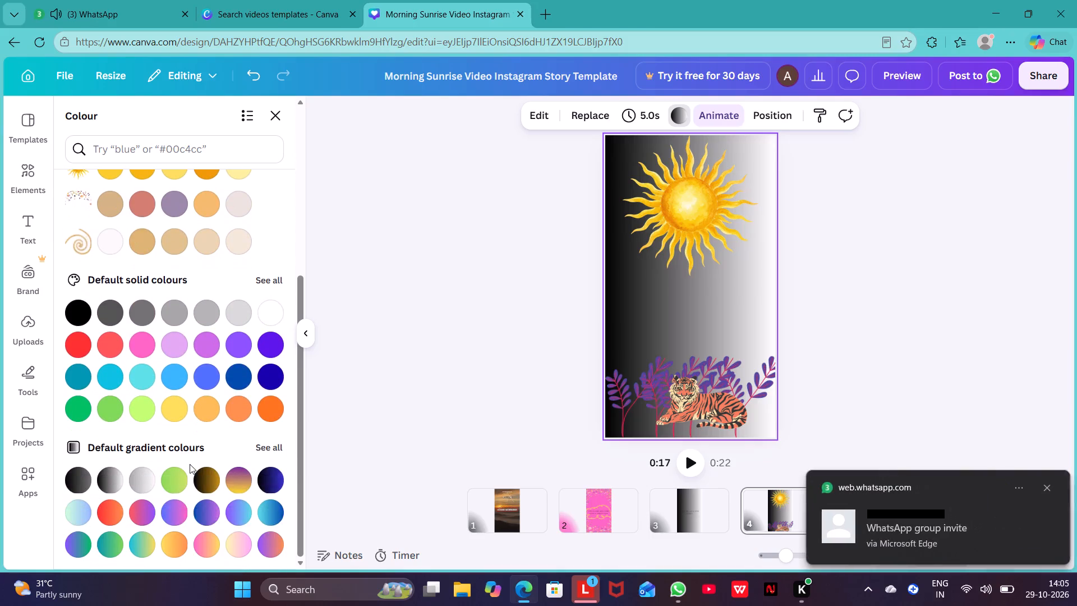
scroll(190, 464, "down", 1)
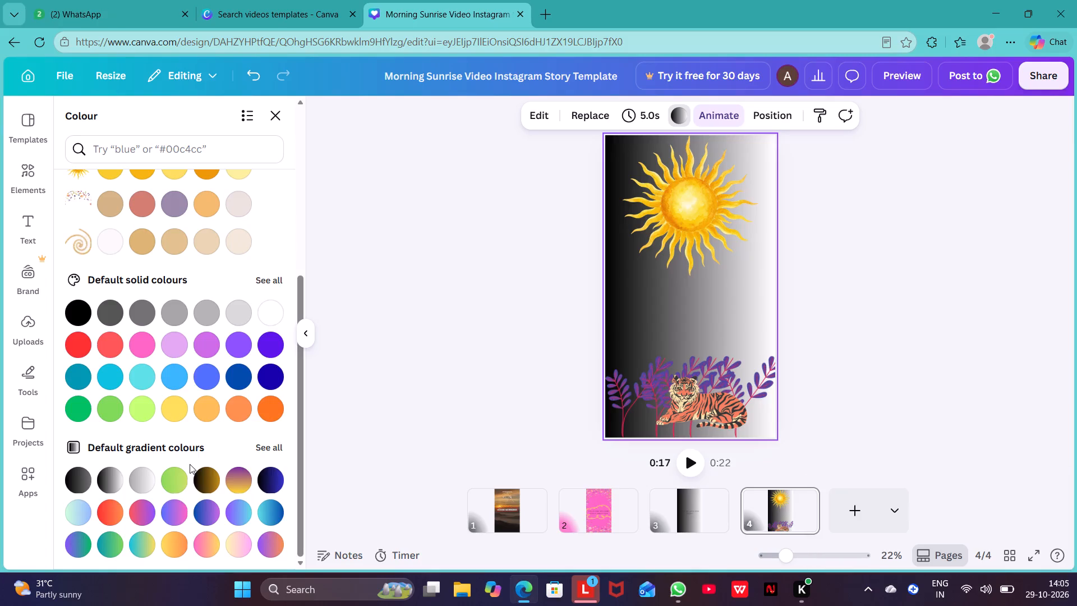
left_click(139, 378)
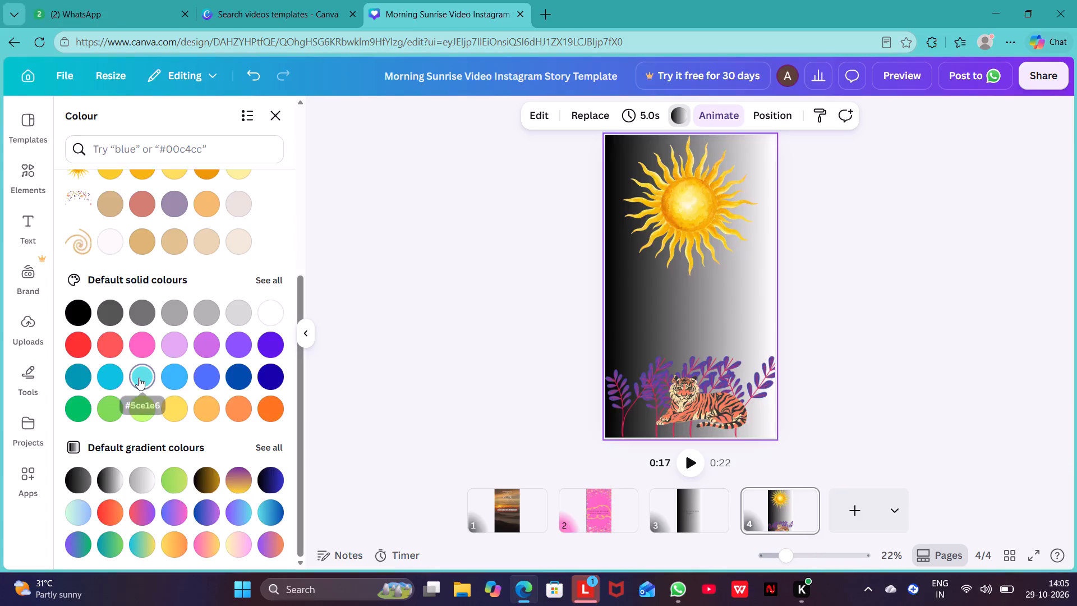
left_click(504, 291)
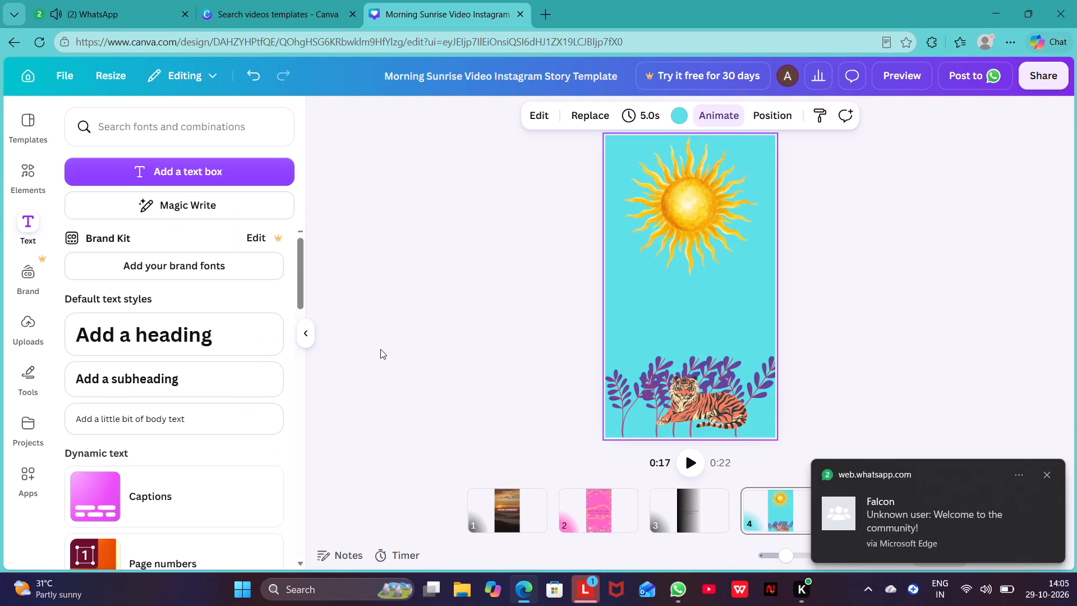
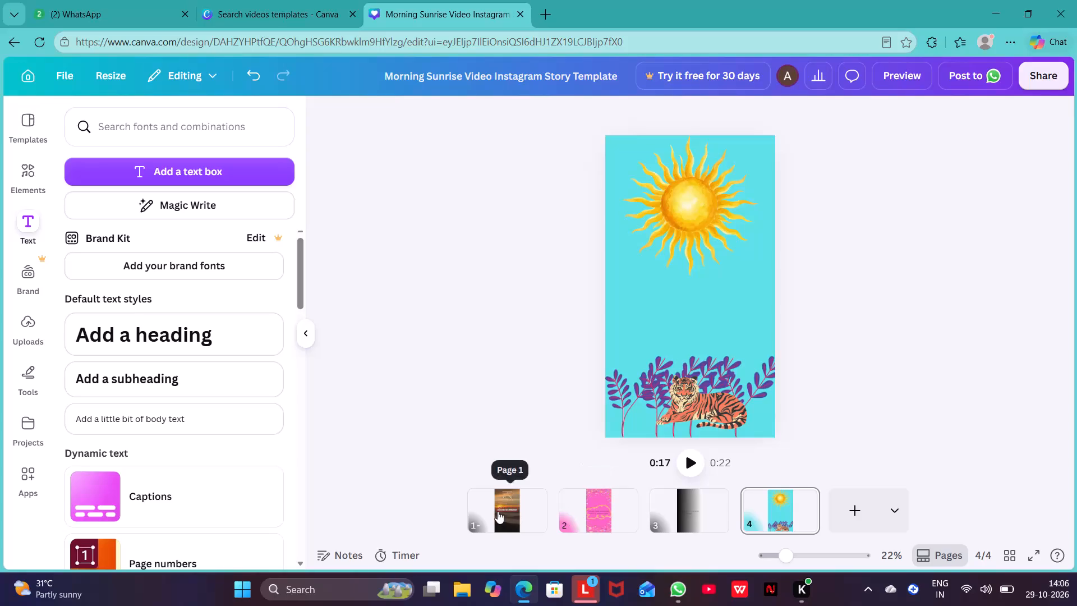
Play page 4 and watch its animation in the full-size preview.
left_click(688, 467)
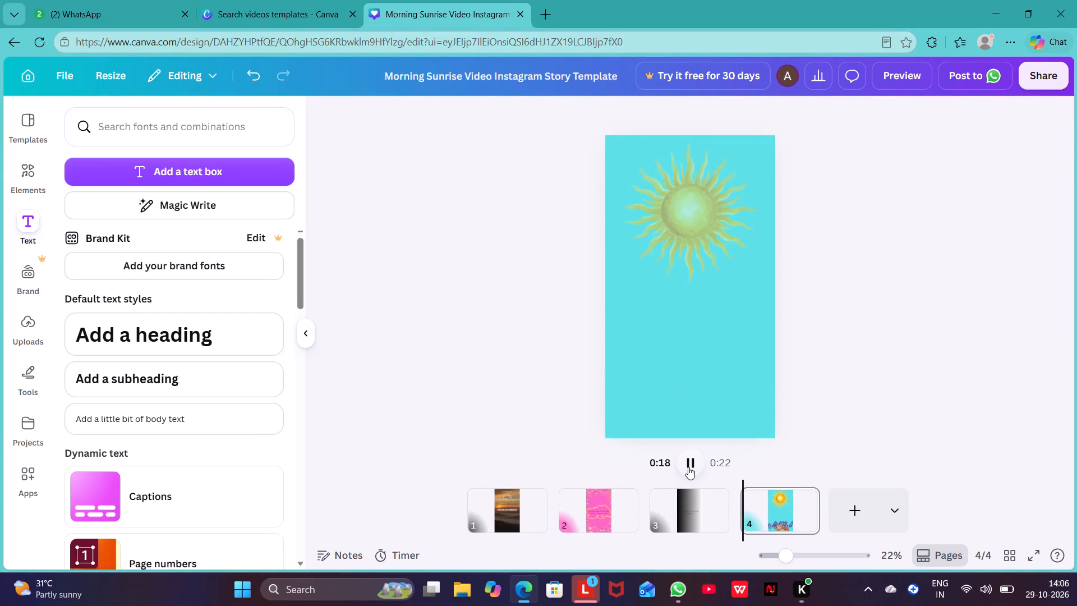
left_click(903, 80)
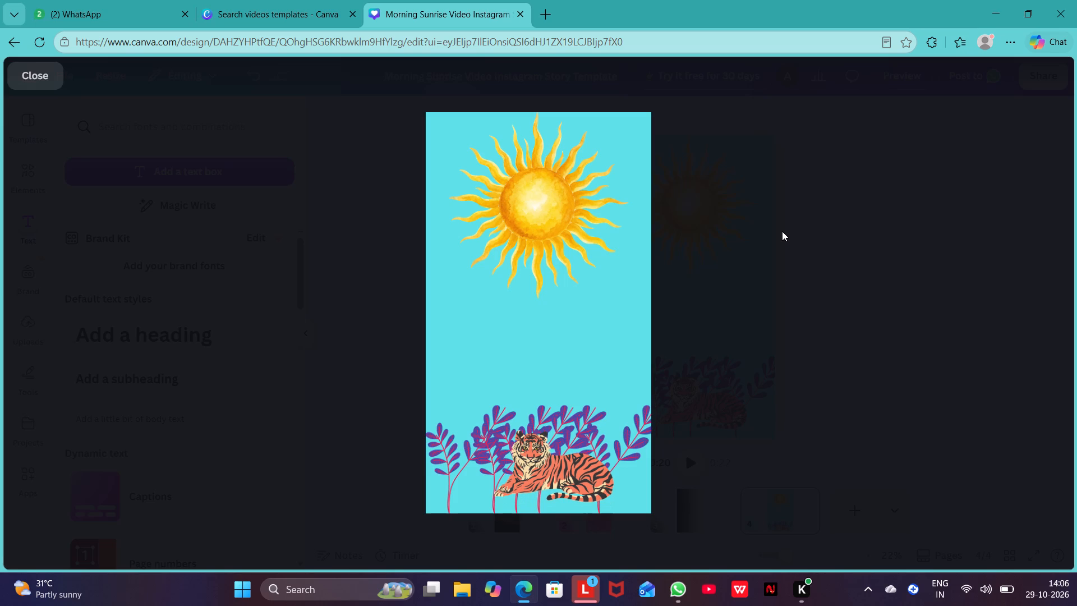
left_click(806, 231)
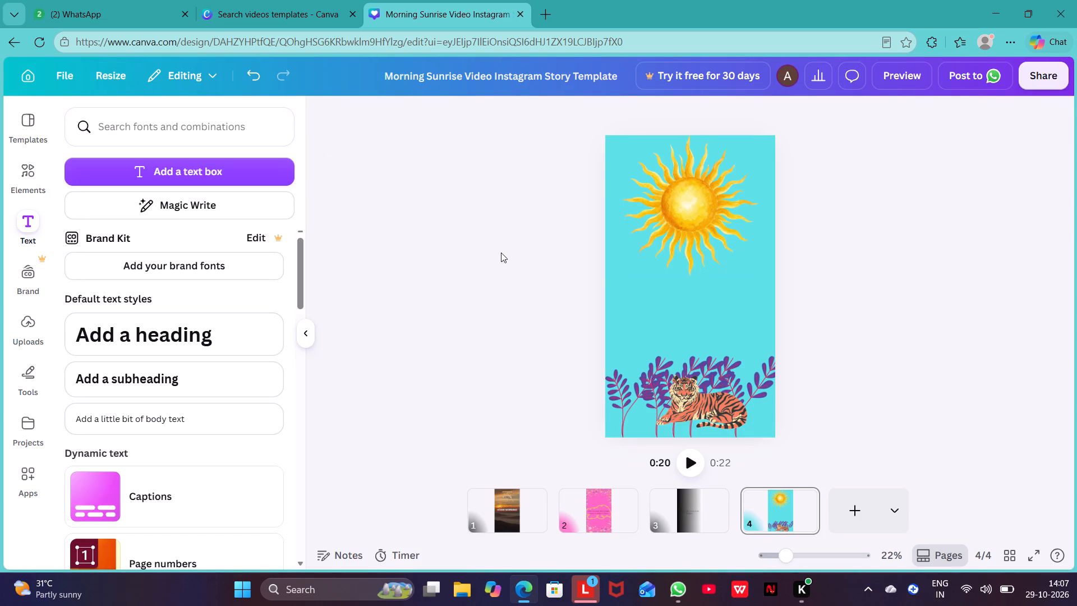
Add a new page after page 4.
scroll(516, 268, "down", 2)
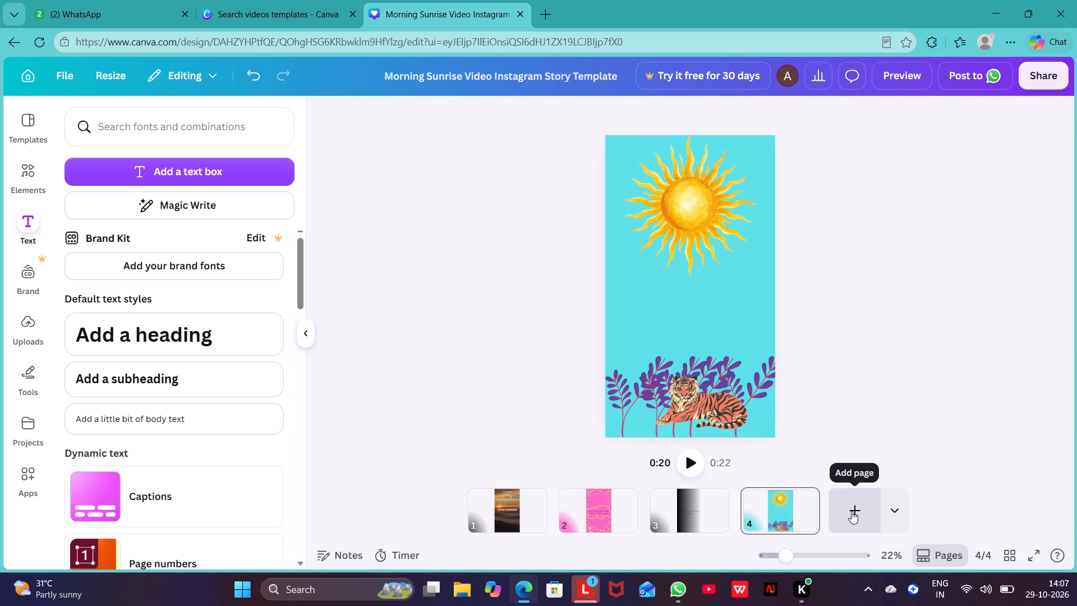
left_click(852, 511)
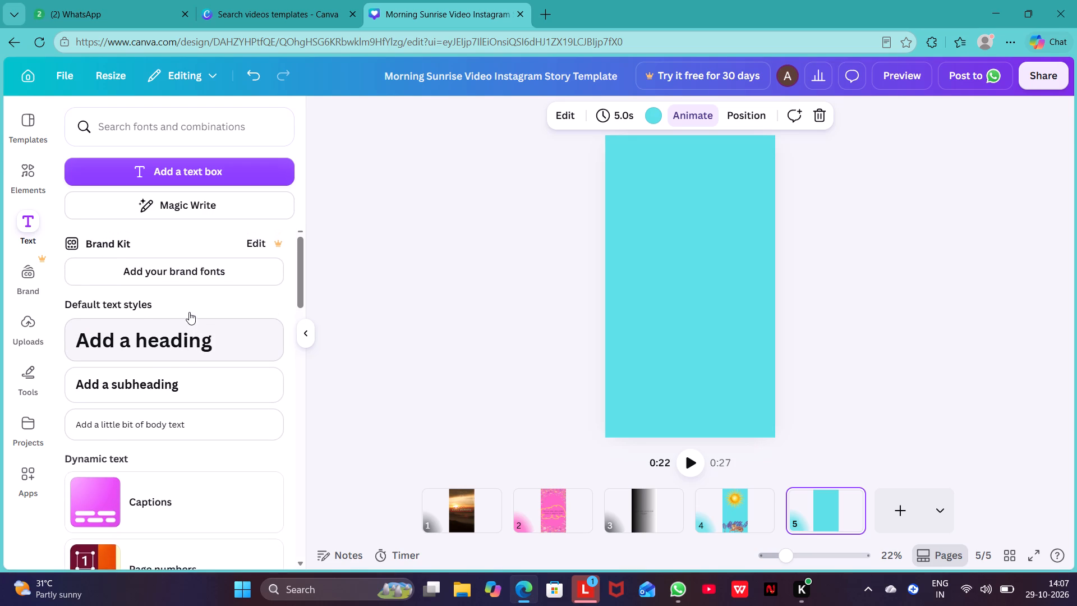
Insert the blue watercolour wave graphic from the sun's Magic recommendations on page 5.
left_click(28, 173)
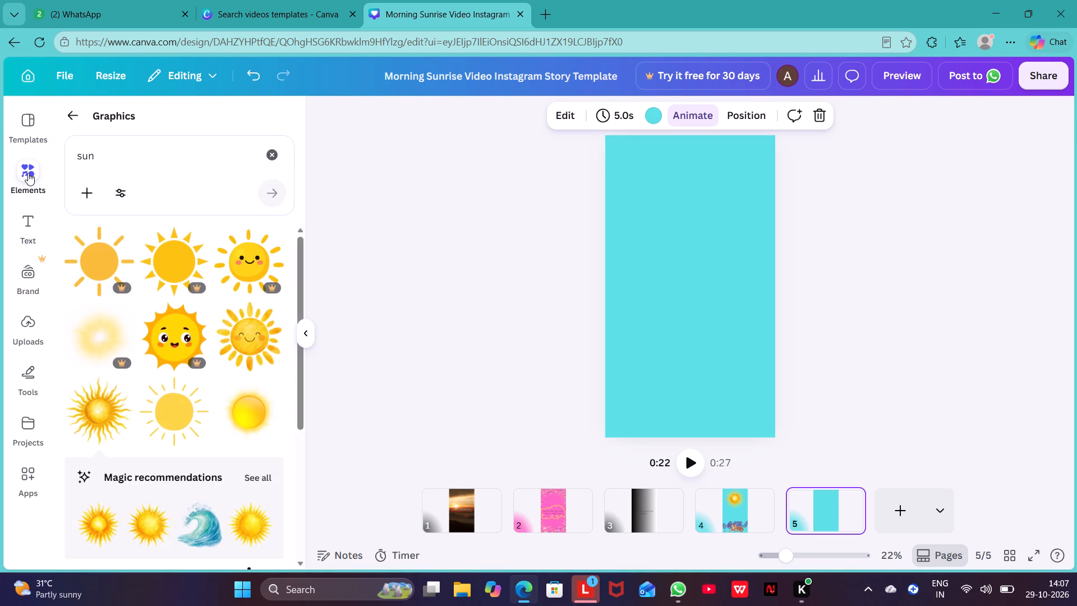
scroll(107, 270, "down", 7)
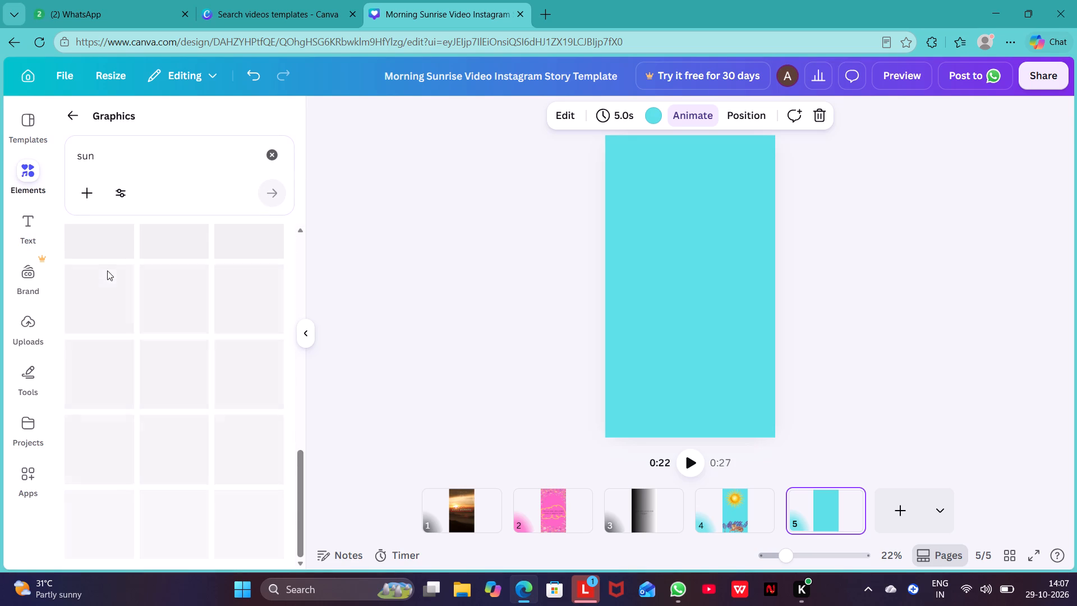
scroll(107, 270, "right", 2)
scroll(107, 270, "up", 5)
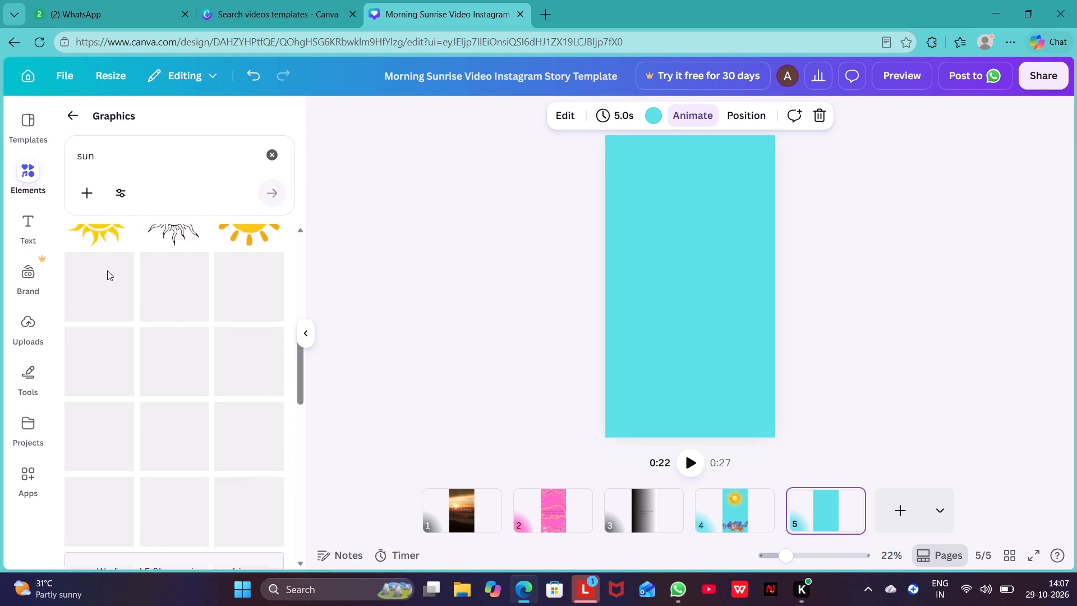
scroll(148, 301, "up", 1)
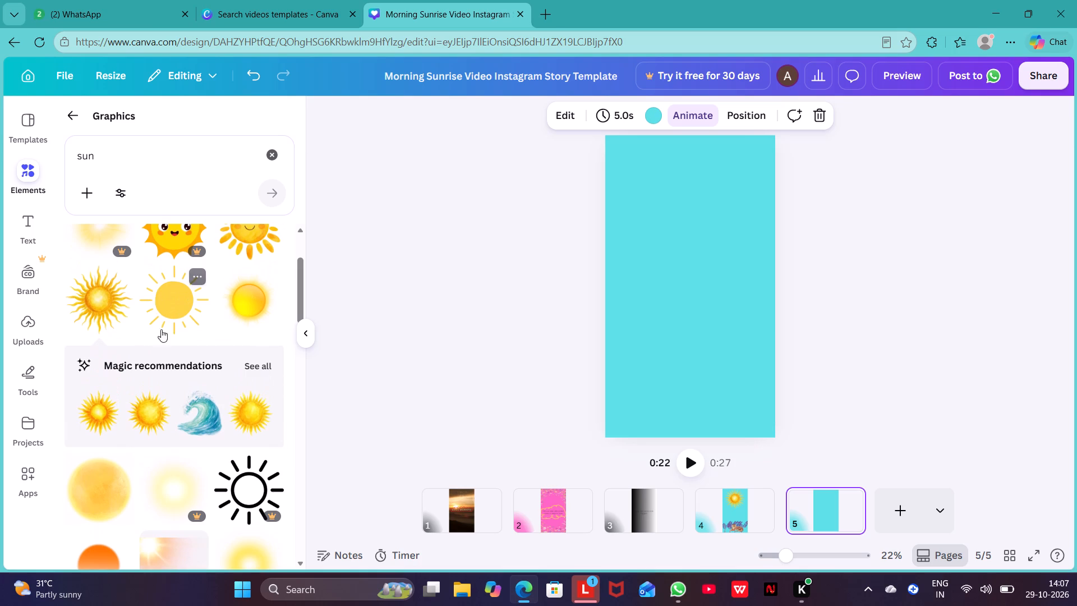
left_click(201, 418)
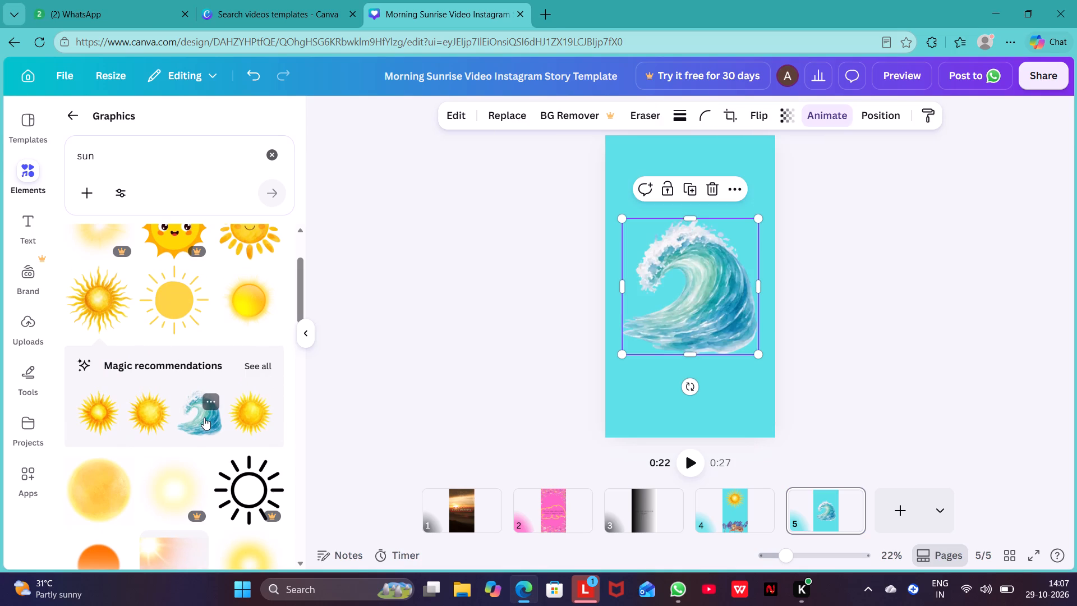
Stretch the wave to the full page width of 1,080 and from the bottom edge up to about four fifths of page 5's height.
left_click_drag(624, 355, 655, 405)
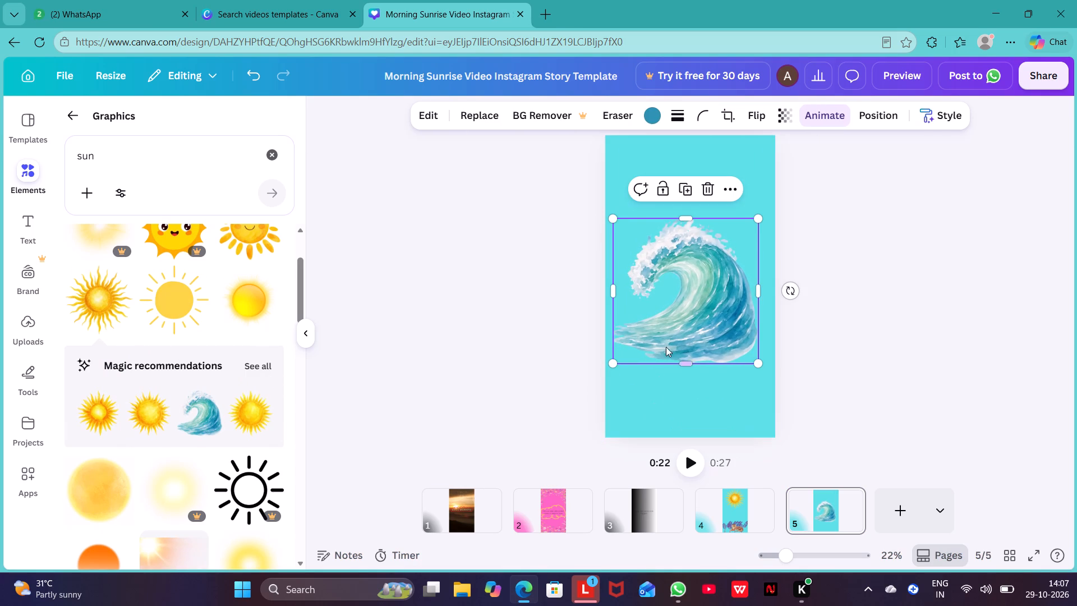
left_click_drag(689, 360, 692, 402)
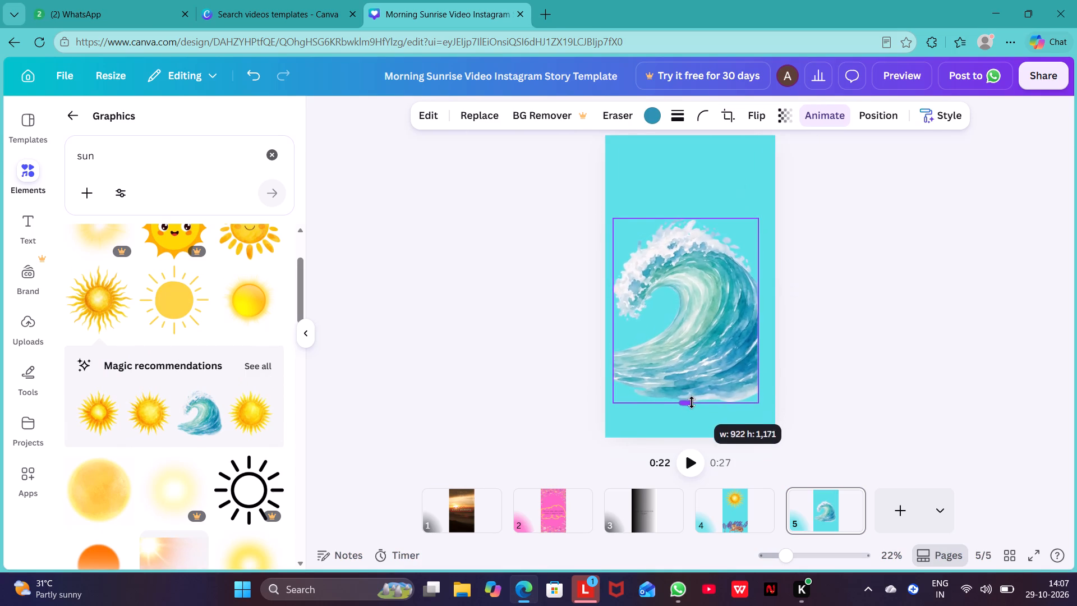
left_click_drag(692, 402, 687, 436)
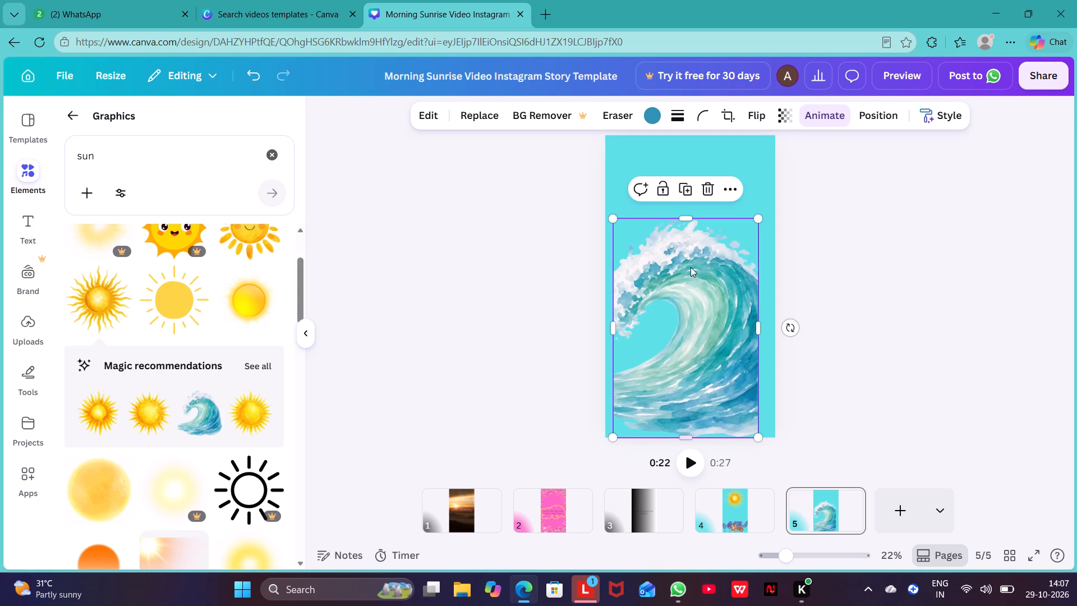
left_click_drag(687, 217, 689, 167)
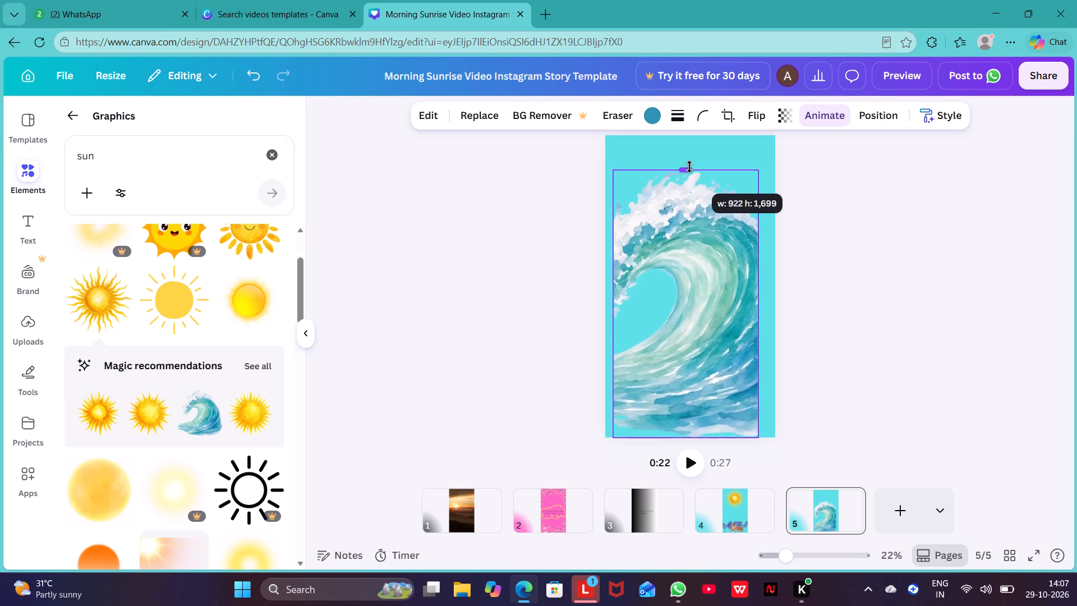
left_click_drag(689, 167, 693, 212)
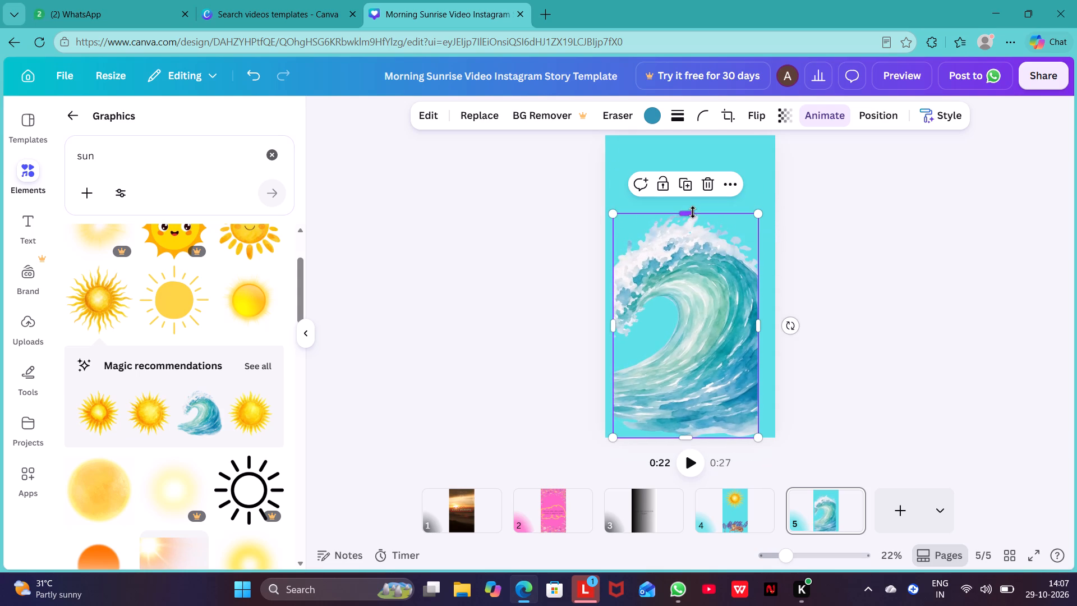
left_click_drag(614, 327, 608, 327)
left_click_drag(760, 325, 765, 325)
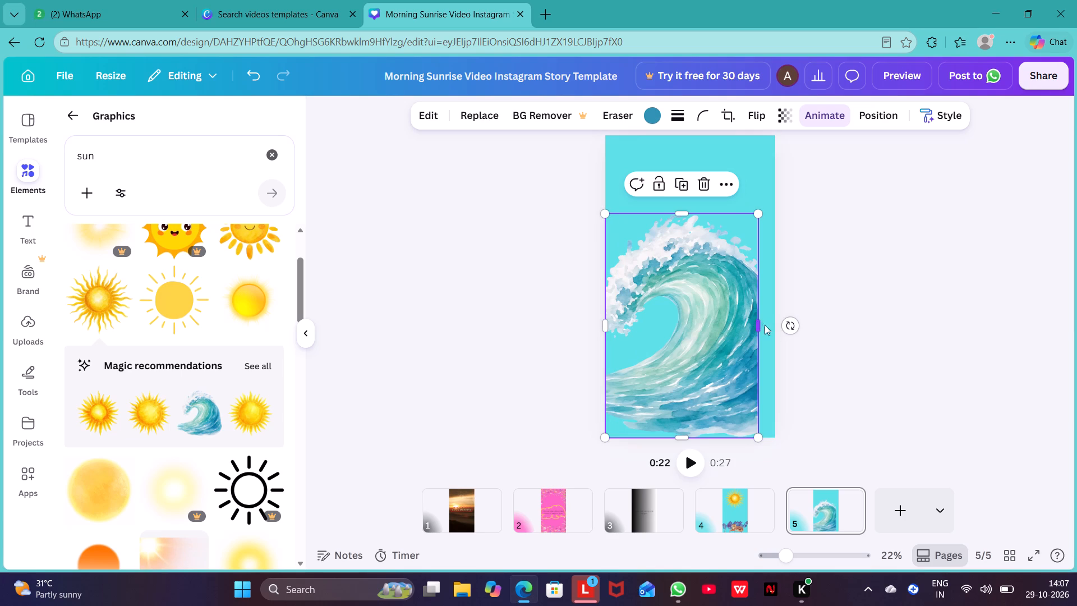
left_click_drag(765, 325, 779, 323)
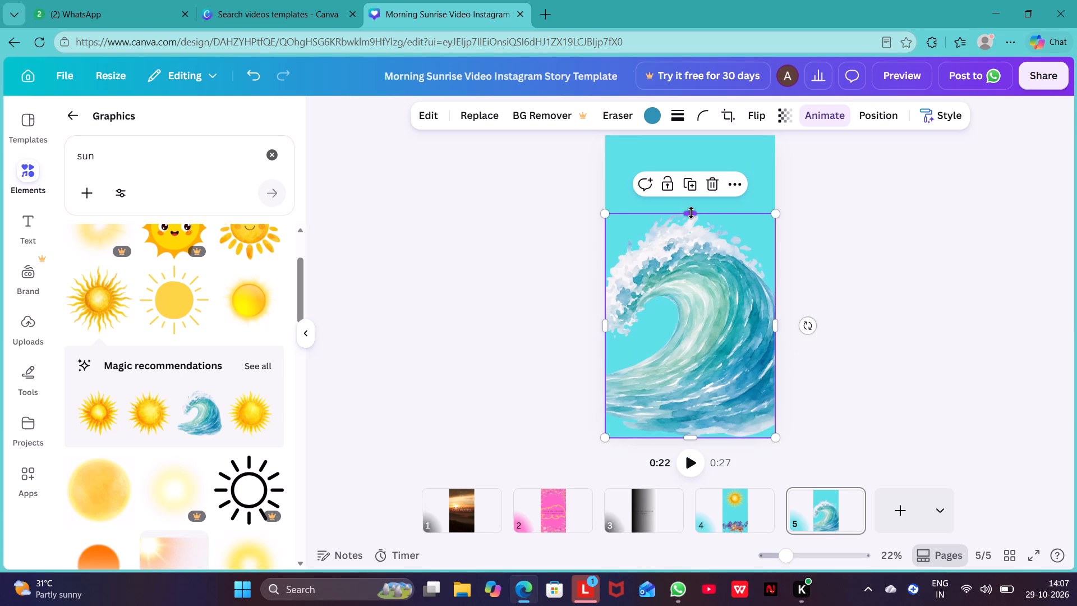
left_click_drag(691, 213, 691, 190)
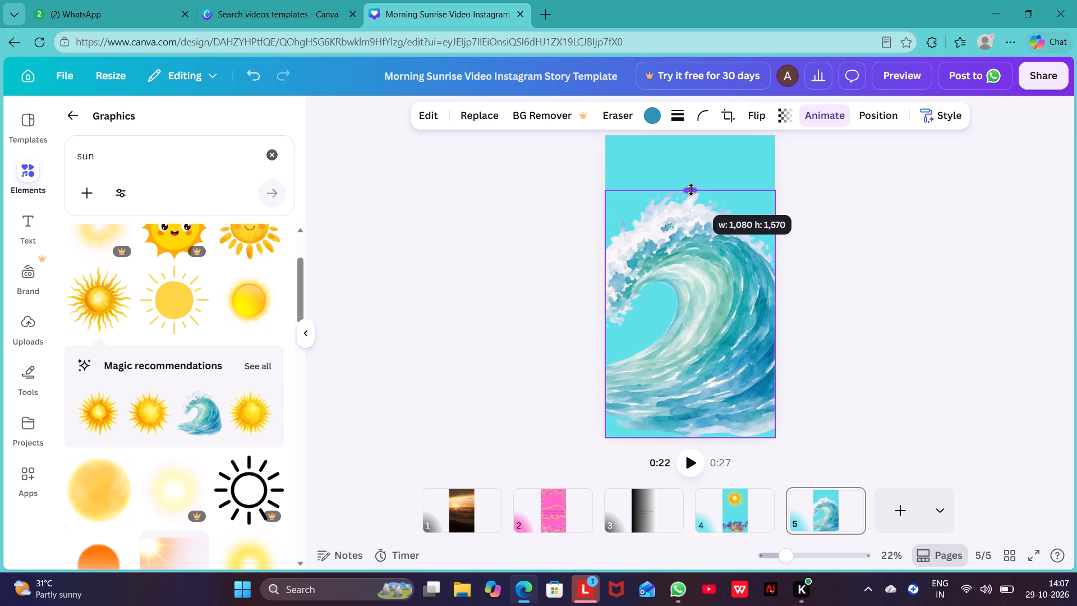
left_click_drag(691, 190, 690, 196)
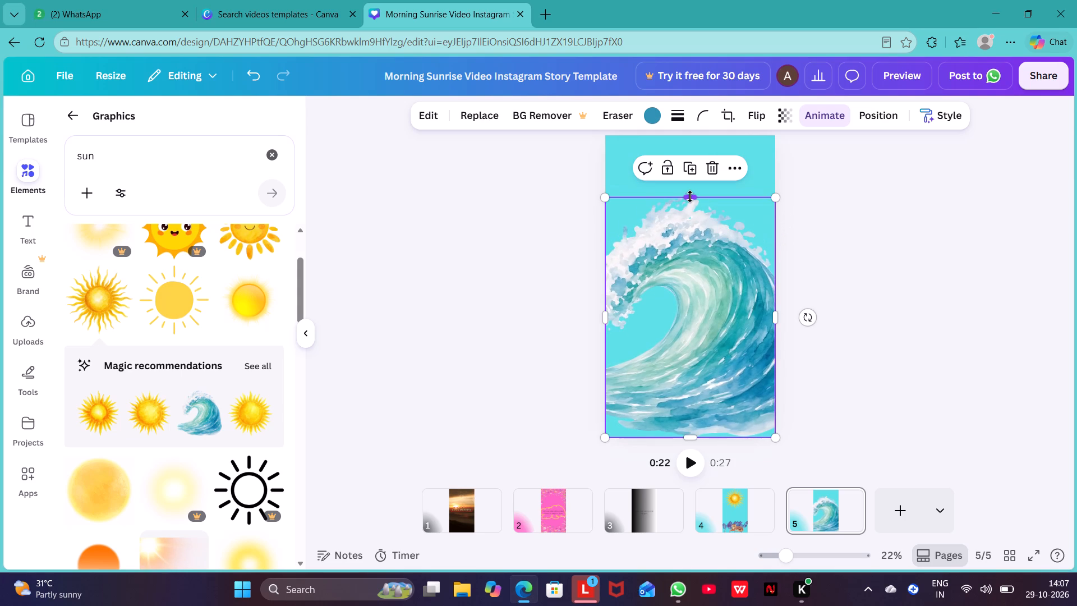
Search the graphics for "beach sun" and look through the results for a sun to go with the wave.
left_click(138, 155)
key("BackSpace")
key("BackSpace")
key("BackSpace")
key("BackSpace")
key("BackSpace")
key("BackSpace")
key("BackSpace")
key("BackSpace")
key("BackSpace")
key("BackSpace")
key("BackSpace")
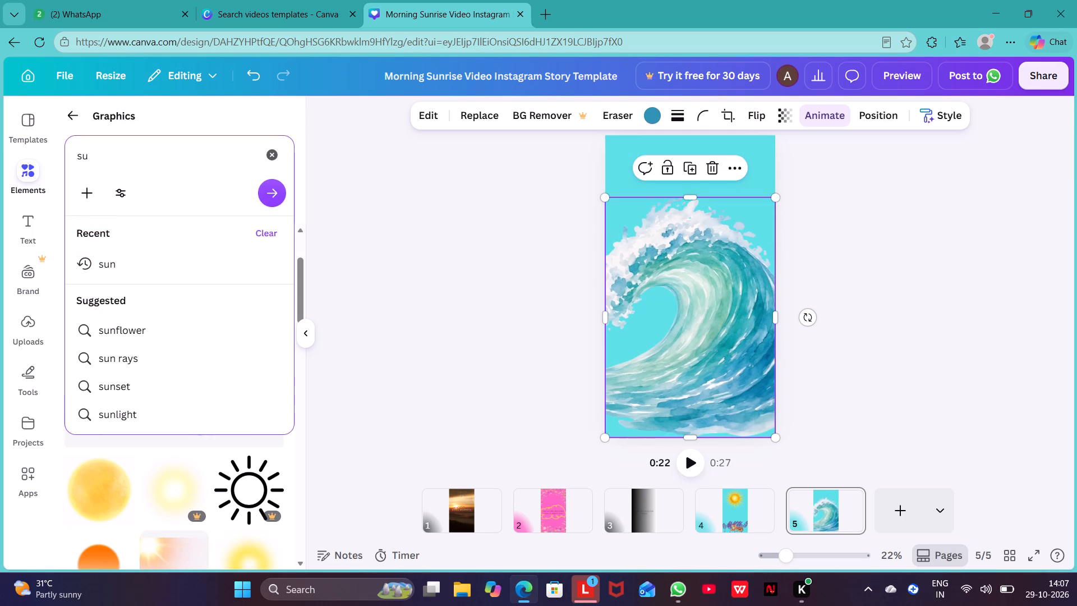
type("beach sun")
key("Return")
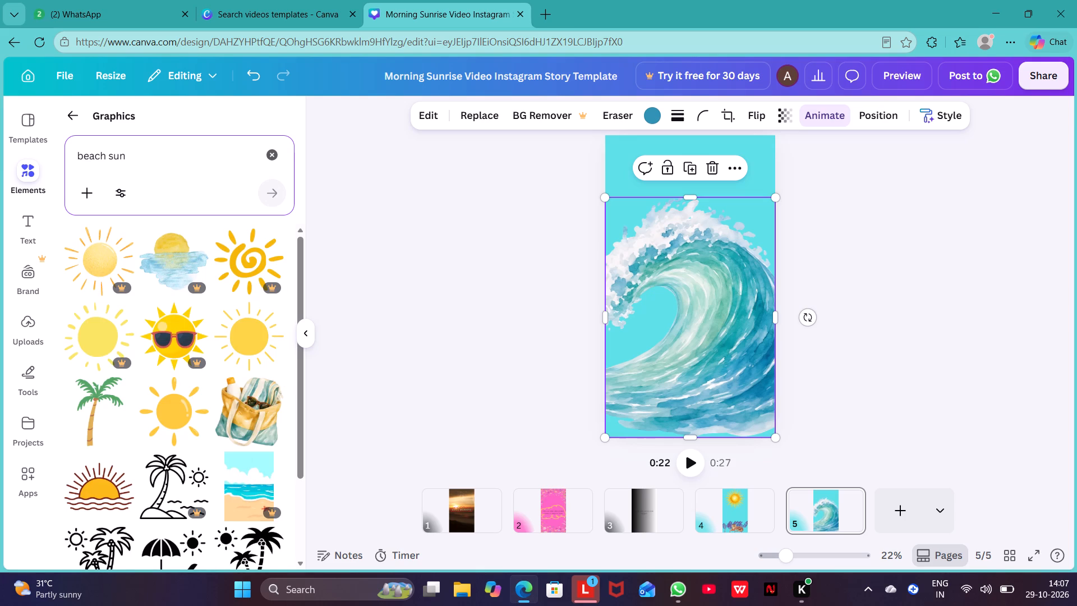
scroll(167, 319, "down", 2)
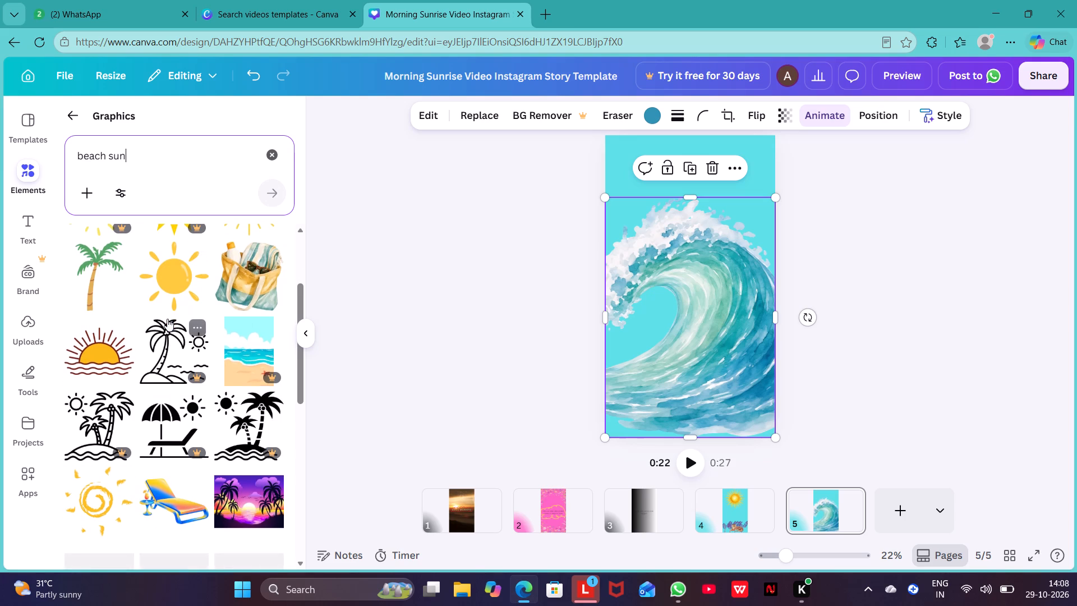
scroll(167, 319, "down", 2)
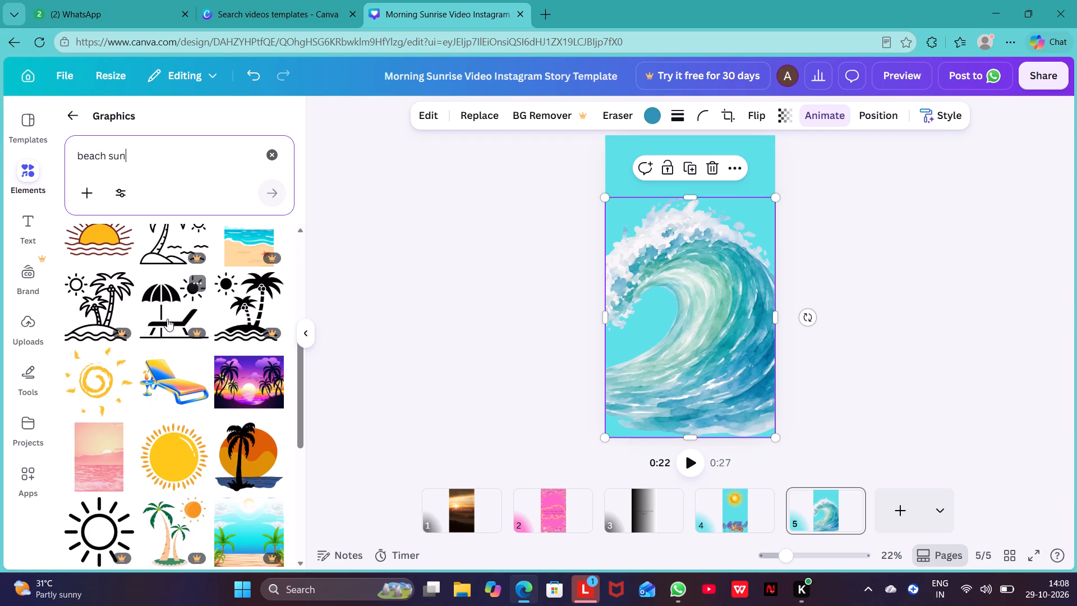
scroll(167, 319, "down", 4)
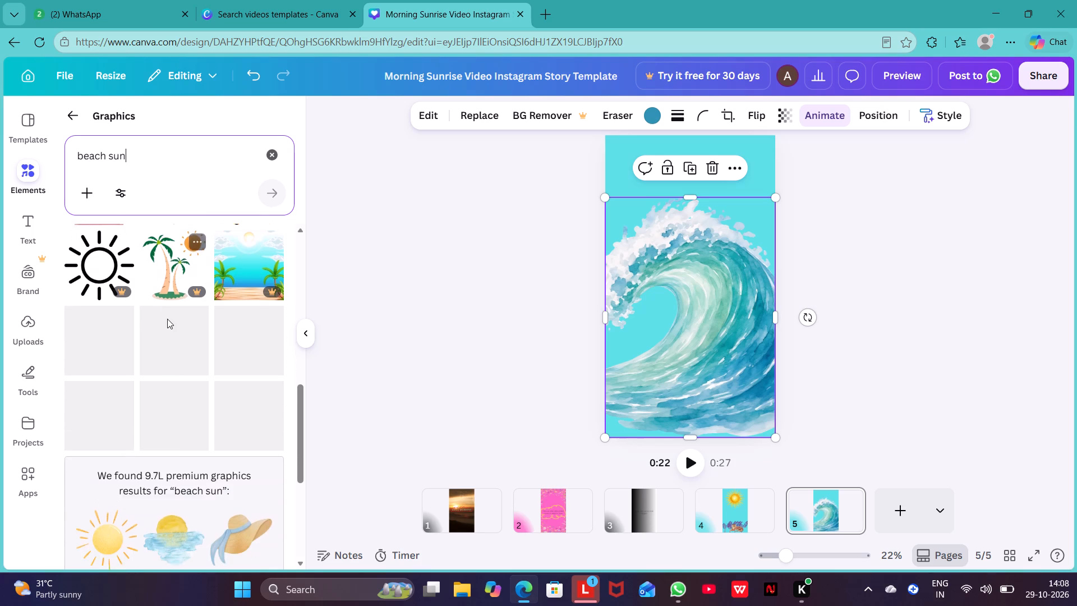
scroll(167, 319, "down", 2)
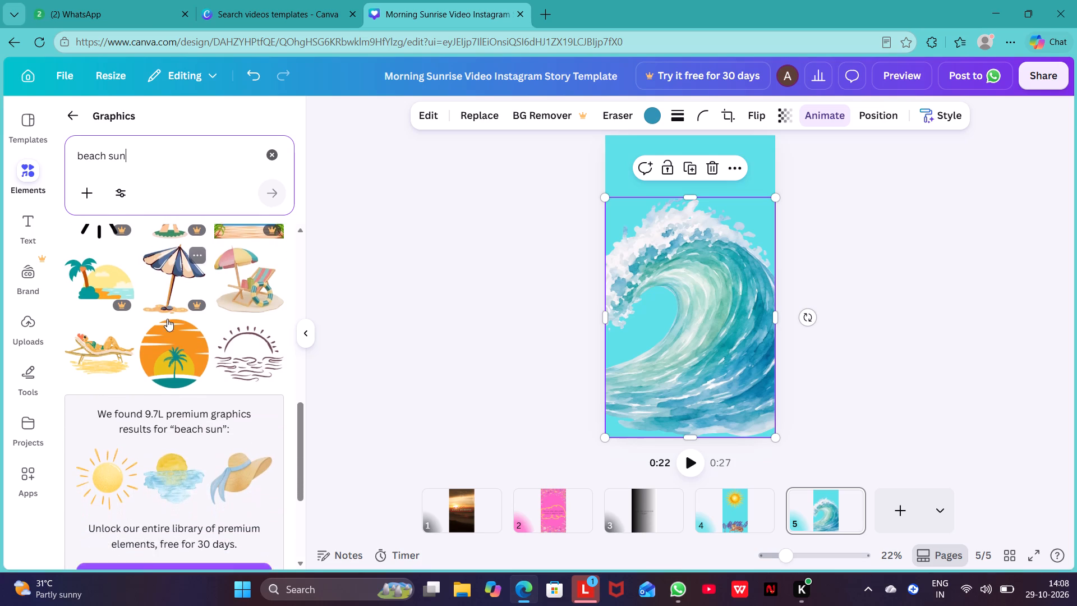
scroll(167, 319, "down", 5)
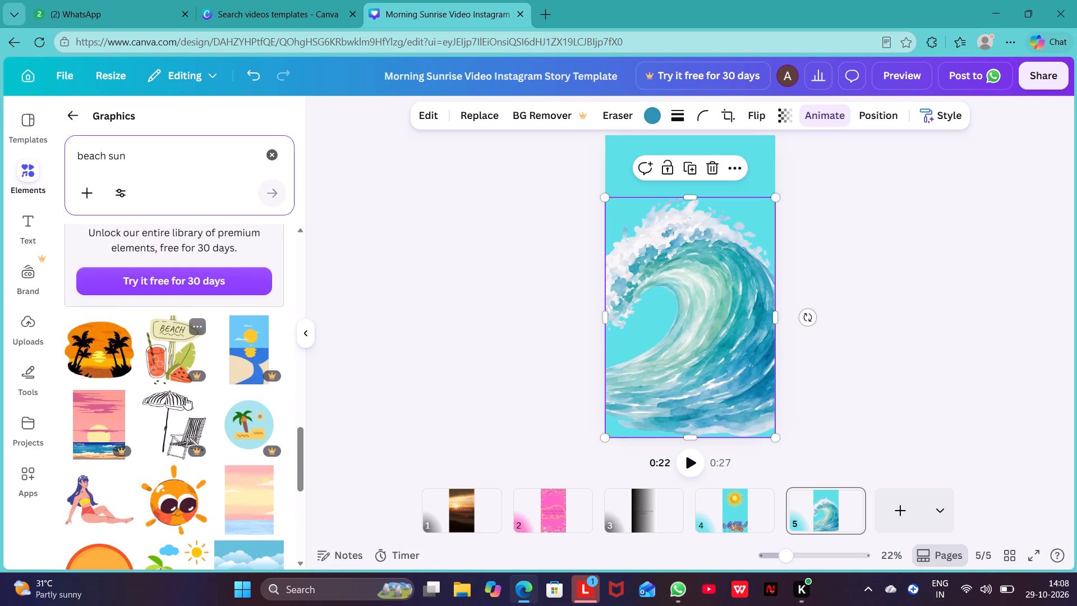
scroll(186, 397, "down", 4)
scroll(186, 397, "up", 2)
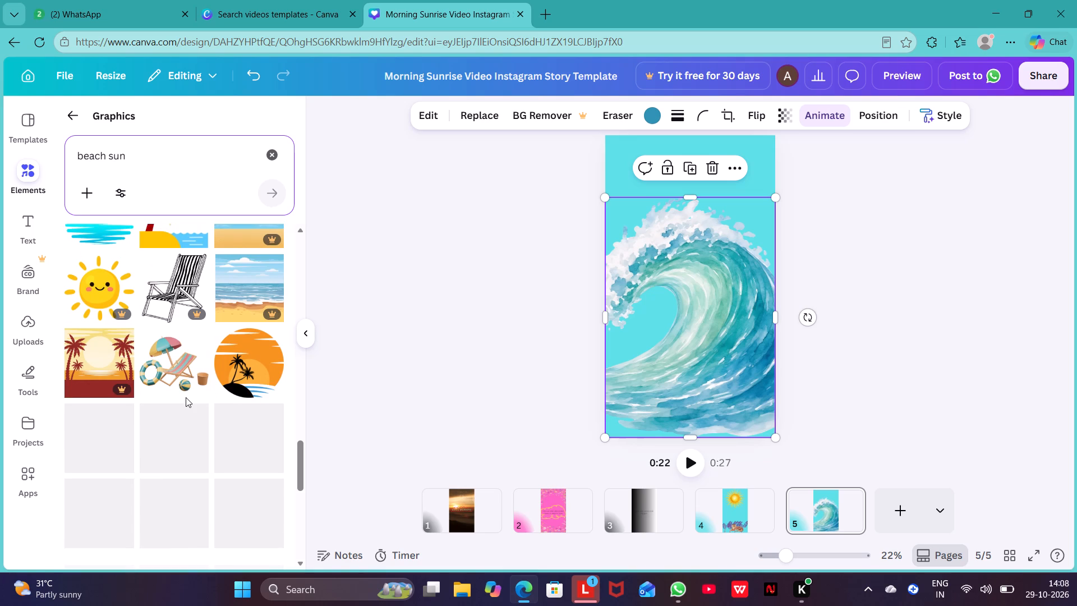
scroll(186, 397, "up", 2)
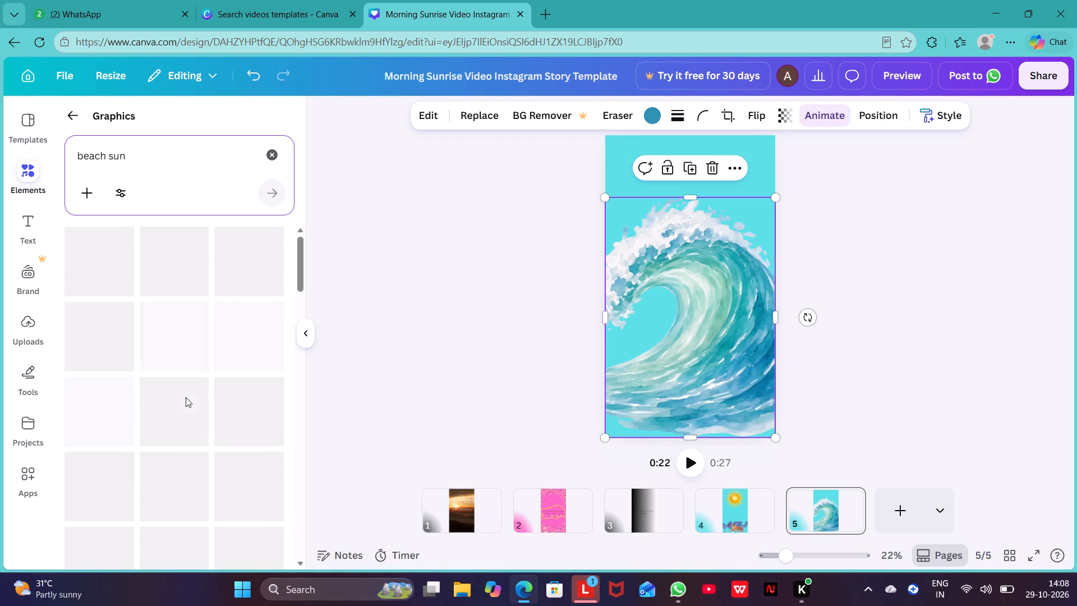
left_click(567, 178)
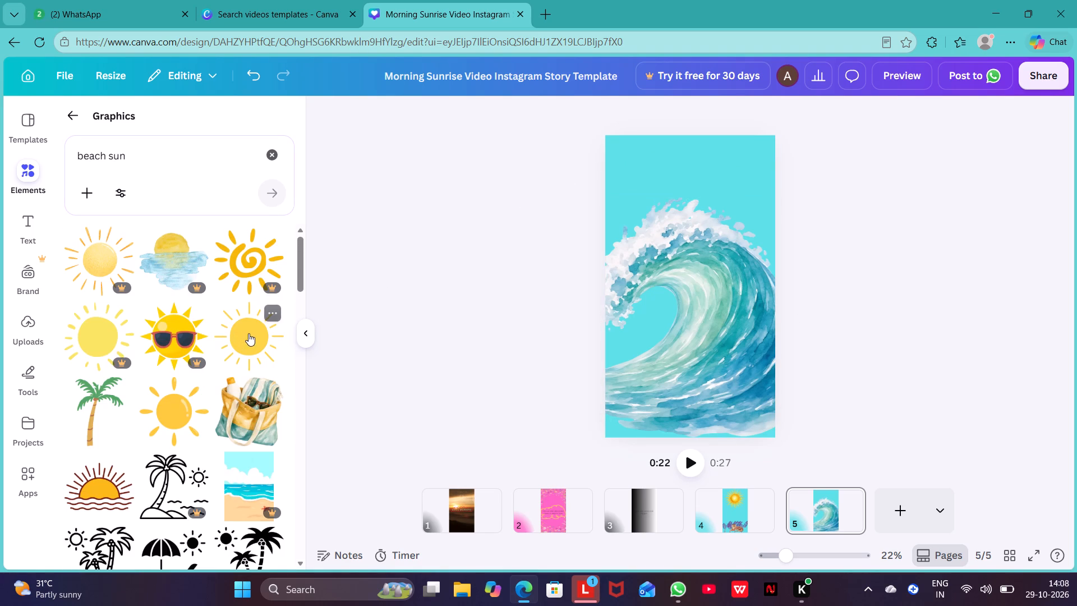
Add the yellow sun with sunglasses to page 5 and place it at the top centre, above the wave.
left_click(170, 335)
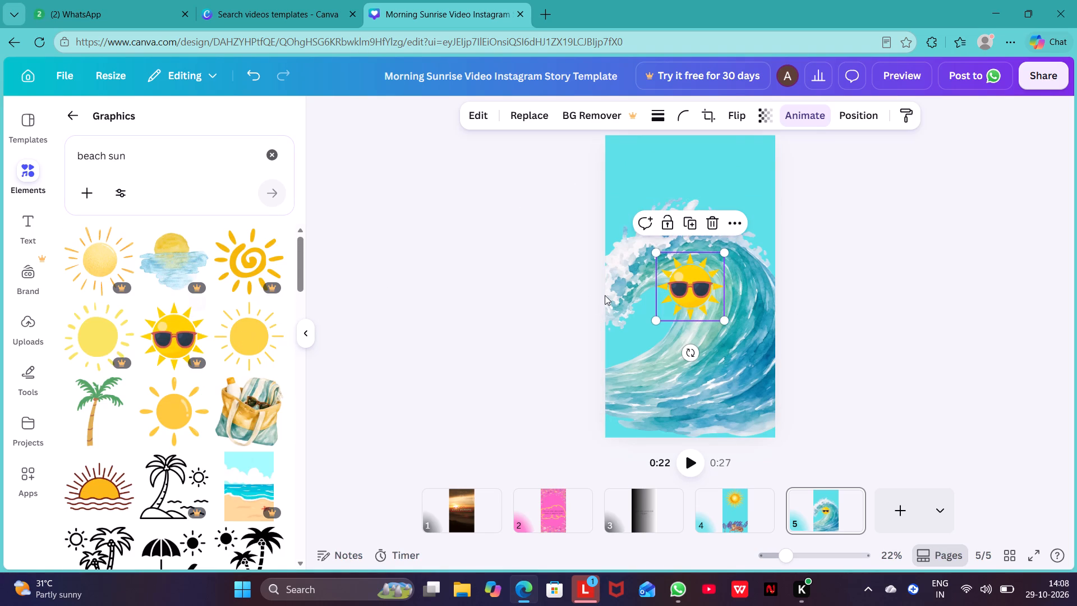
left_click_drag(693, 279, 692, 274)
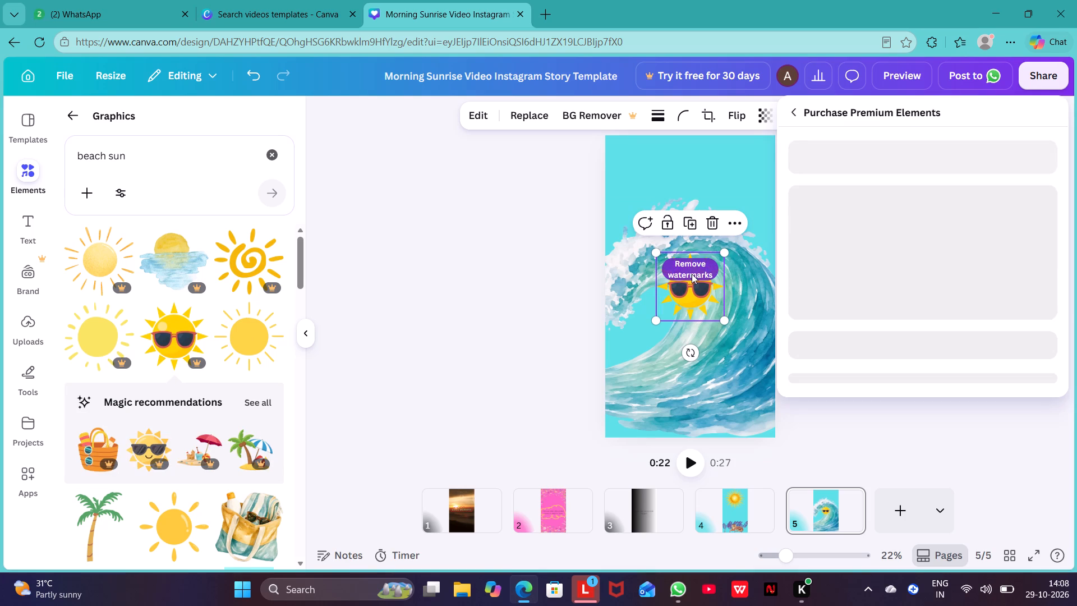
left_click_drag(690, 291, 691, 272)
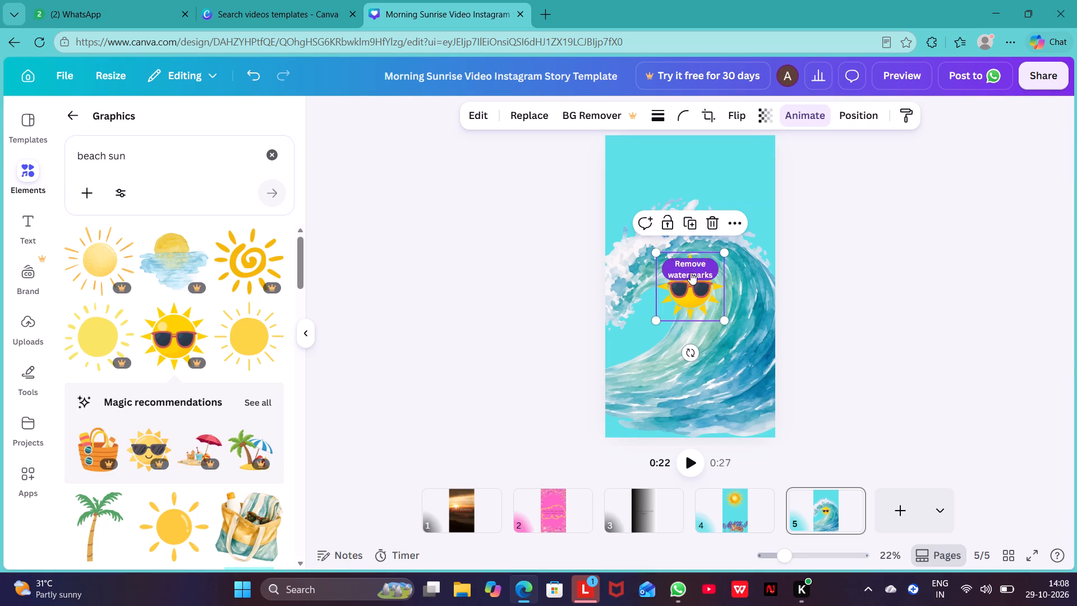
left_click_drag(691, 272, 691, 273)
left_click_drag(686, 293, 699, 225)
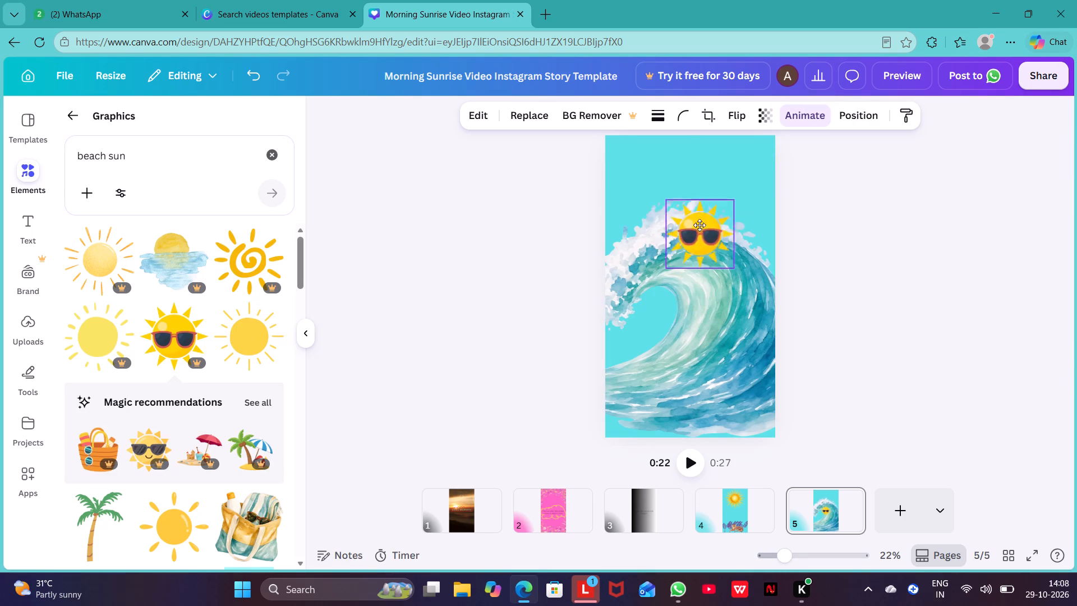
left_click_drag(699, 225, 685, 173)
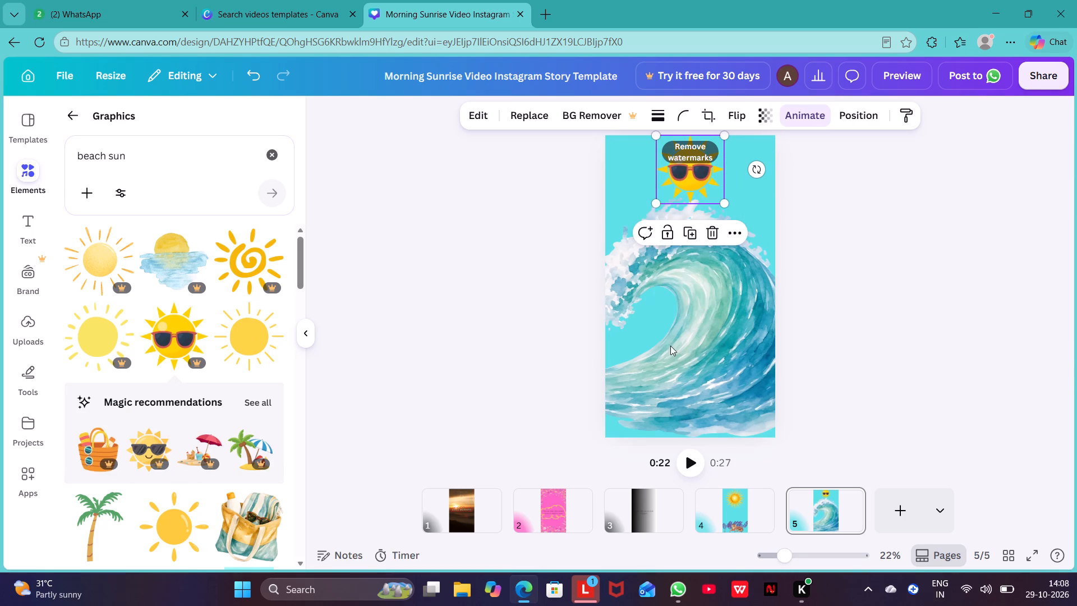
Replace the graphics search term with "sea surfer" and run the search.
left_click(208, 185)
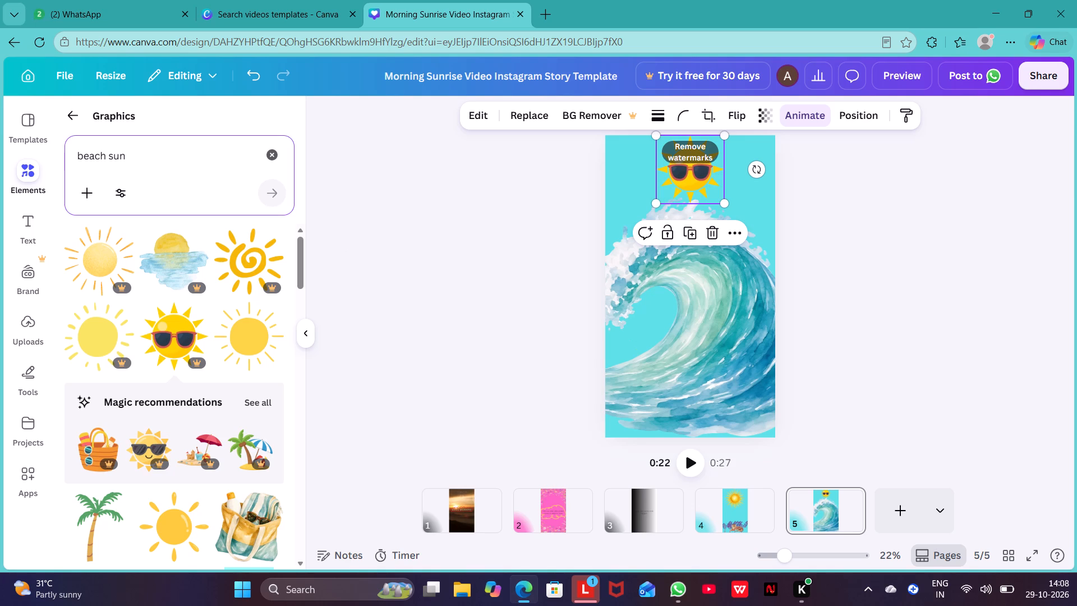
left_click(183, 168)
left_click(149, 155)
key("BackSpace")
key("BackSpace")
key("BackSpace")
key("BackSpace")
key("BackSpace")
key("BackSpace")
key("BackSpace")
key("BackSpace")
key("BackSpace")
key("BackSpace")
key("BackSpace")
key("BackSpace")
key("BackSpace")
key("BackSpace")
key("BackSpace")
key("BackSpace")
key("BackSpace")
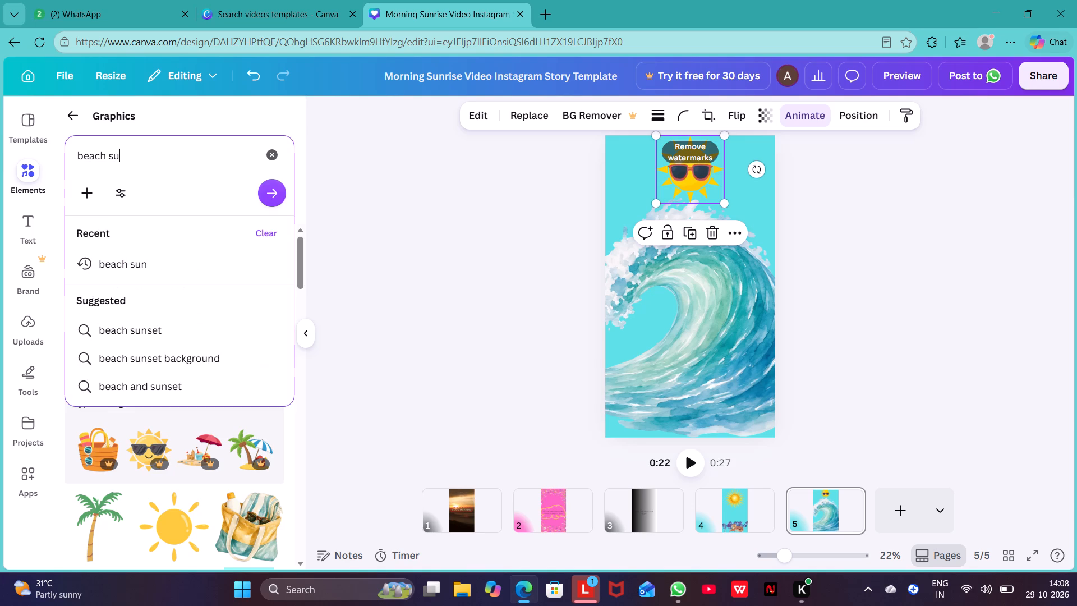
type("sea surfer")
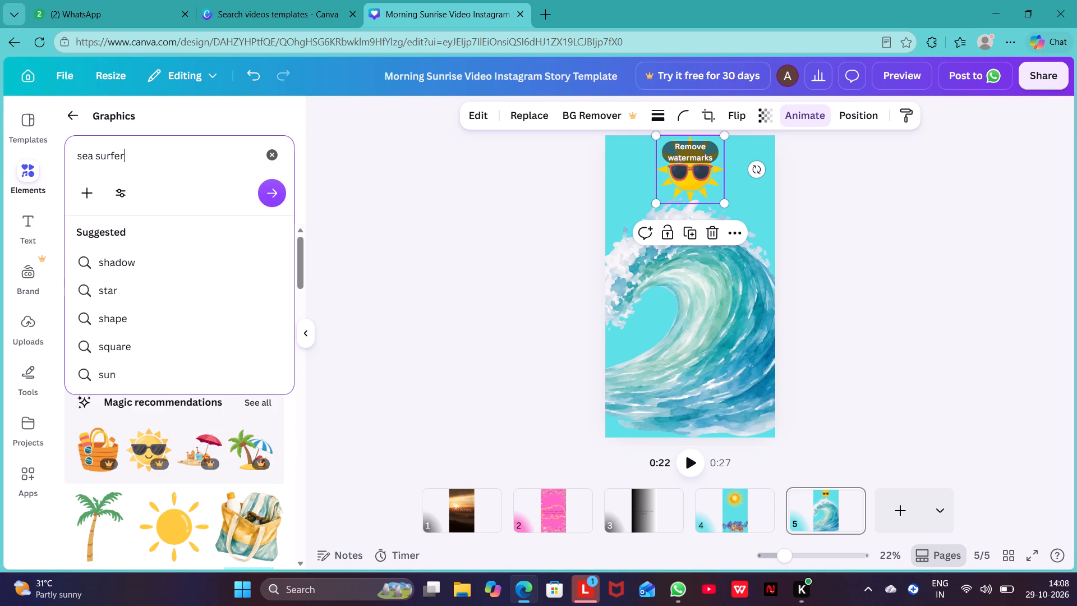
key("Return")
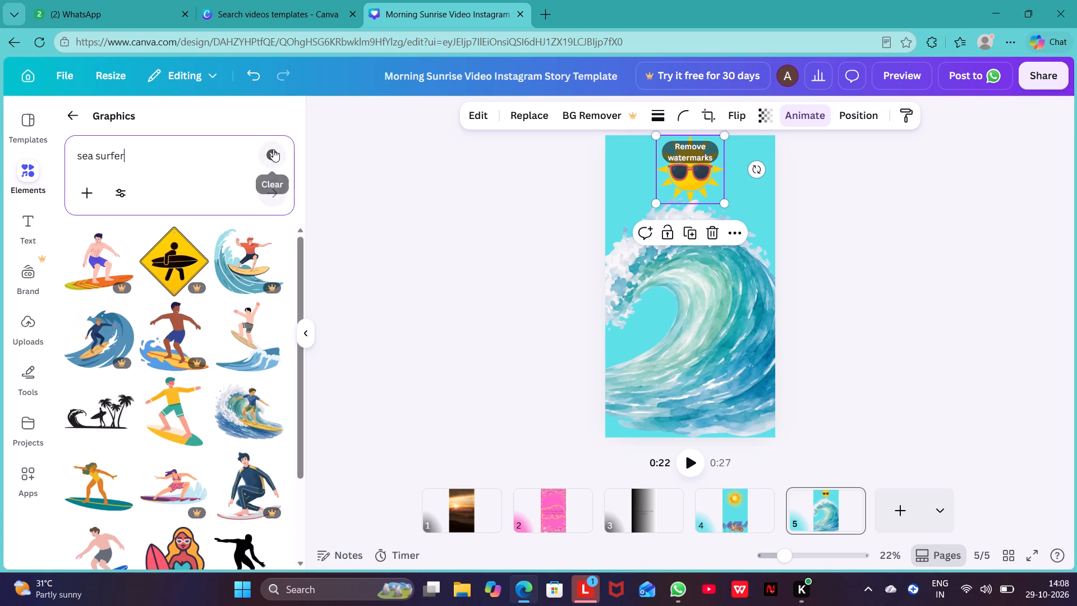
Add the surfer in purple shorts on an orange board to page 5, atop the wave's left crest, enlarged to about 458 × 378.
left_click(103, 272)
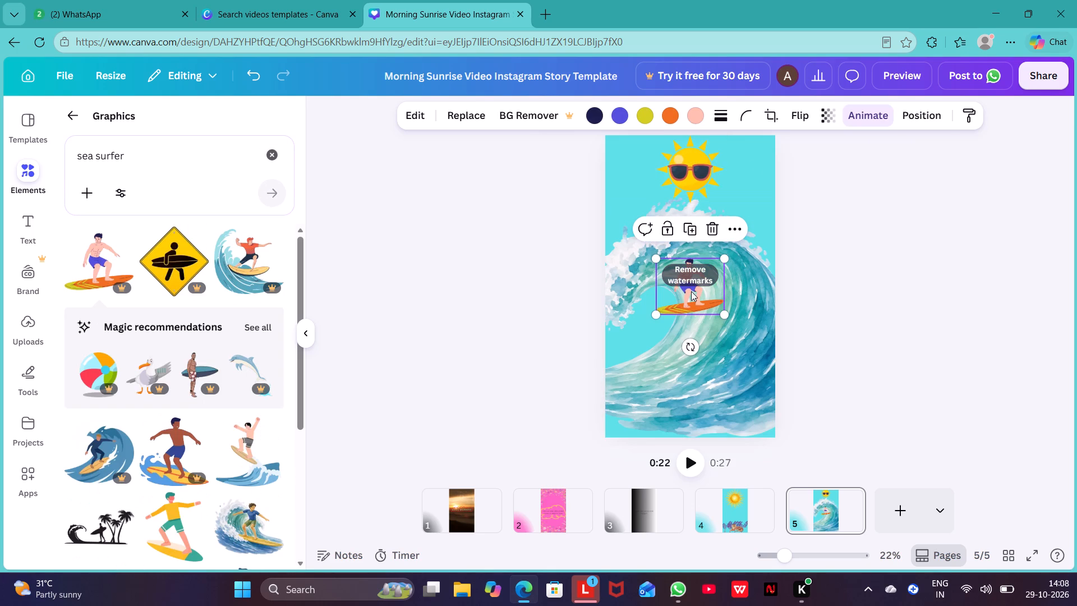
left_click_drag(688, 293, 643, 249)
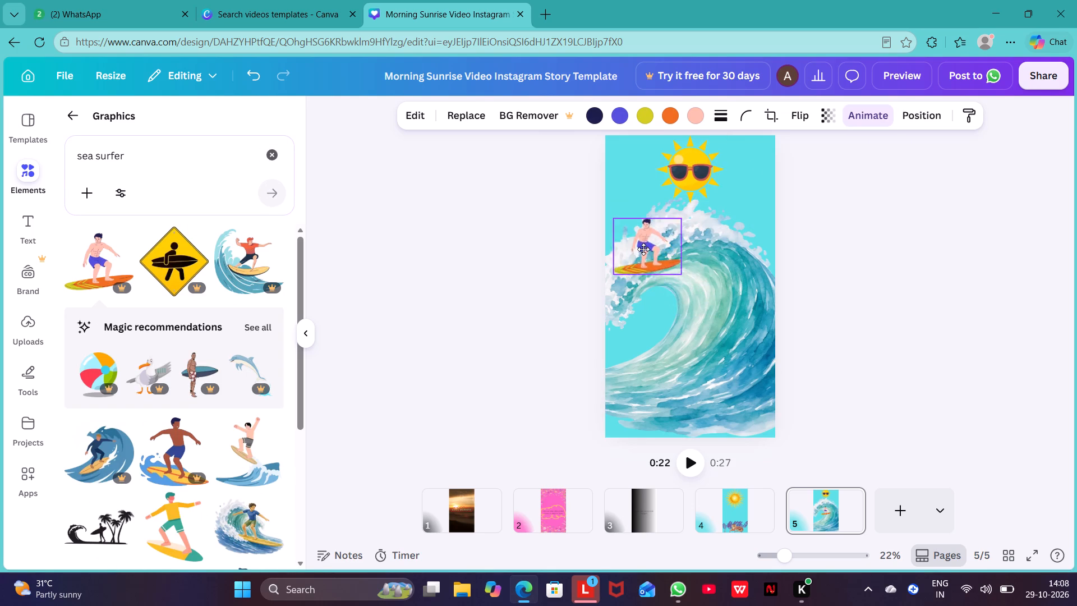
left_click_drag(643, 249, 636, 228)
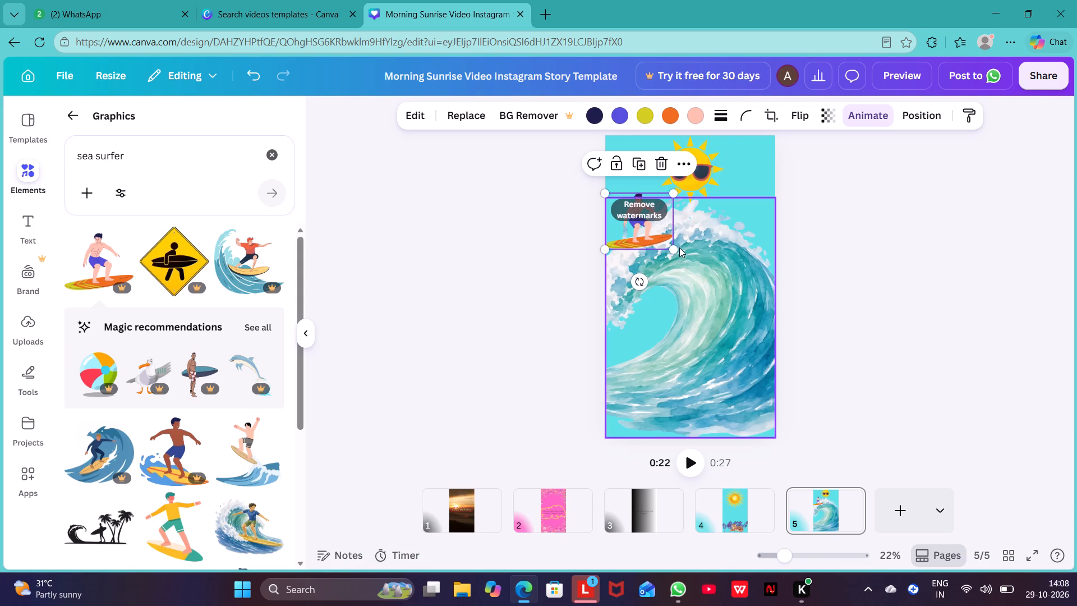
left_click_drag(676, 249, 682, 250)
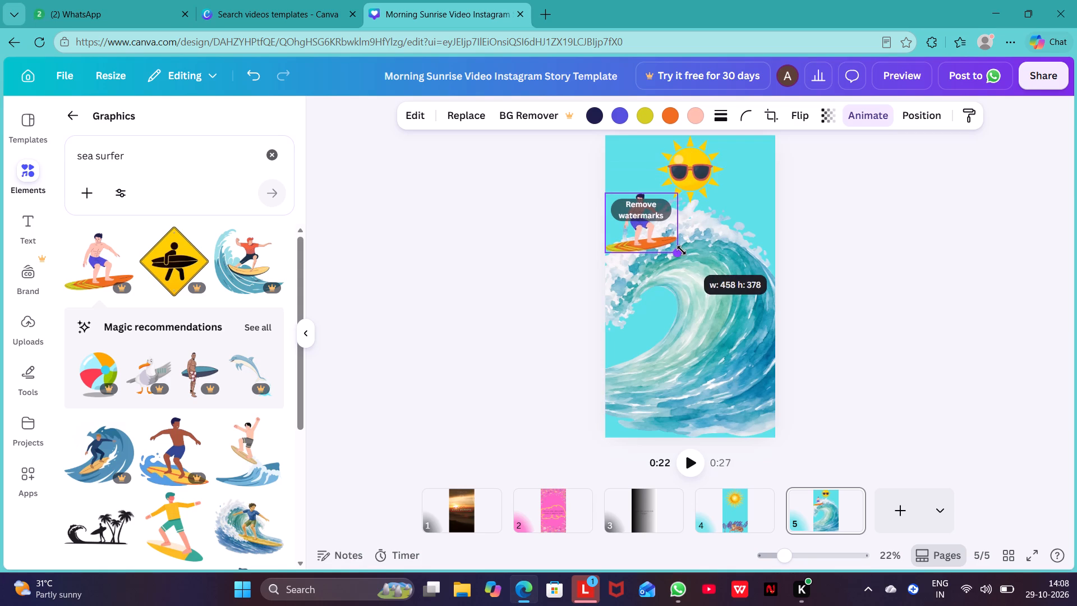
Move the sun with sunglasses to the top-right corner of page 5.
left_click(699, 175)
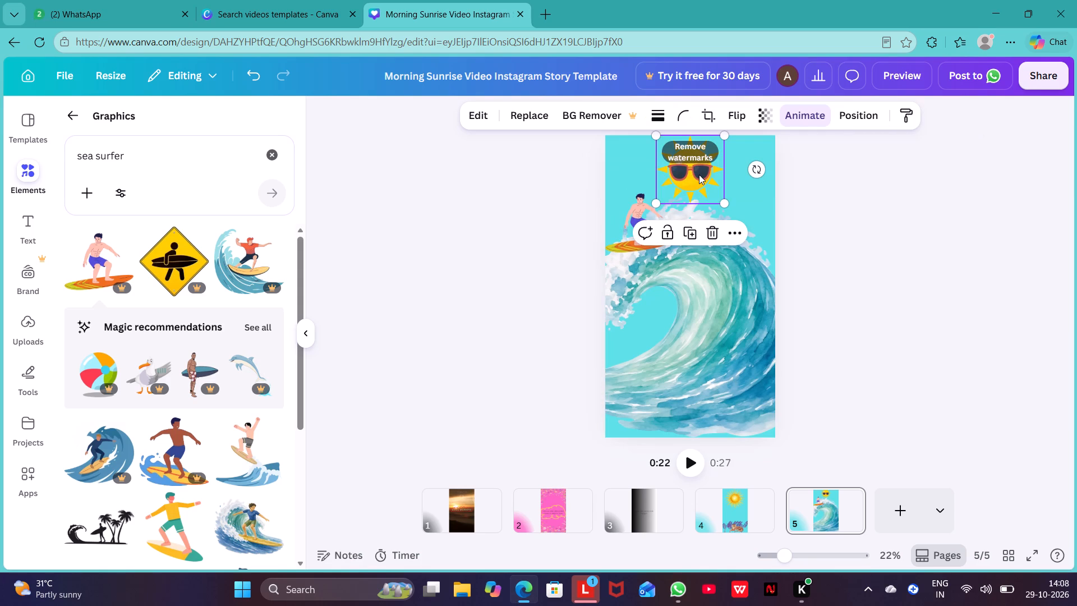
left_click_drag(684, 177, 740, 174)
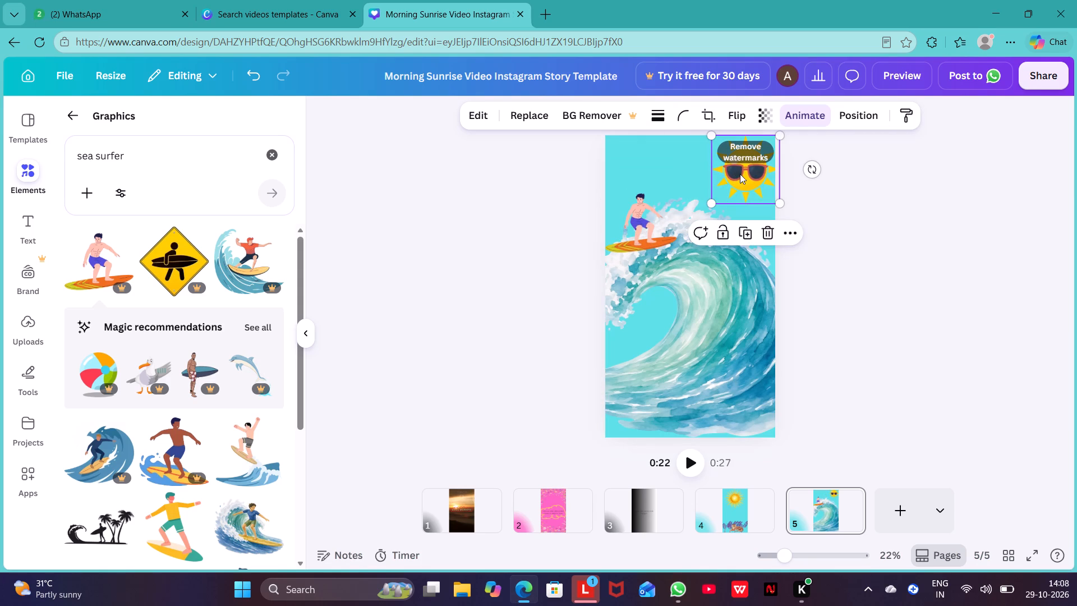
left_click(537, 226)
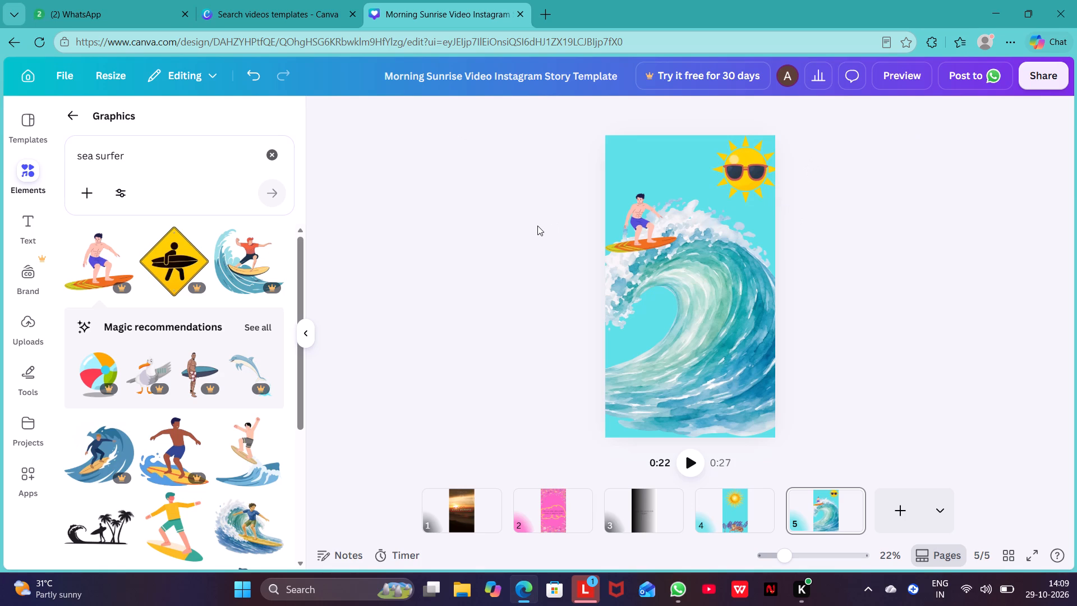
Add a text box to page 5 reading "ENJOY YOUR DAY".
left_click(29, 222)
left_click(191, 164)
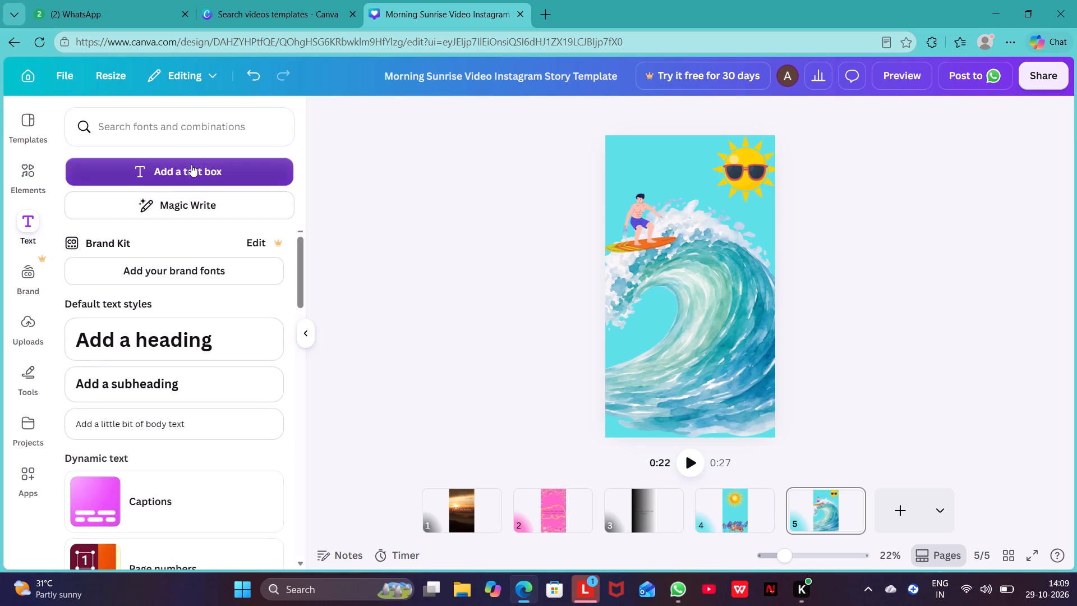
key("BackSpace")
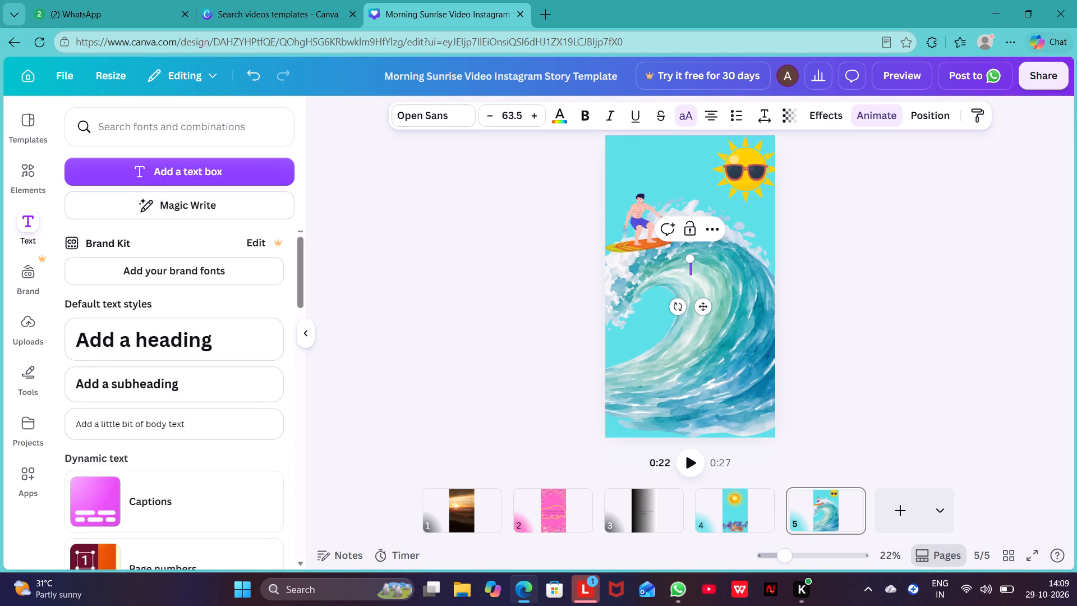
type("ENjoy your day")
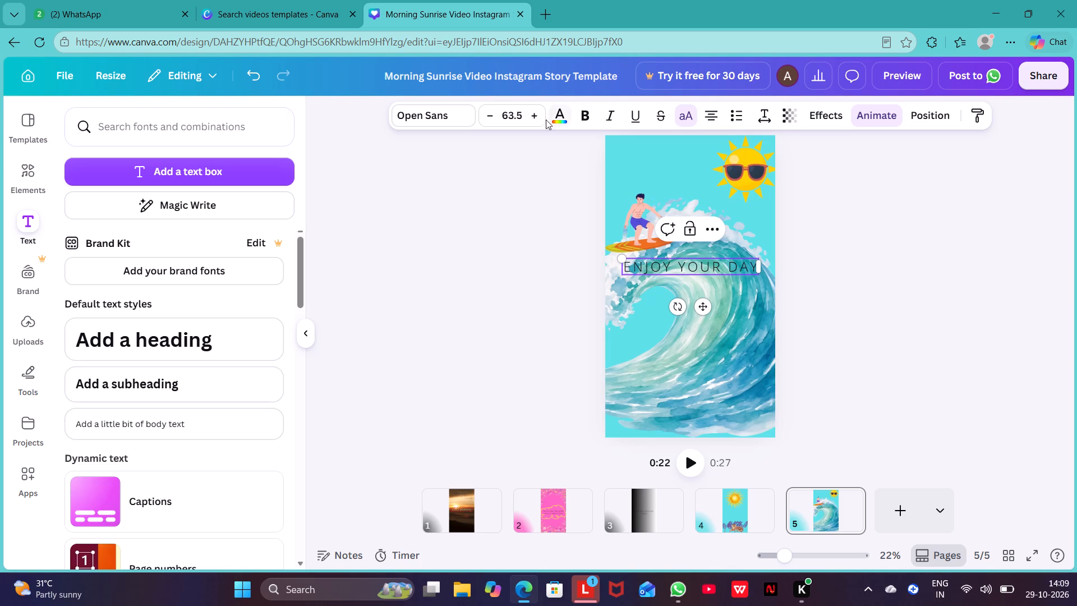
Increase the font size of the "ENJOY YOUR DAY" text to 83.5.
triple_click(528, 113)
triple_click(528, 113)
triple_click(528, 113)
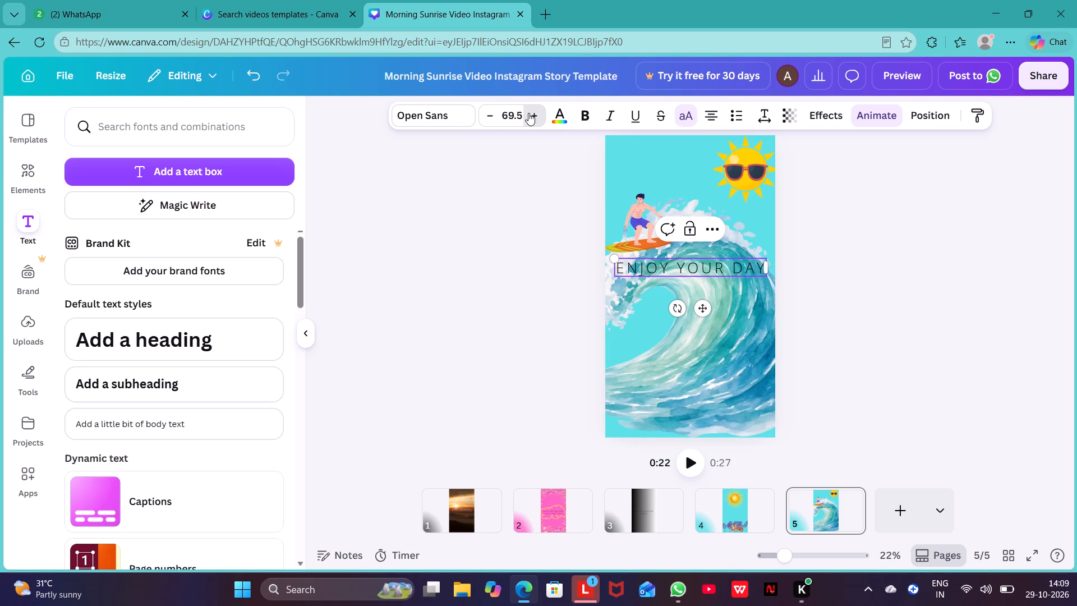
triple_click(528, 113)
triple_click(528, 113)
triple_click(528, 113)
double_click(528, 113)
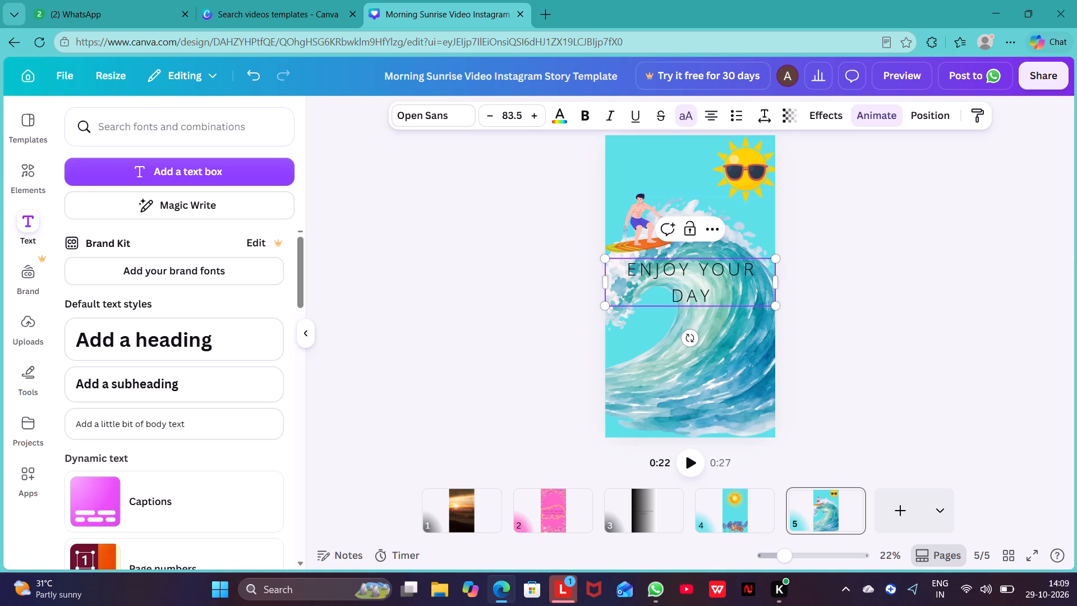
Move the "ENJOY YOUR DAY" text down over the wave, to about two thirds of page 5's height.
left_click_drag(692, 276, 692, 282)
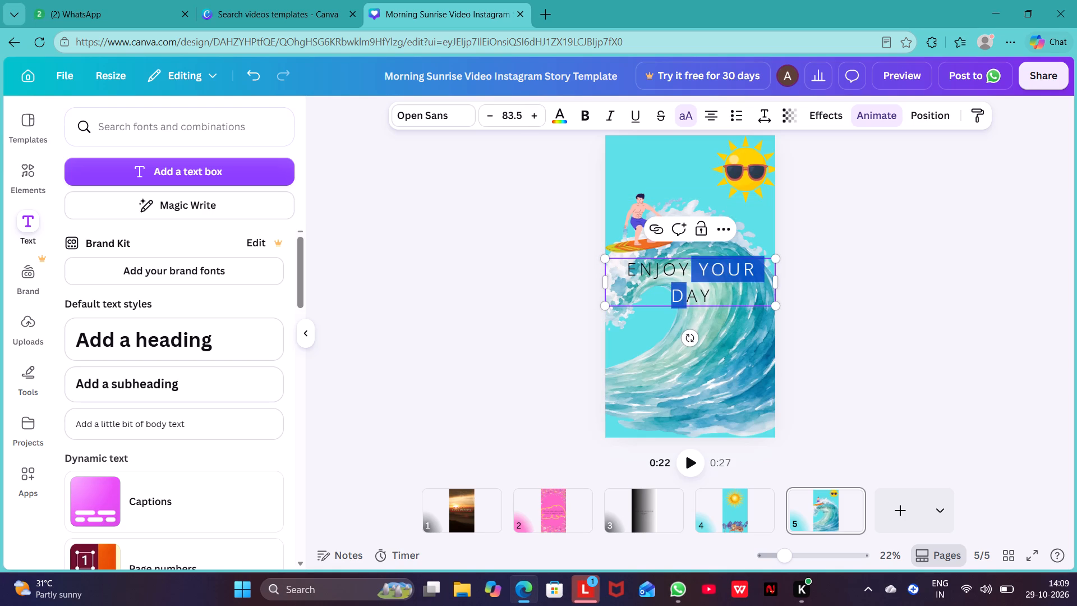
left_click(855, 327)
left_click(701, 290)
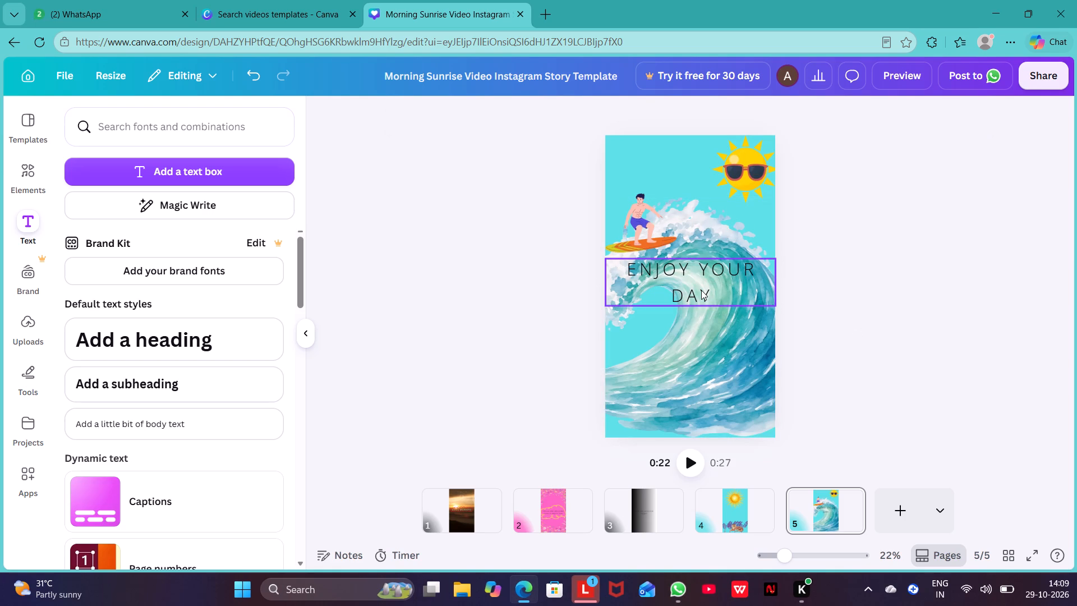
left_click_drag(694, 274, 695, 333)
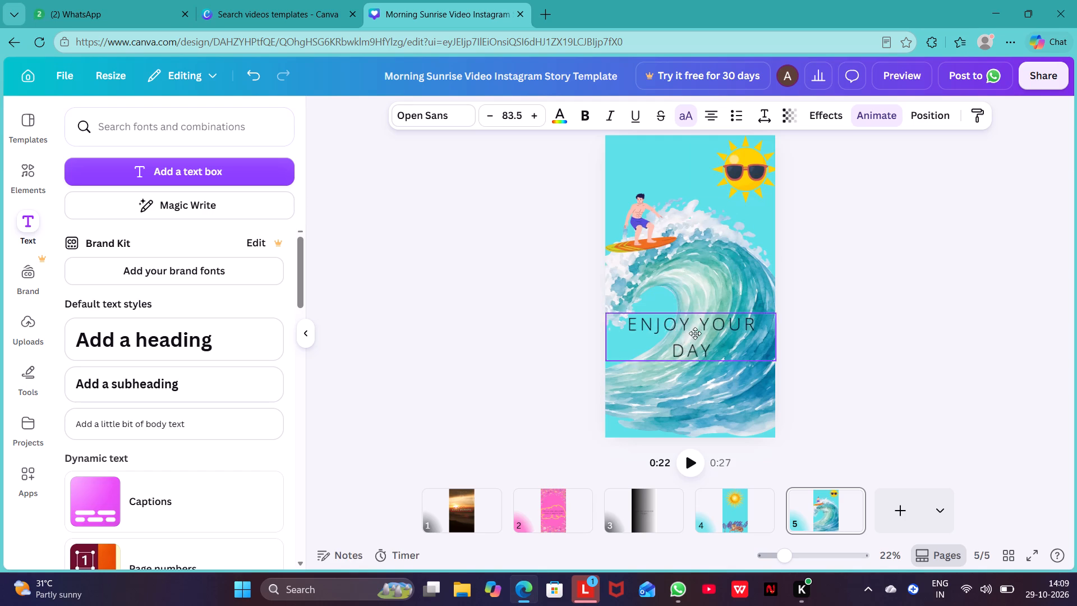
left_click_drag(695, 333, 697, 330)
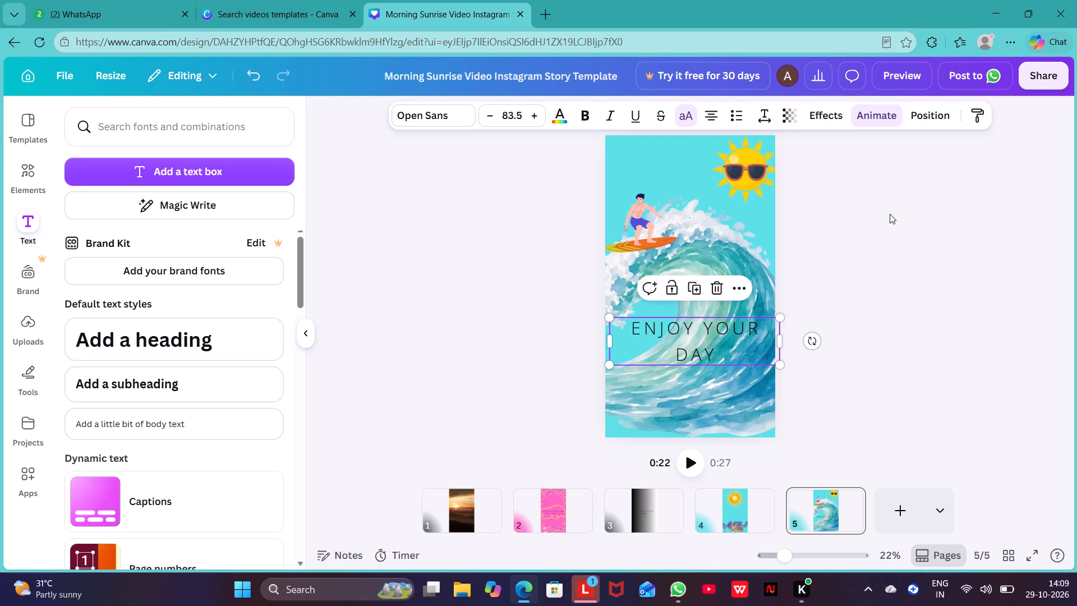
Apply the Pan animation to the "ENJOY YOUR DAY" text.
left_click(881, 118)
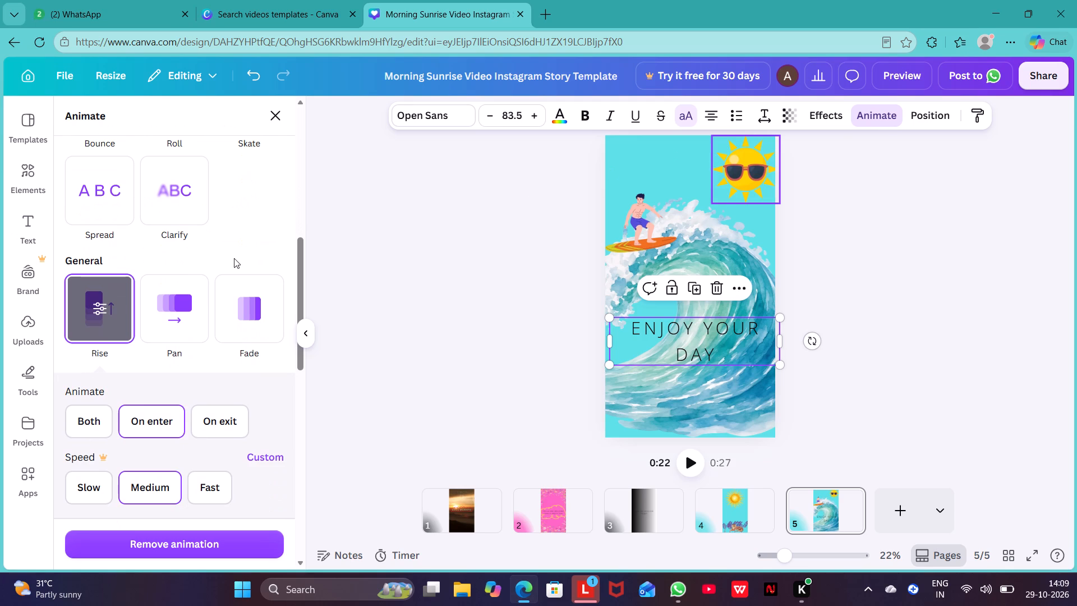
left_click(191, 302)
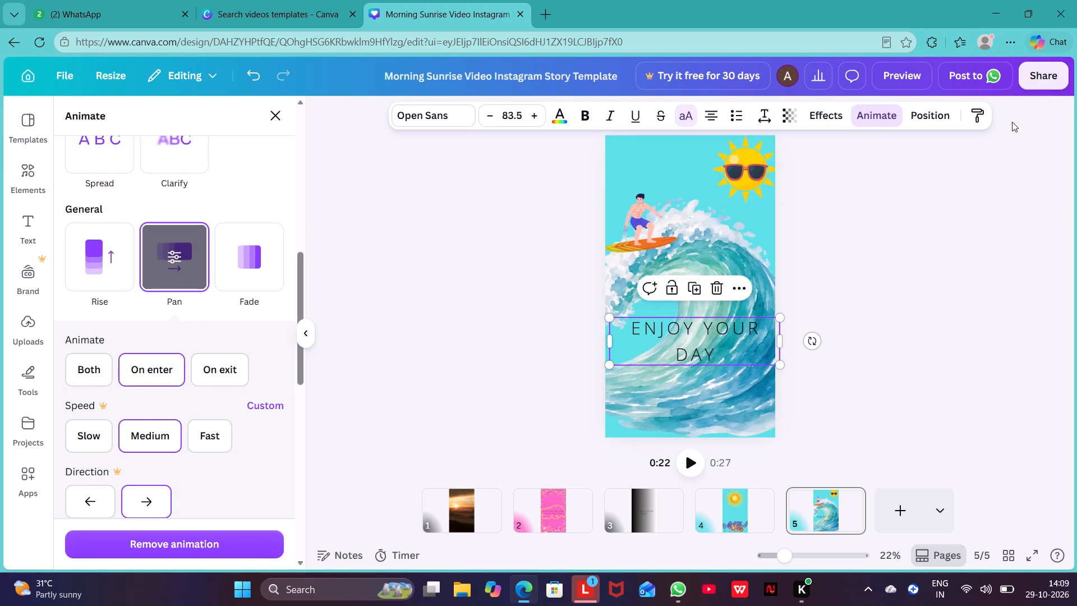
Apply the Splice effect to the "ENJOY YOUR DAY" text.
left_click(811, 115)
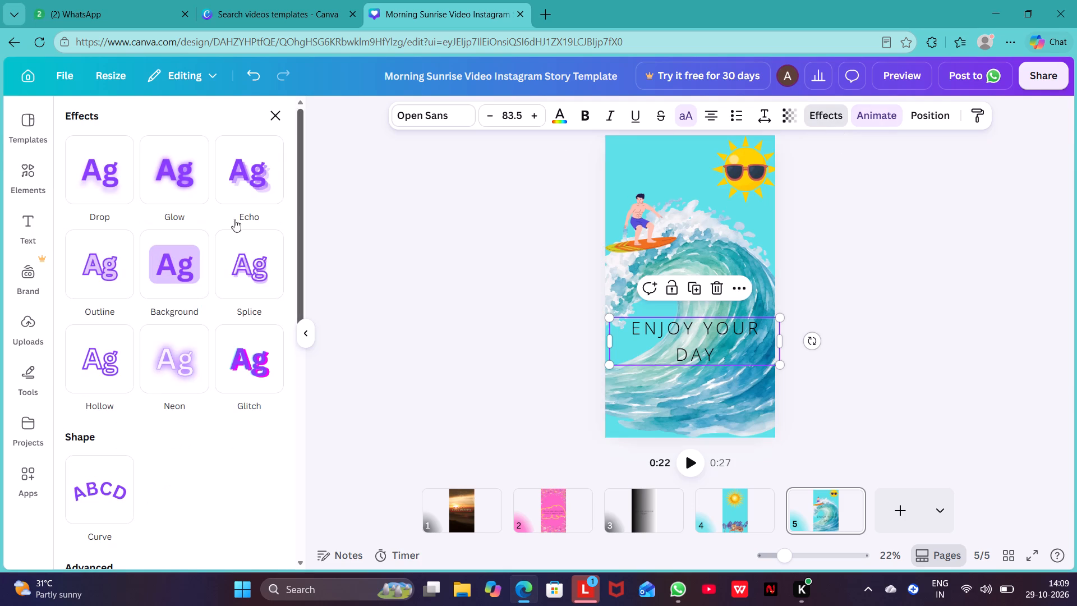
left_click(277, 252)
left_click(490, 320)
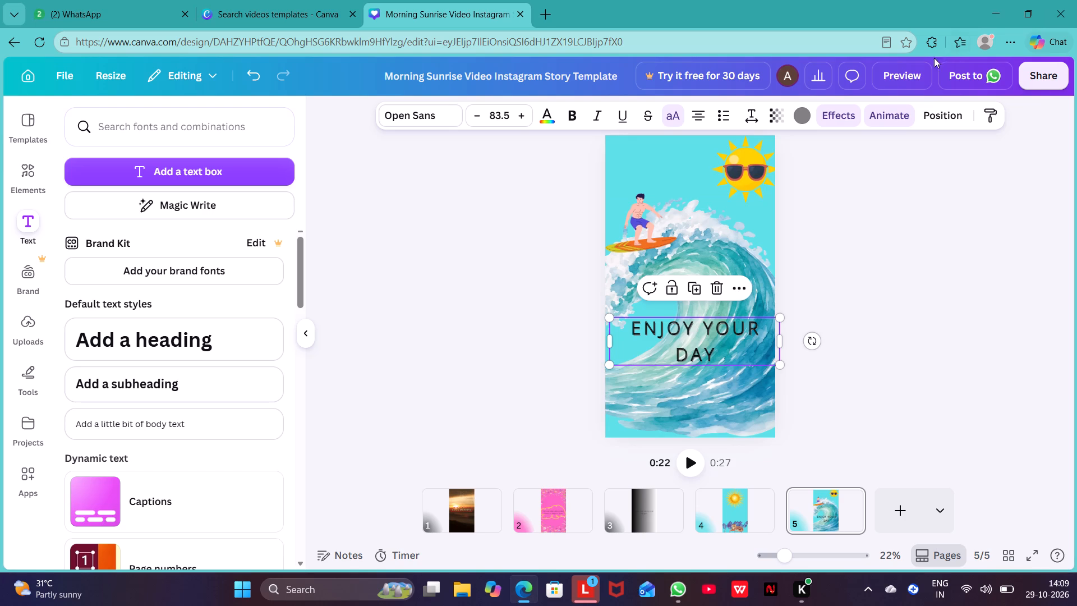
Play the preview of the whole video from the first page.
left_click(915, 74)
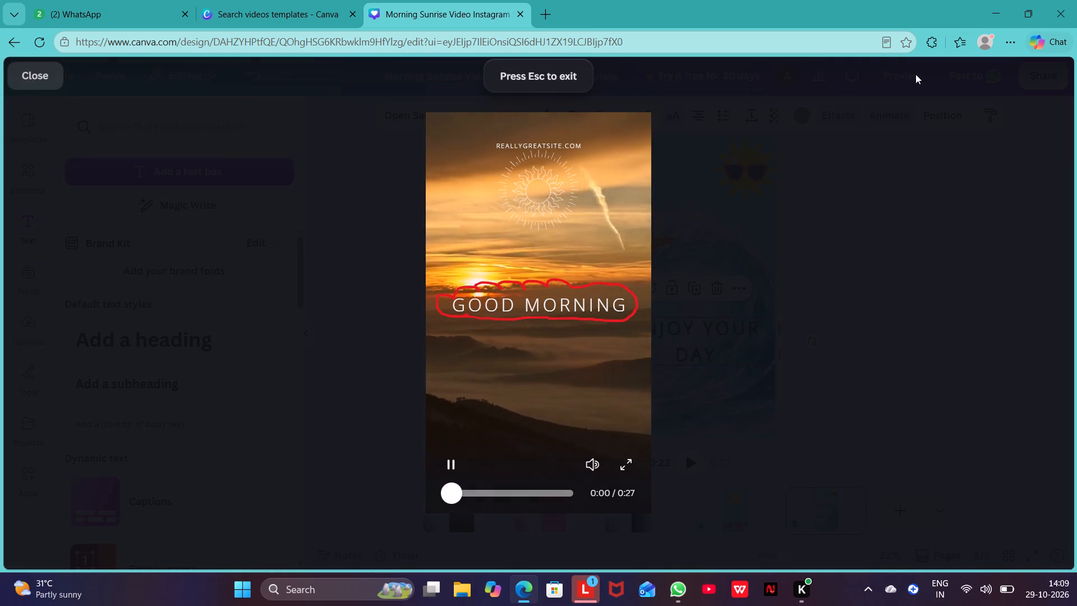
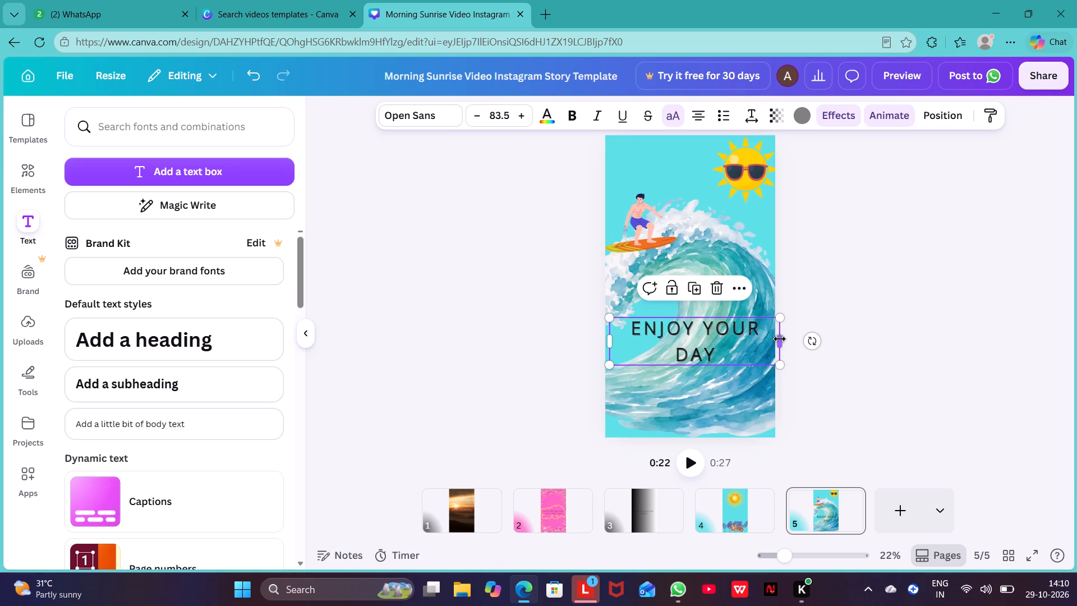
Narrow the "ENJOY YOUR DAY" text box slightly so its right side meets page 5's right edge.
left_click_drag(780, 339, 772, 339)
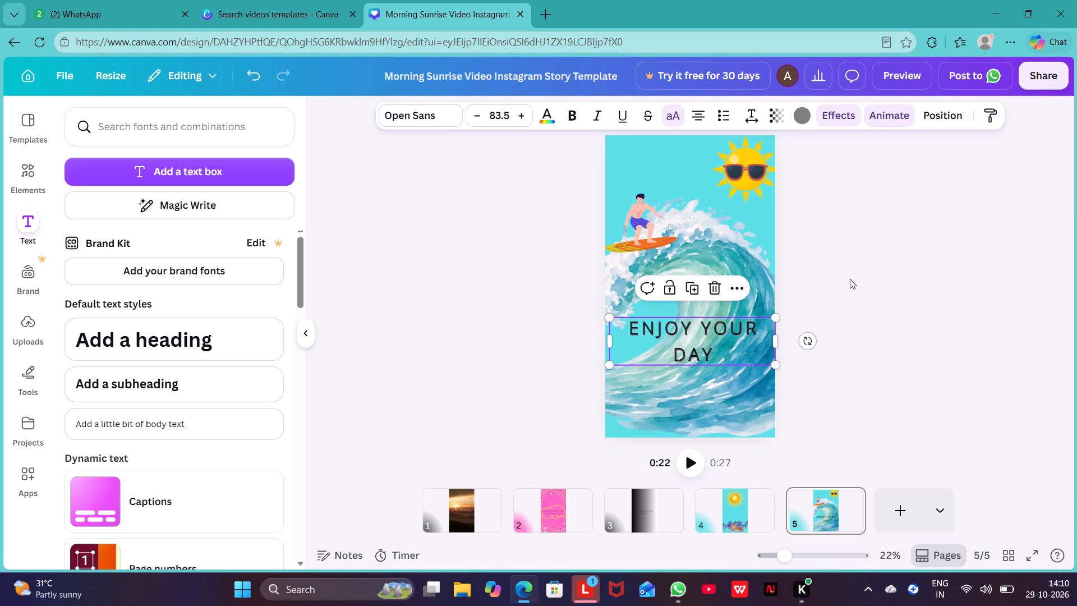
left_click(854, 278)
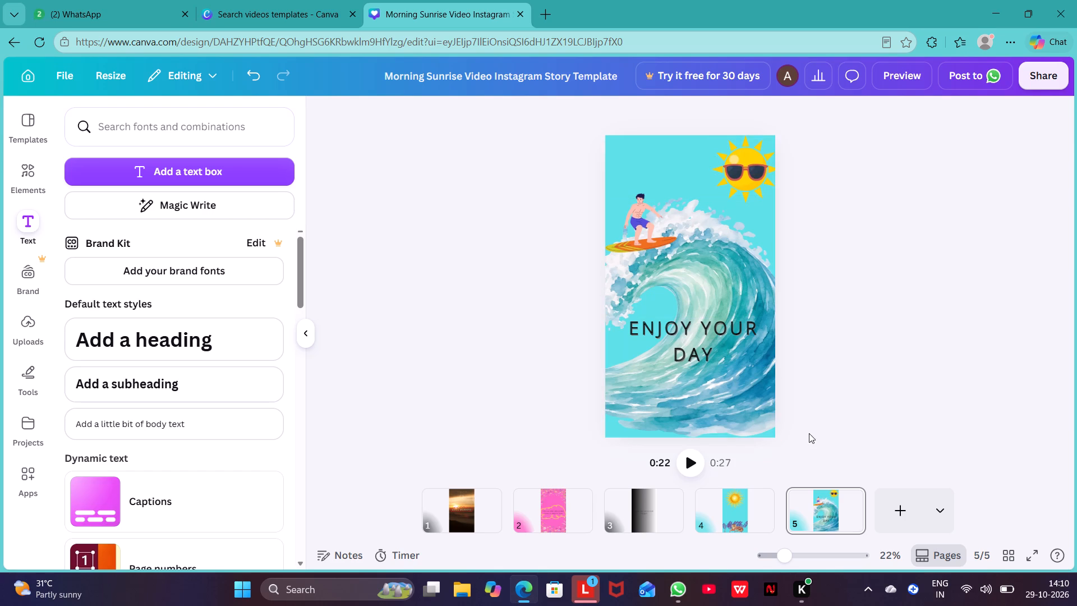
Add a new page 6 after page 5 and set its background to yellow #fff234.
left_click(900, 520)
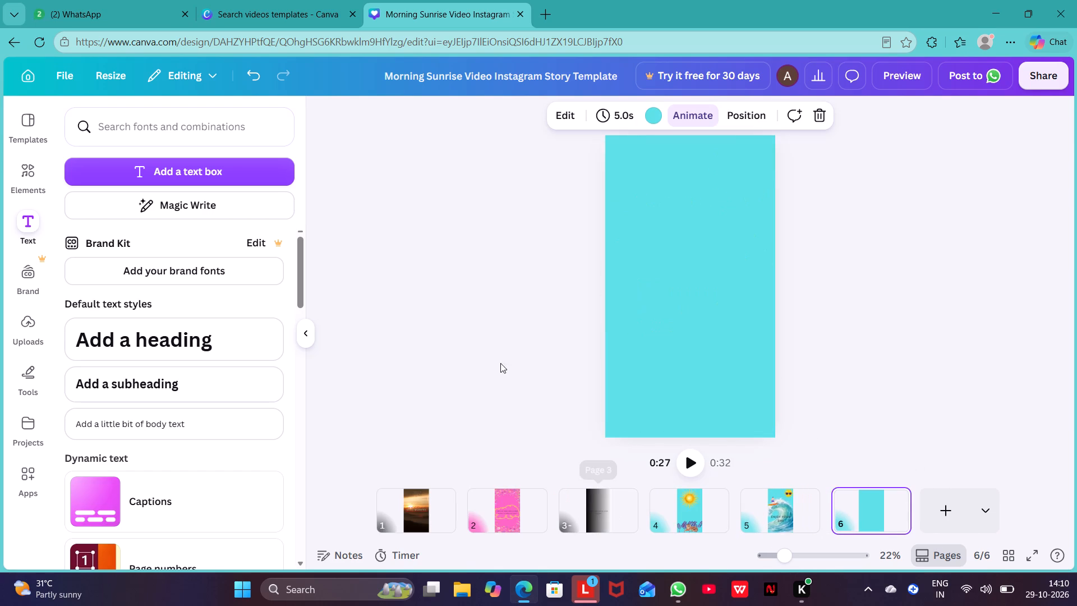
scroll(177, 414, "down", 5)
left_click(24, 215)
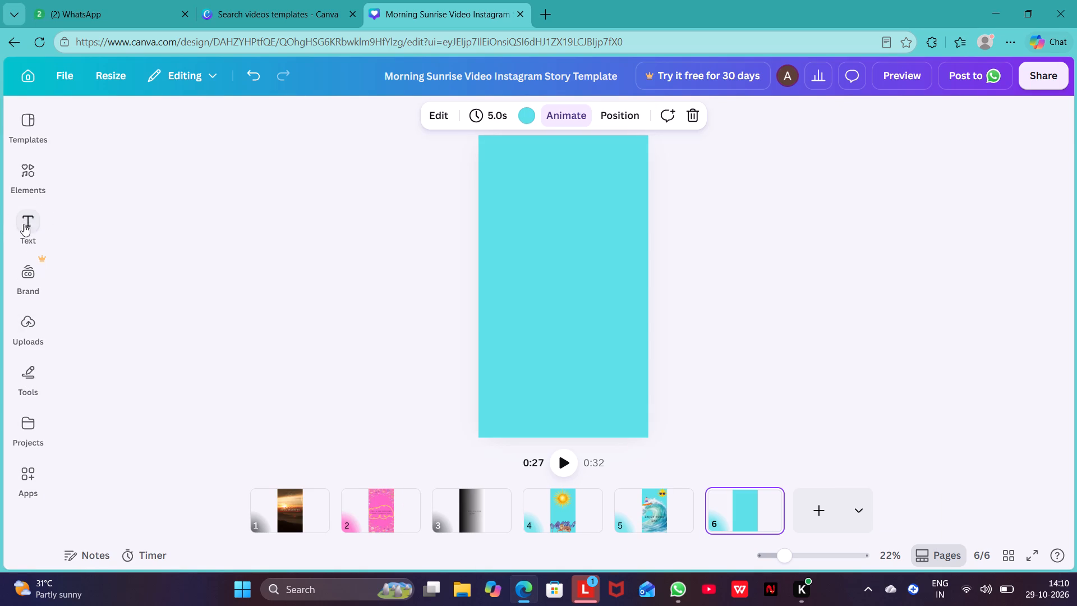
left_click(26, 219)
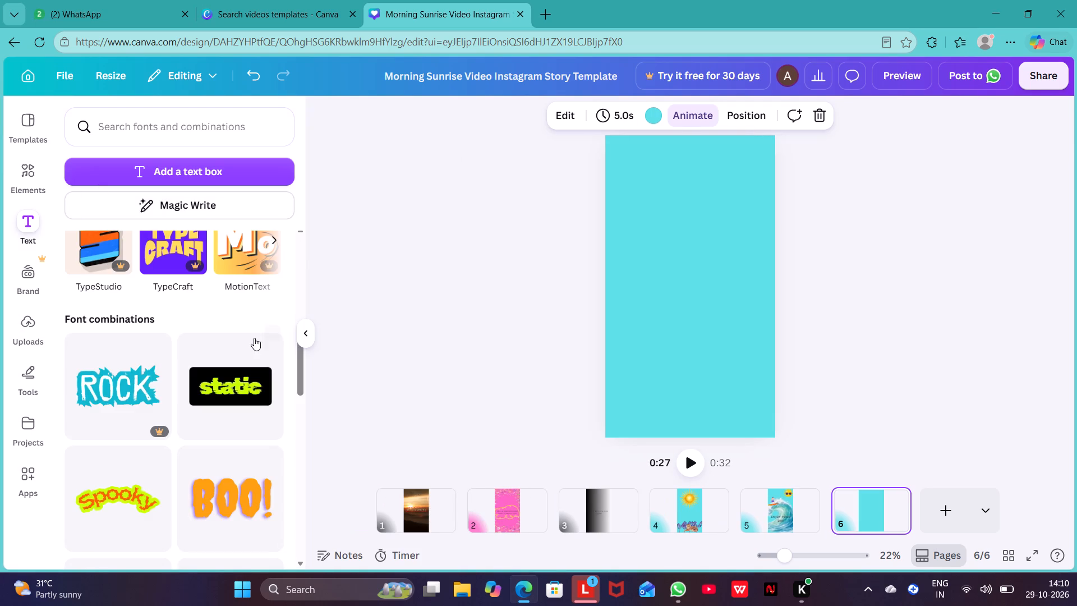
scroll(254, 338, "up", 9)
left_click(648, 117)
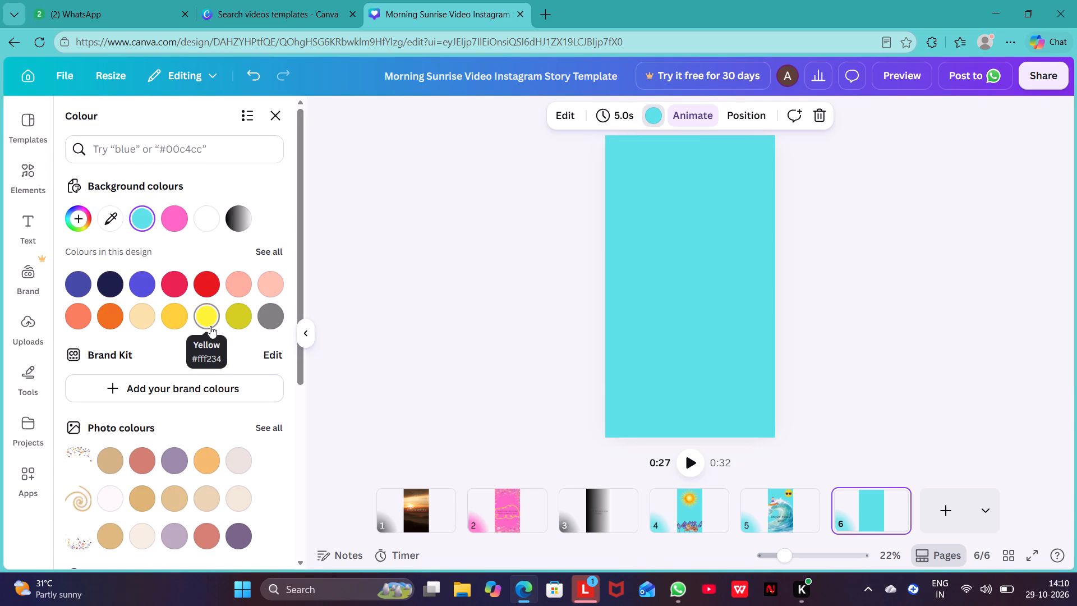
left_click(210, 326)
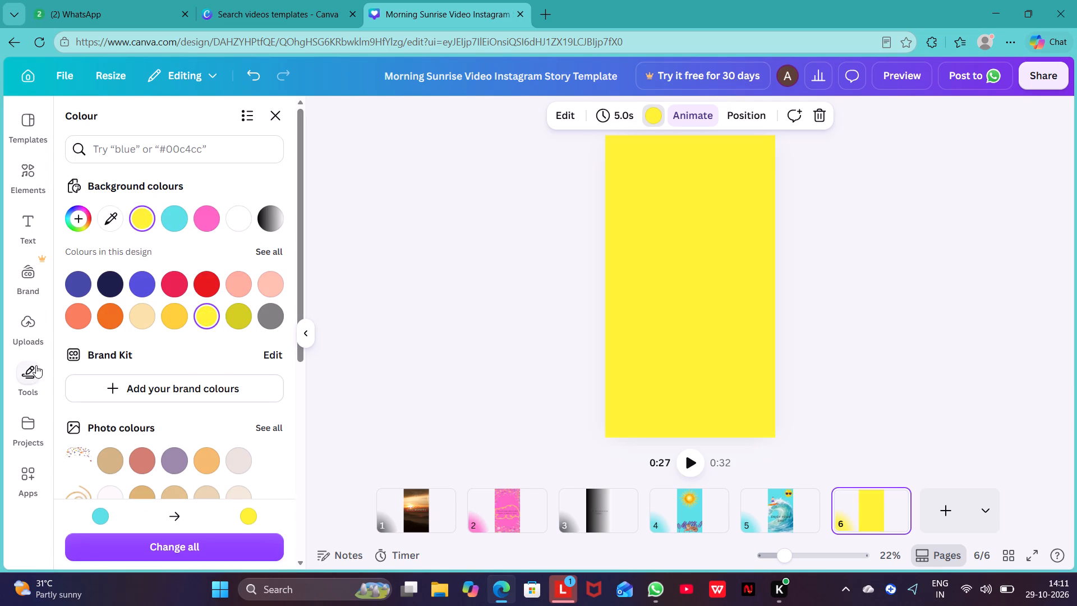
Find a "tall buildings" graphic and place the grey twin-tower building, just under half the page width, at page 6's left edge in the upper half.
left_click(27, 178)
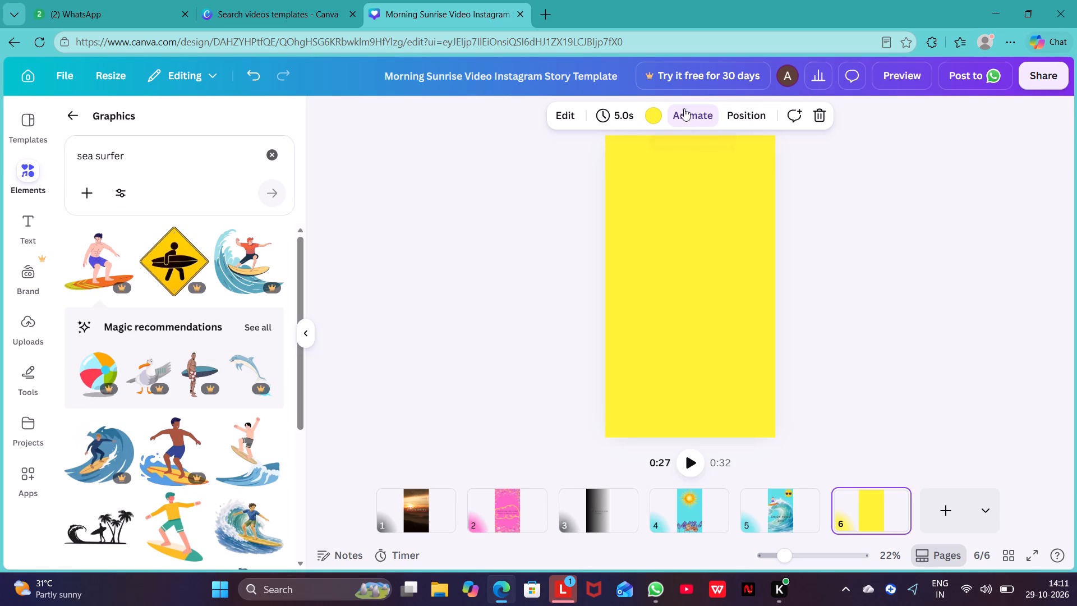
scroll(235, 333, "up", 1)
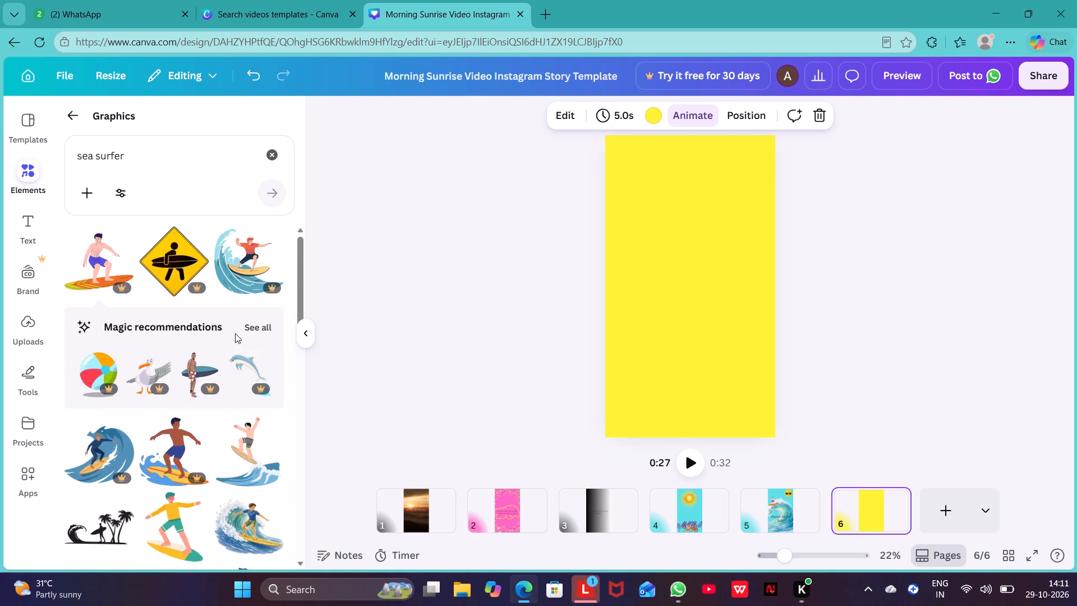
left_click(194, 173)
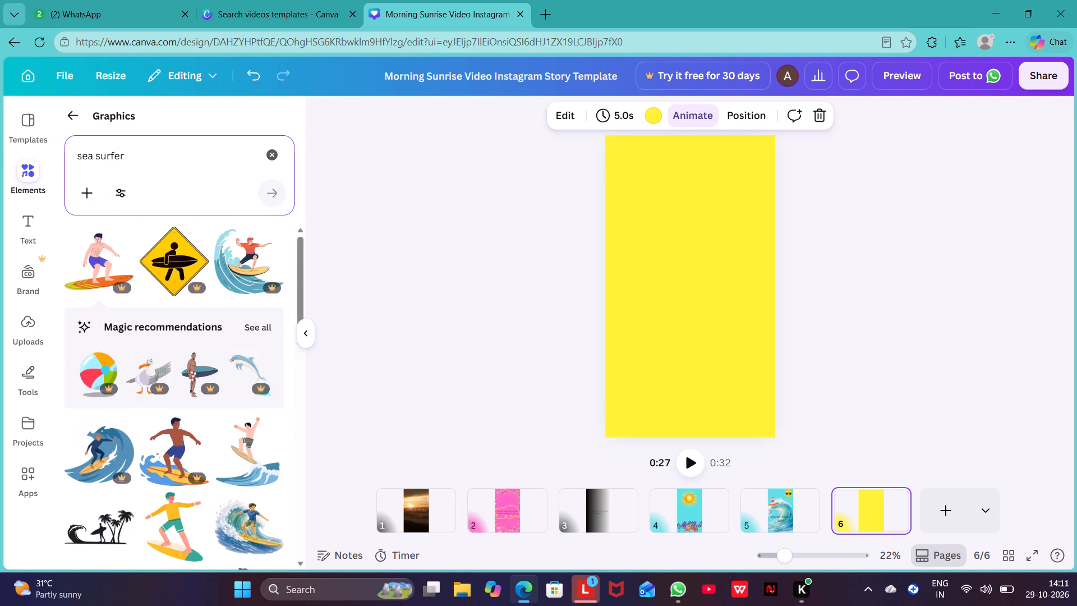
left_click(167, 148)
key("BackSpace")
key("BackSpace")
key("BackSpace")
key("BackSpace")
key("BackSpace")
key("BackSpace")
key("BackSpace")
key("BackSpace")
key("BackSpace")
key("BackSpace")
key("BackSpace")
key("BackSpace")
key("BackSpace")
key("BackSpace")
key("BackSpace")
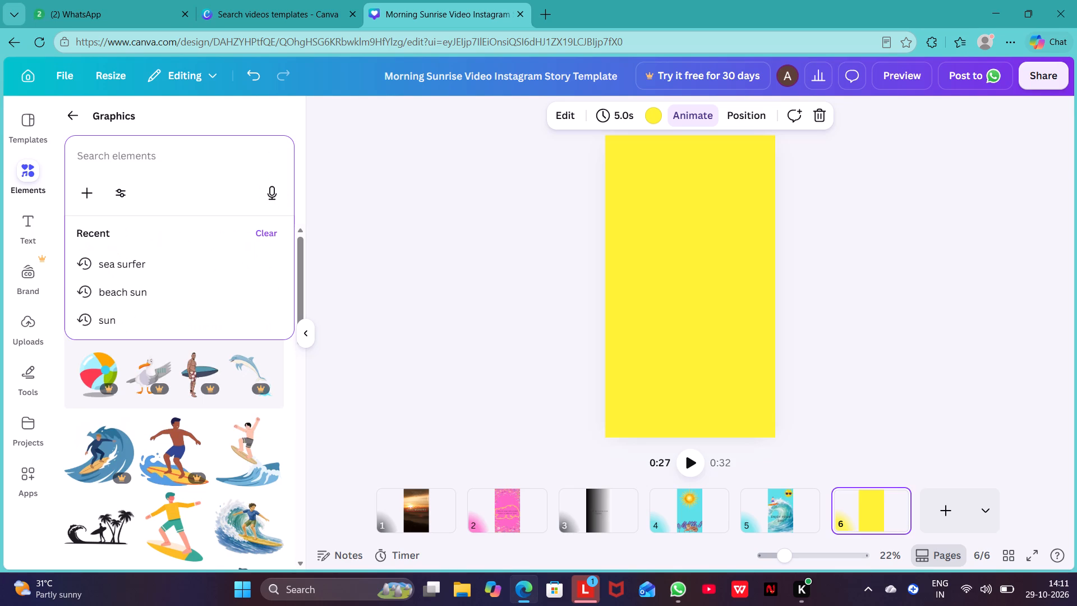
type("tall buildings")
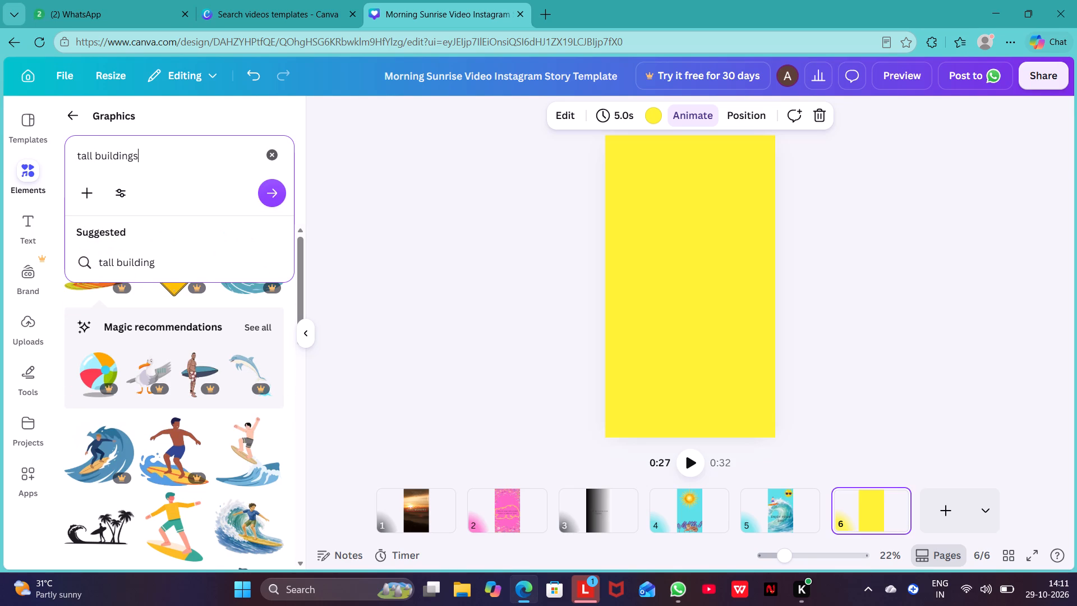
key("Return")
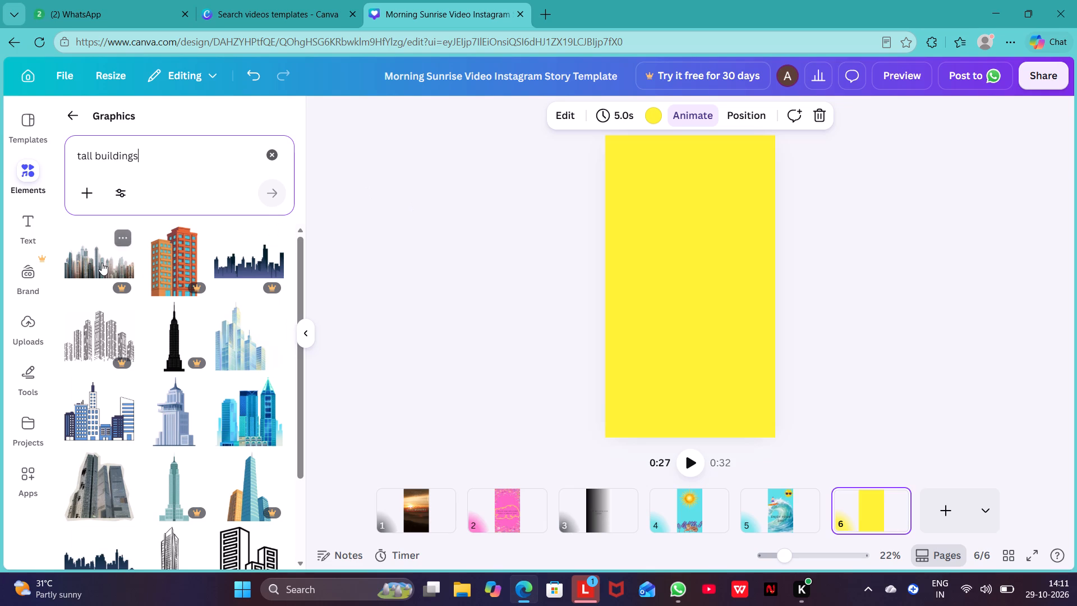
scroll(176, 362, "down", 4)
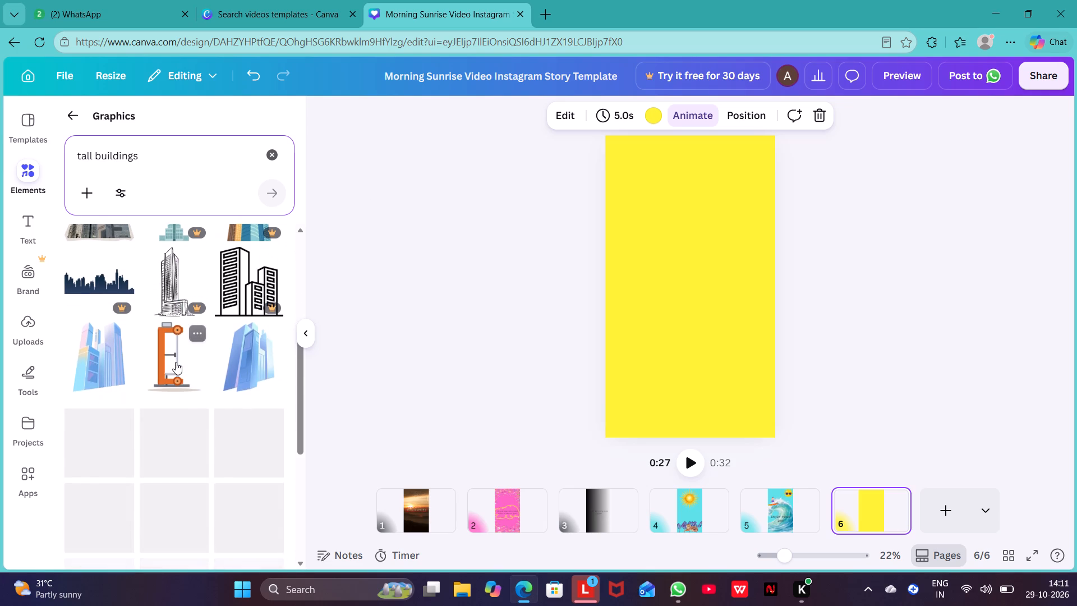
scroll(176, 362, "down", 1)
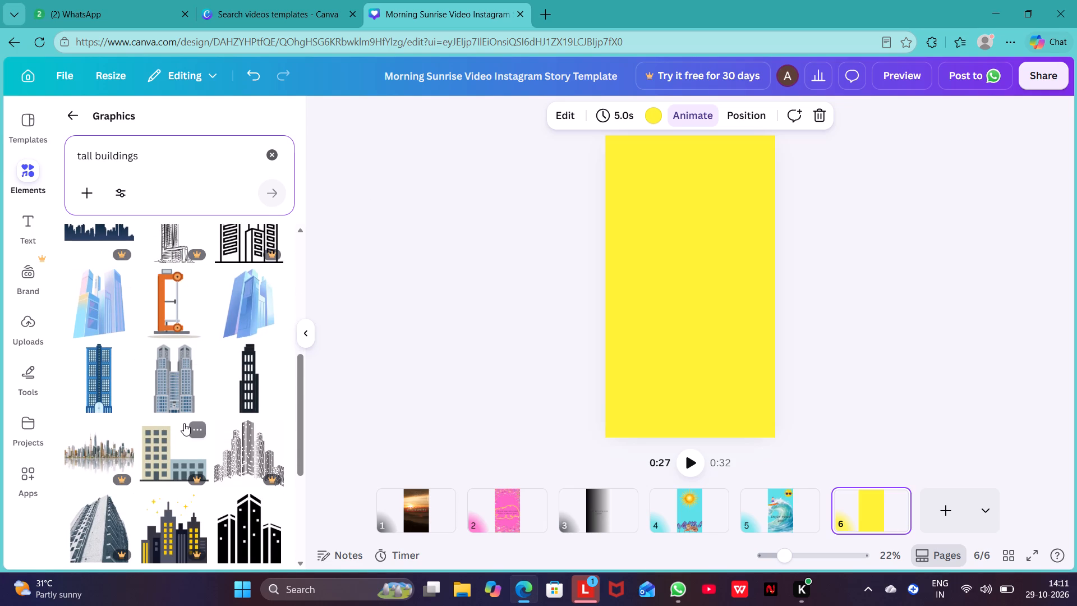
scroll(184, 423, "down", 1)
left_click(175, 385)
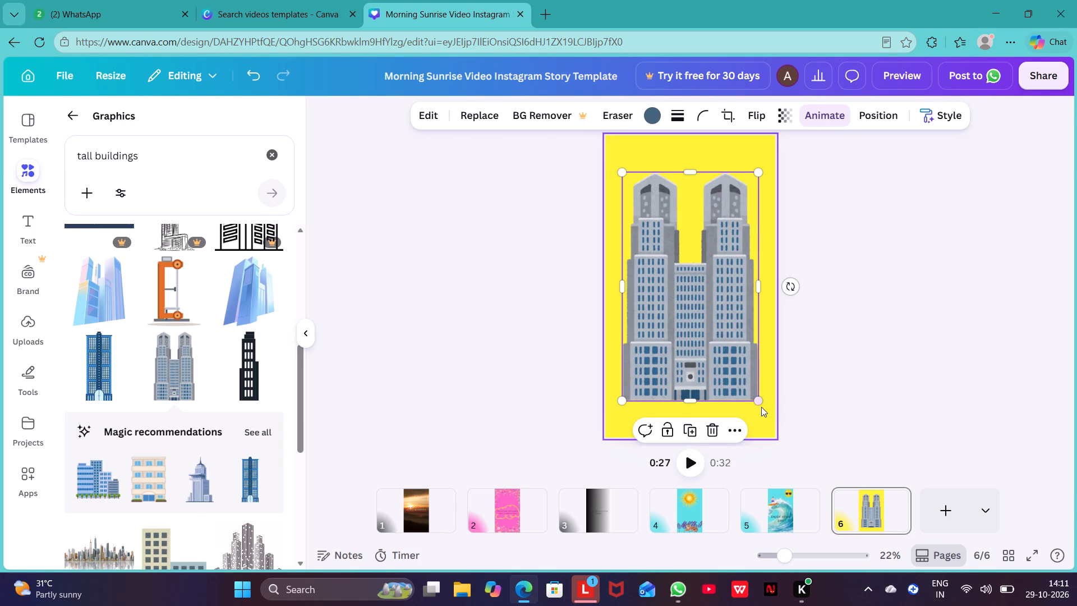
left_click_drag(757, 402, 697, 305)
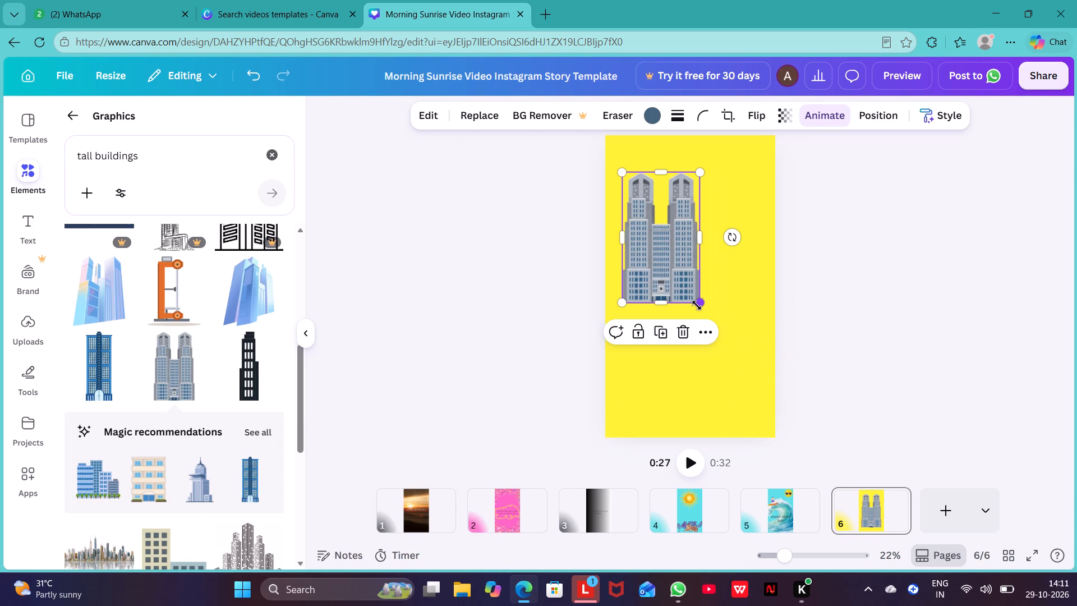
left_click_drag(664, 258, 647, 256)
Add a second grey twin-tower building at page 6's right edge, level with the first one.
left_click(180, 364)
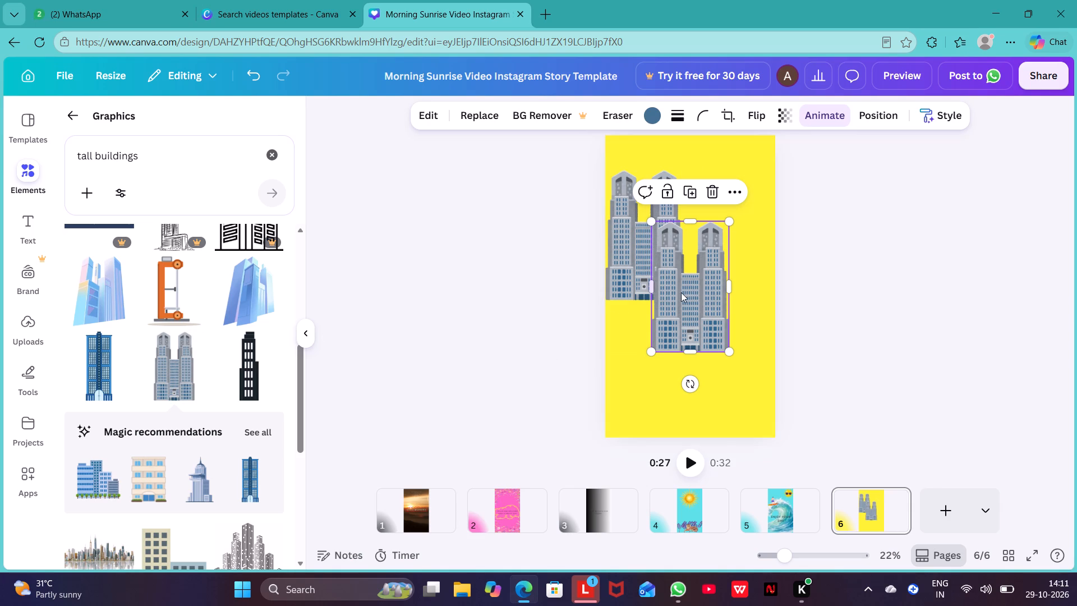
left_click_drag(686, 291, 738, 242)
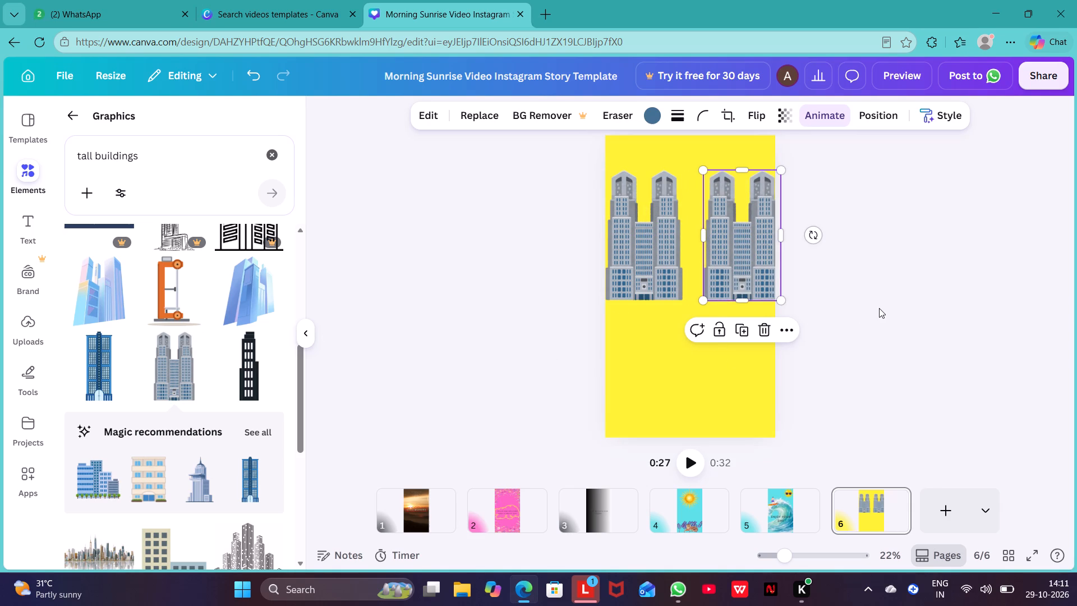
left_click(879, 308)
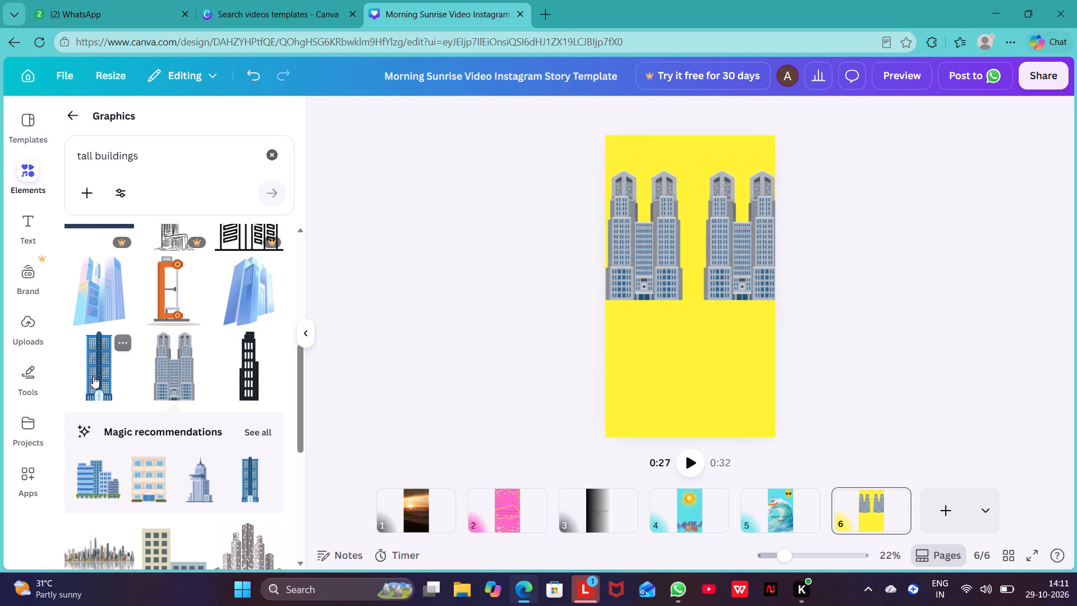
Add the blue tower graphic between the two grey buildings, with its base level with theirs.
left_click(93, 376)
left_click_drag(681, 302, 687, 260)
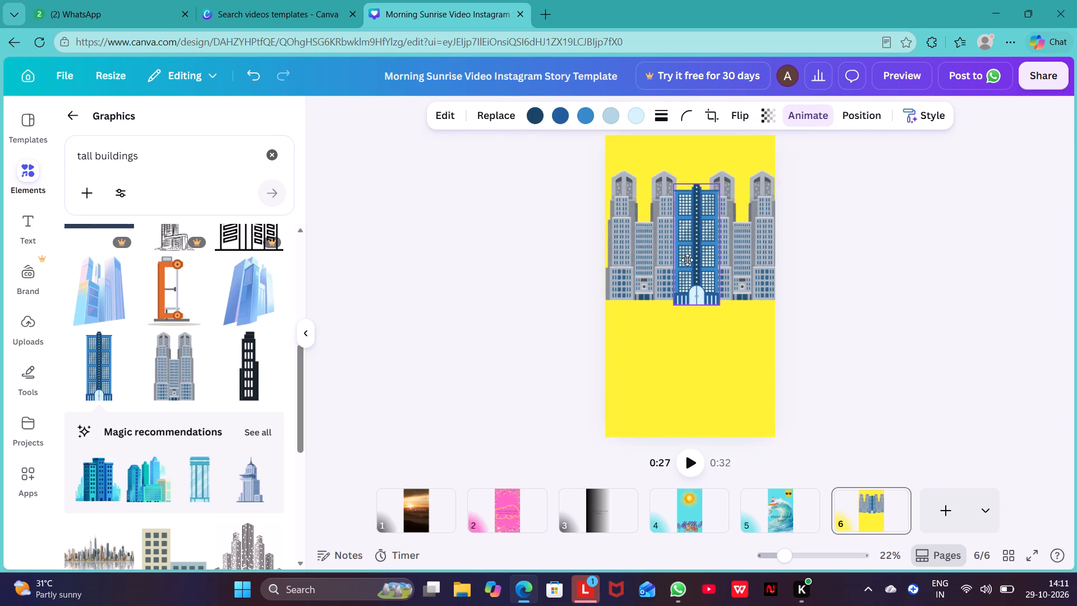
left_click_drag(687, 260, 687, 256)
left_click(945, 227)
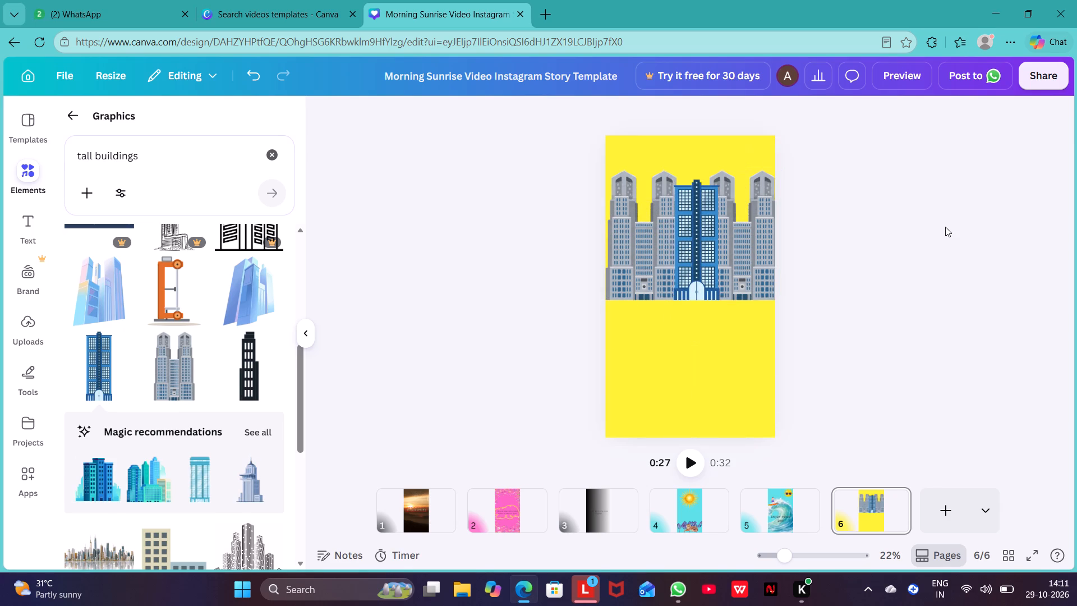
Find a "roads" graphic and place the black tapering road directly below the blue tower, its top edge on the buildings' base line.
left_click(195, 157)
key("BackSpace")
key("BackSpace")
key("BackSpace")
key("BackSpace")
key("BackSpace")
key("BackSpace")
key("BackSpace")
key("BackSpace")
key("BackSpace")
key("BackSpace")
key("BackSpace")
key("BackSpace")
key("BackSpace")
key("BackSpace")
key("BackSpace")
key("BackSpace")
key("BackSpace")
key("BackSpace")
key("BackSpace")
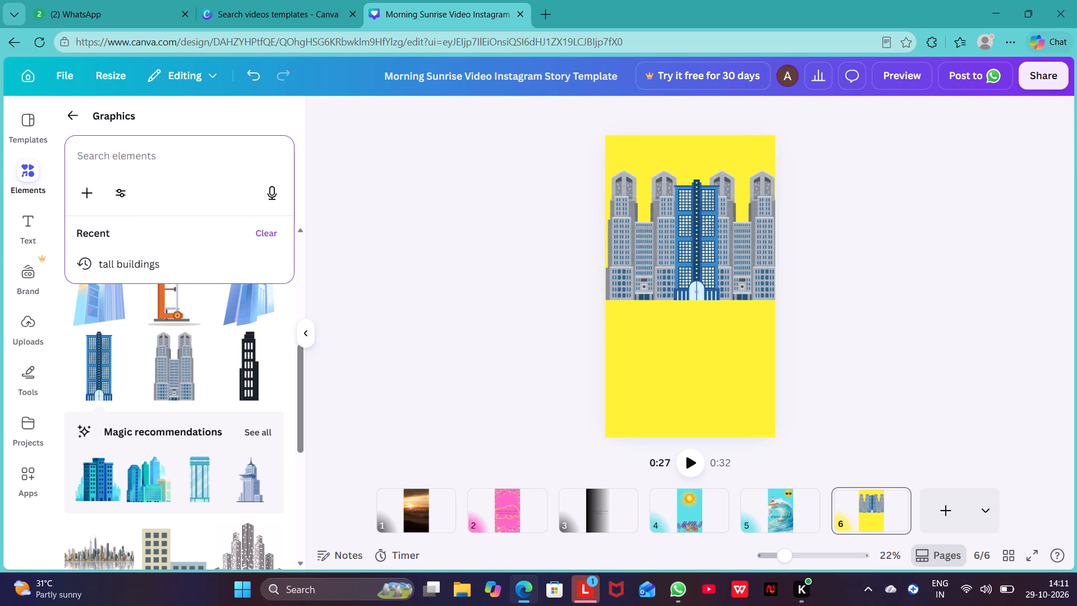
type("roads")
key("Return")
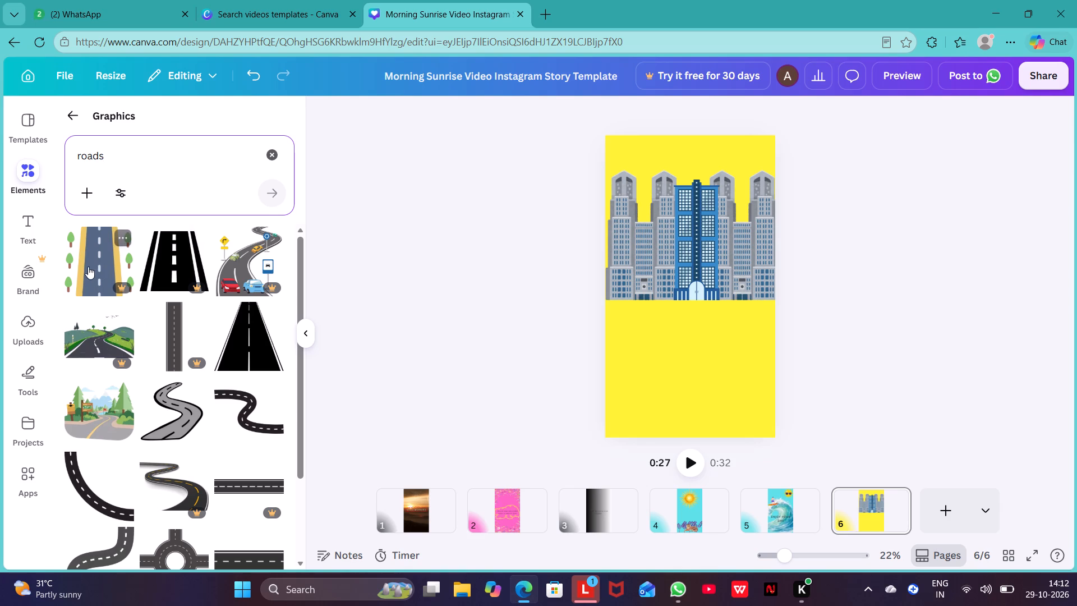
left_click(251, 346)
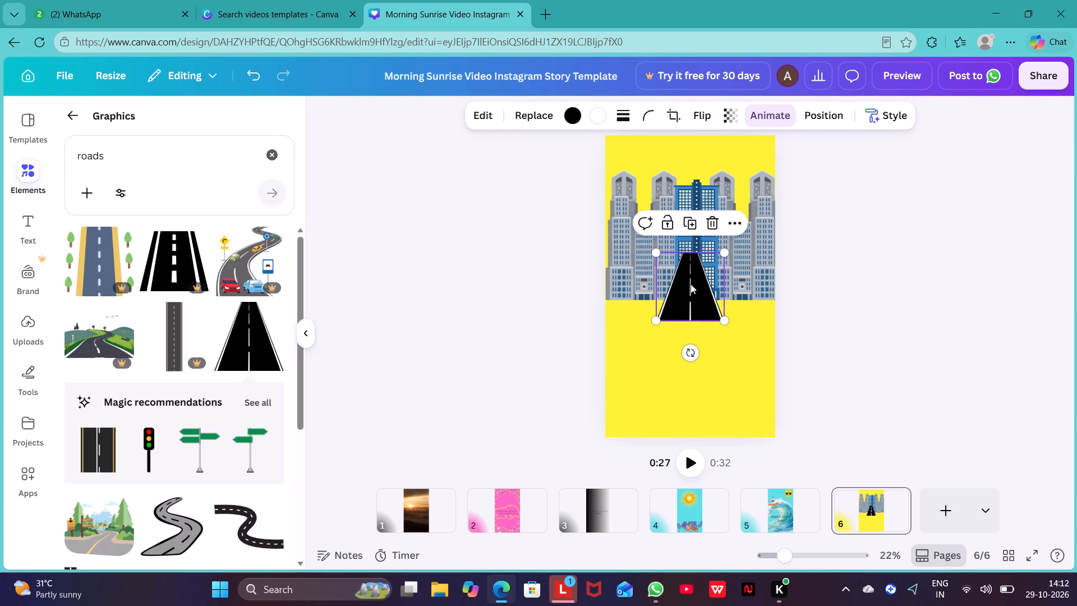
left_click_drag(691, 284, 696, 330)
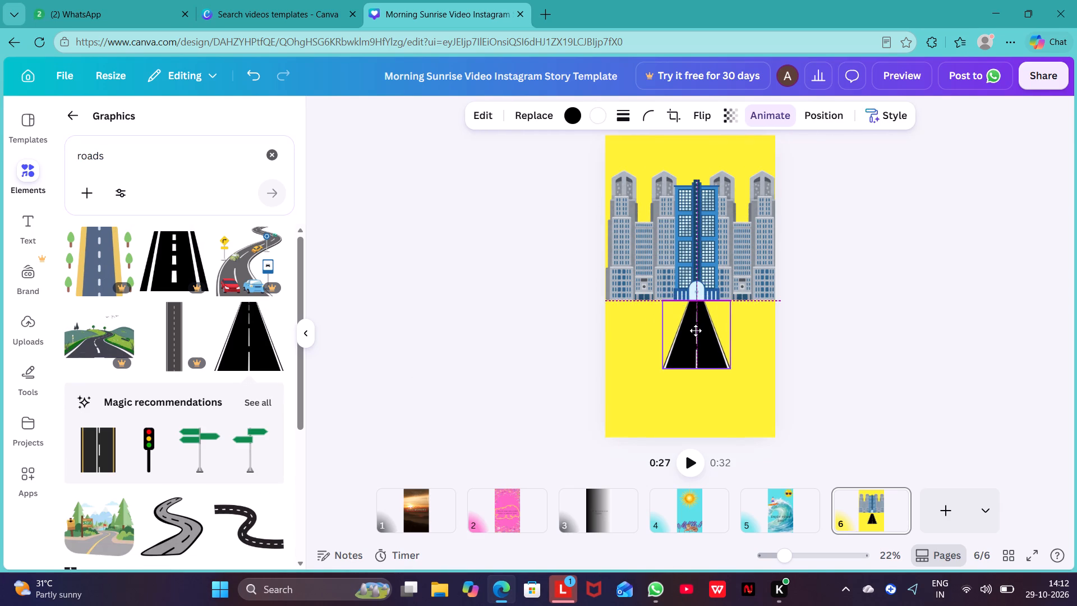
left_click_drag(696, 330, 696, 333)
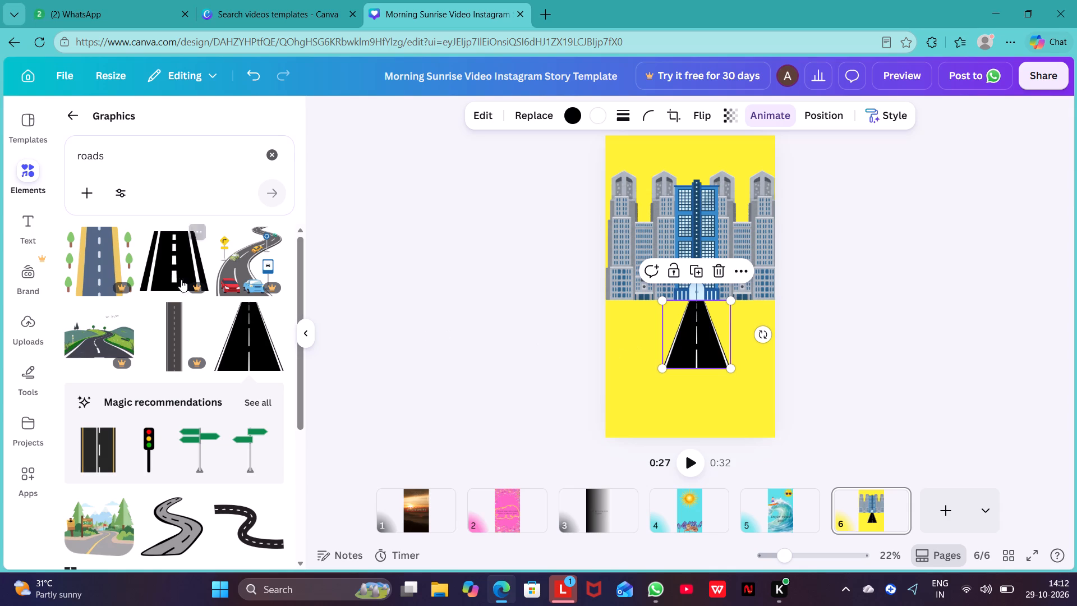
Add two more copies of the black tapering road, one on each side of the first, tops aligned with the buildings' base.
left_click(263, 353)
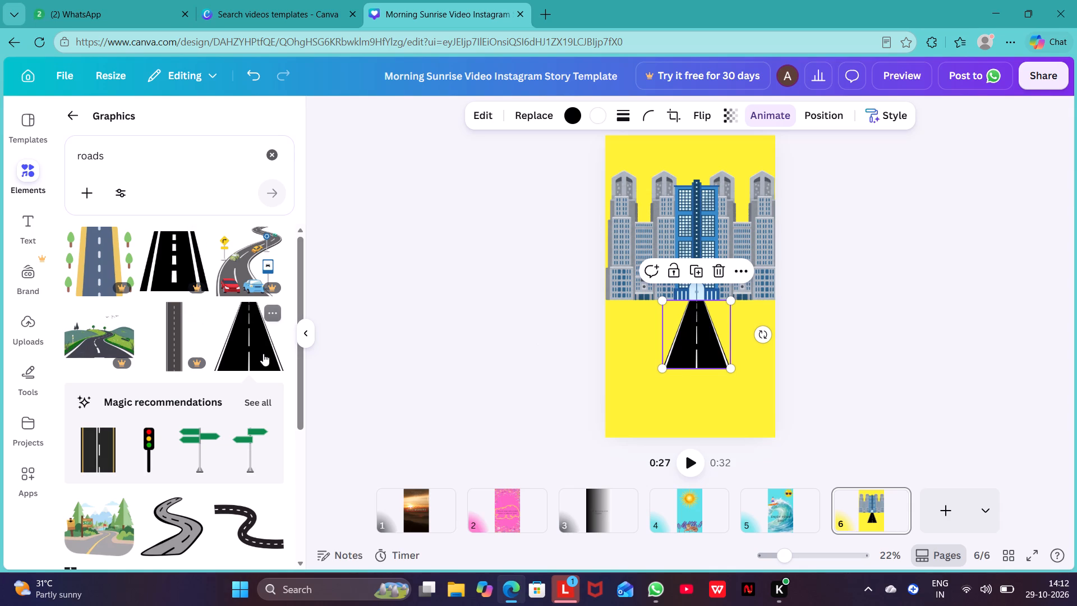
left_click_drag(697, 297, 666, 320)
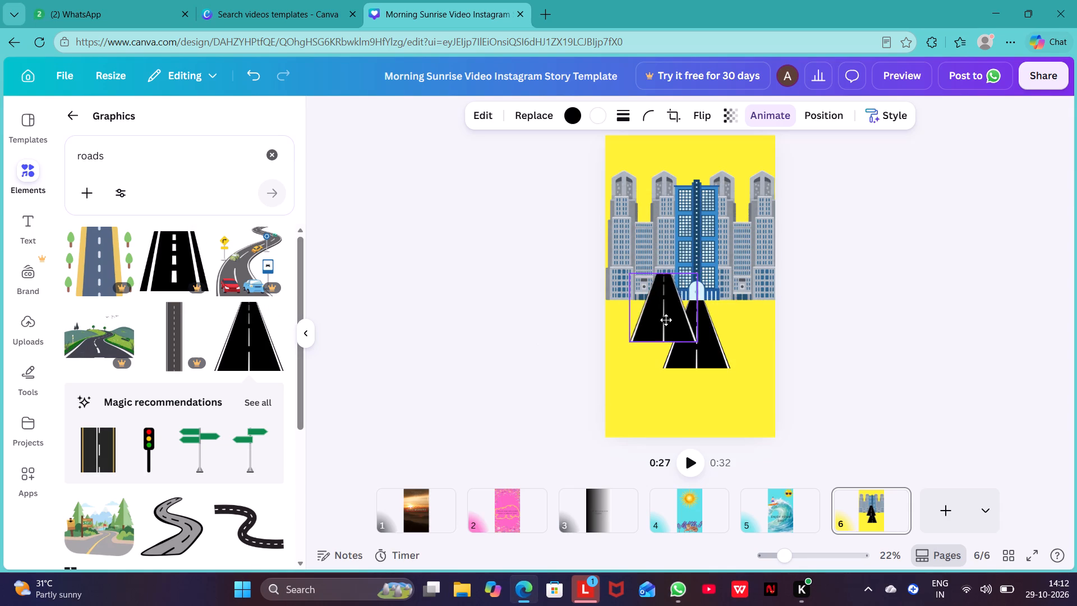
left_click_drag(666, 320, 651, 342)
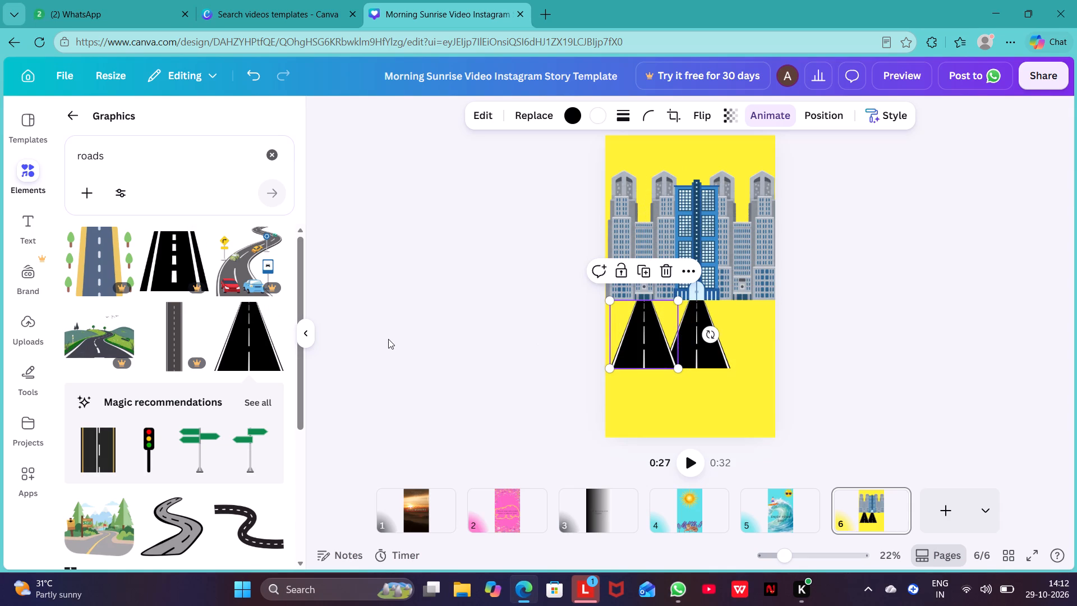
left_click(248, 339)
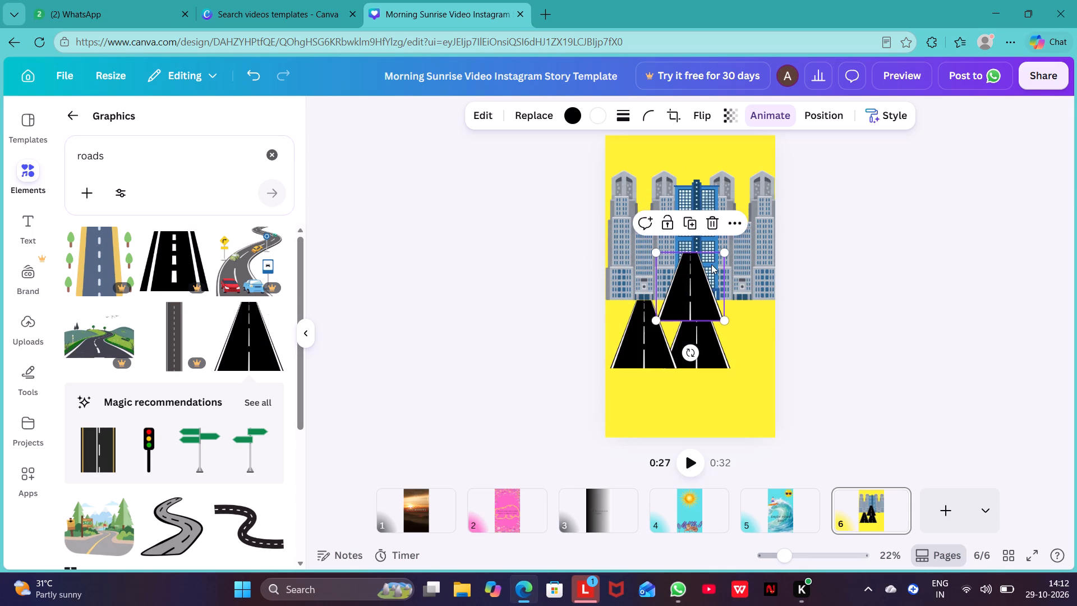
left_click_drag(700, 281, 756, 328)
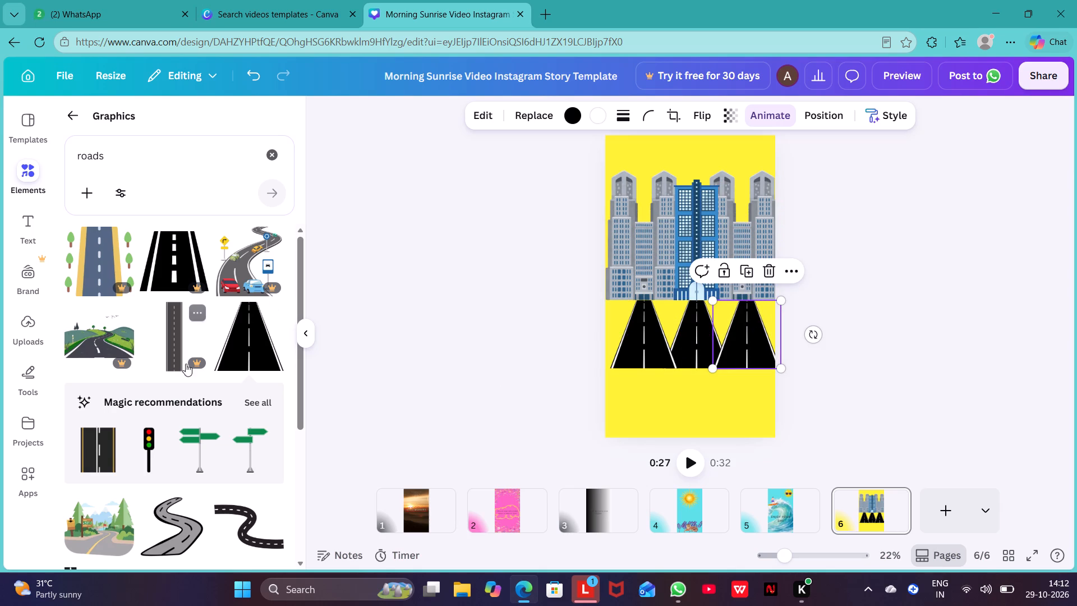
Add the black S-curved road graphic below the tapering roads on page 6, enlarged to nearly the page width and running off the bottom edge.
scroll(154, 430, "up", 1)
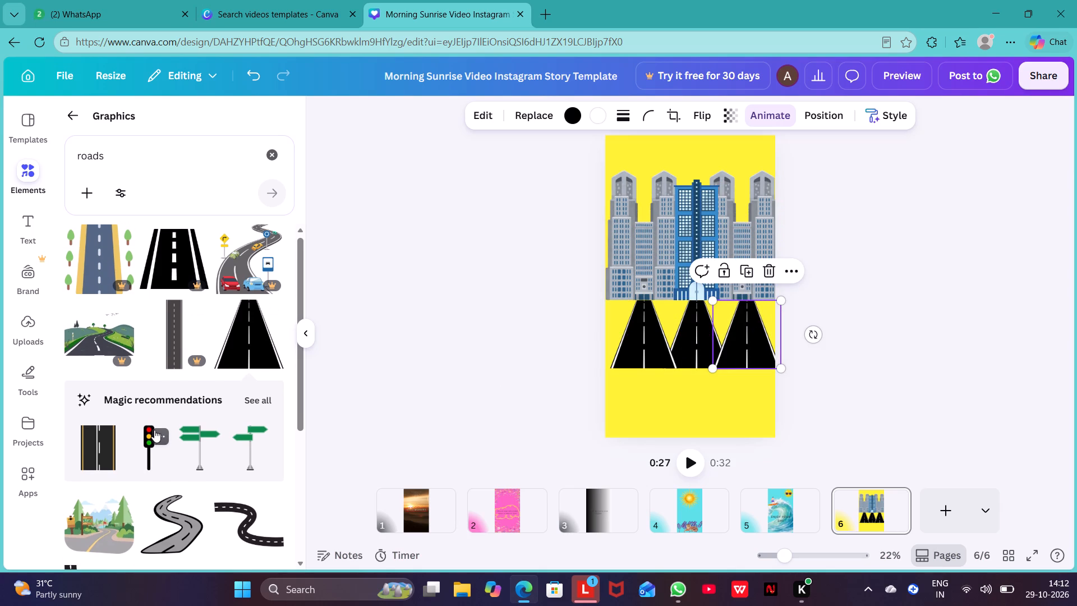
scroll(154, 430, "down", 4)
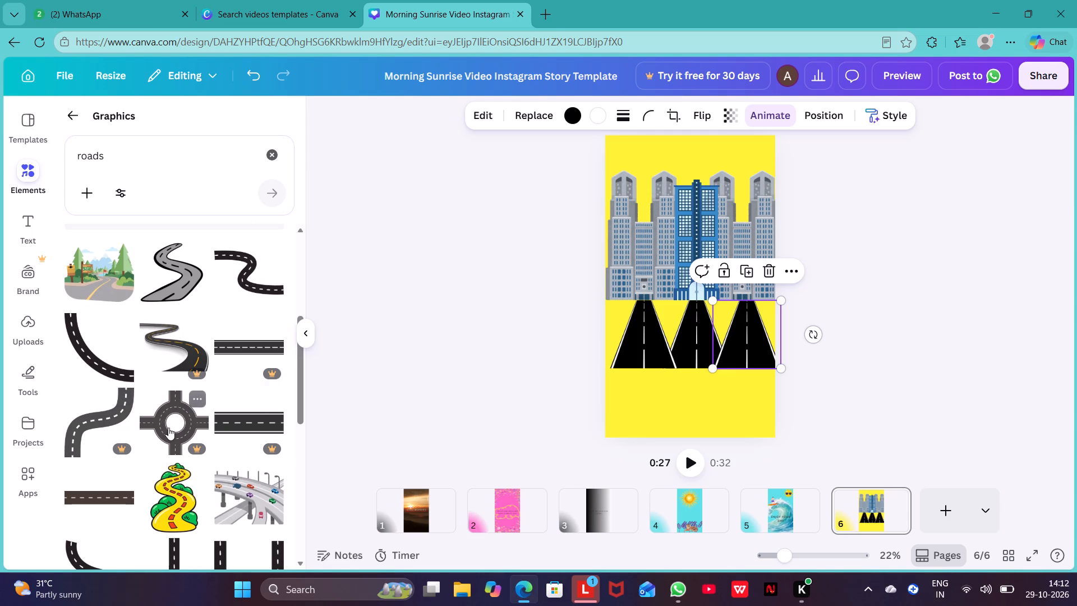
scroll(168, 428, "down", 2)
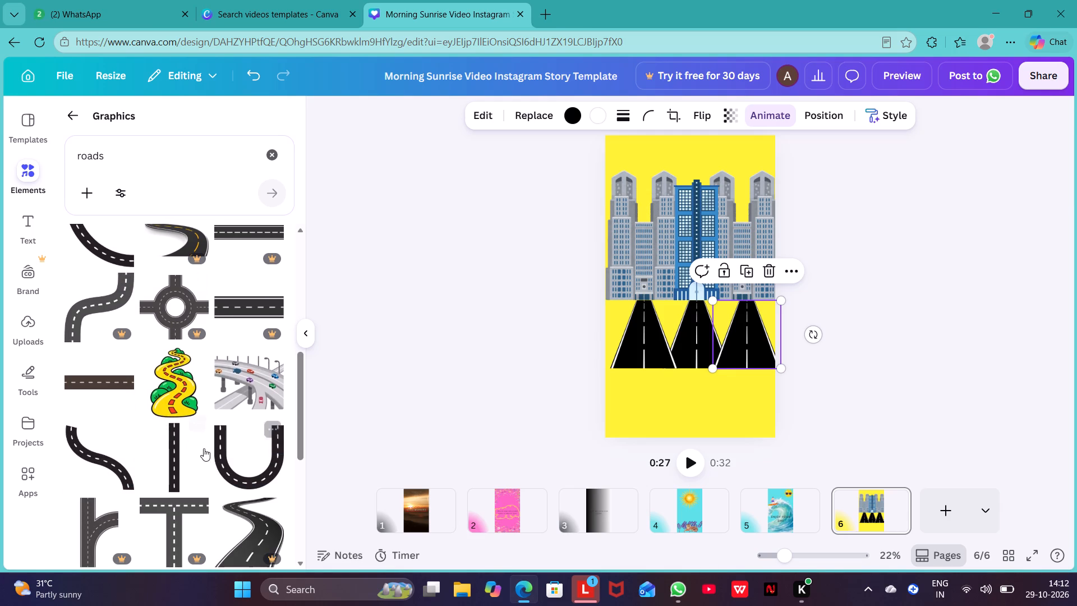
scroll(217, 456, "down", 1)
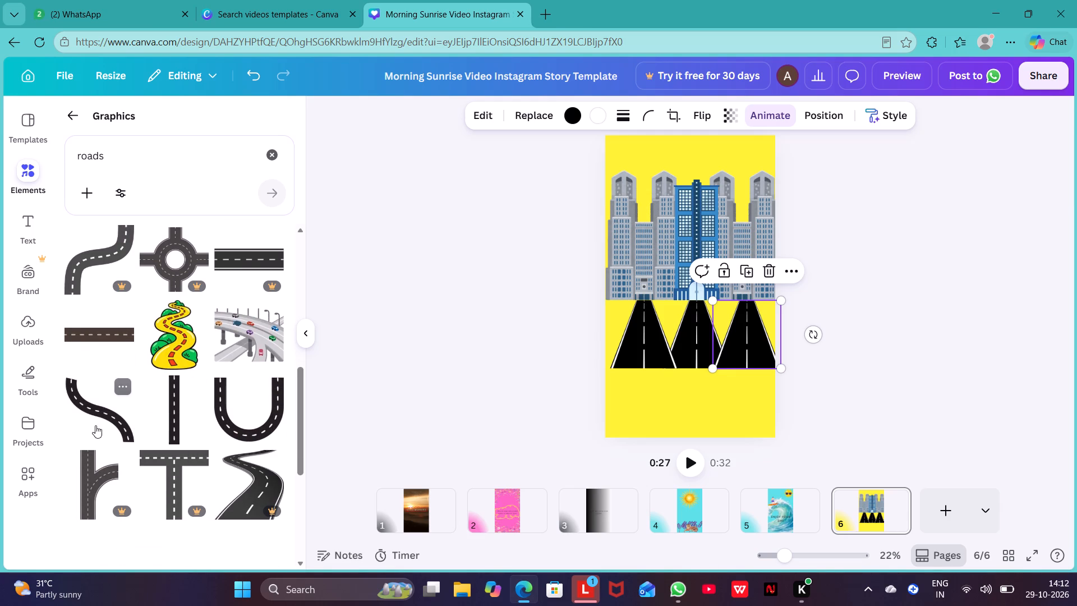
left_click(117, 415)
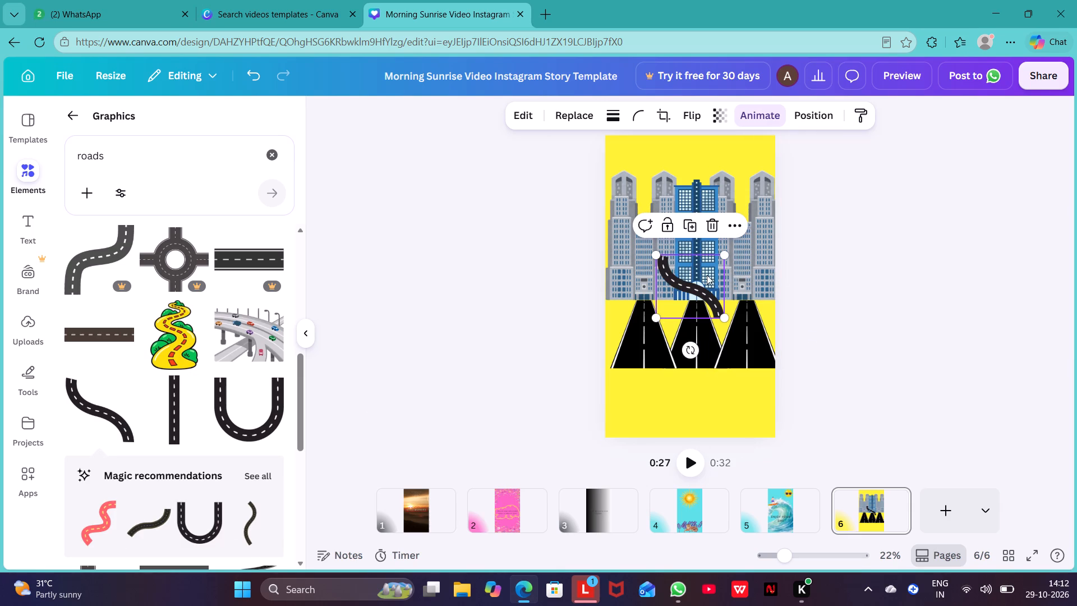
left_click_drag(686, 287, 668, 393)
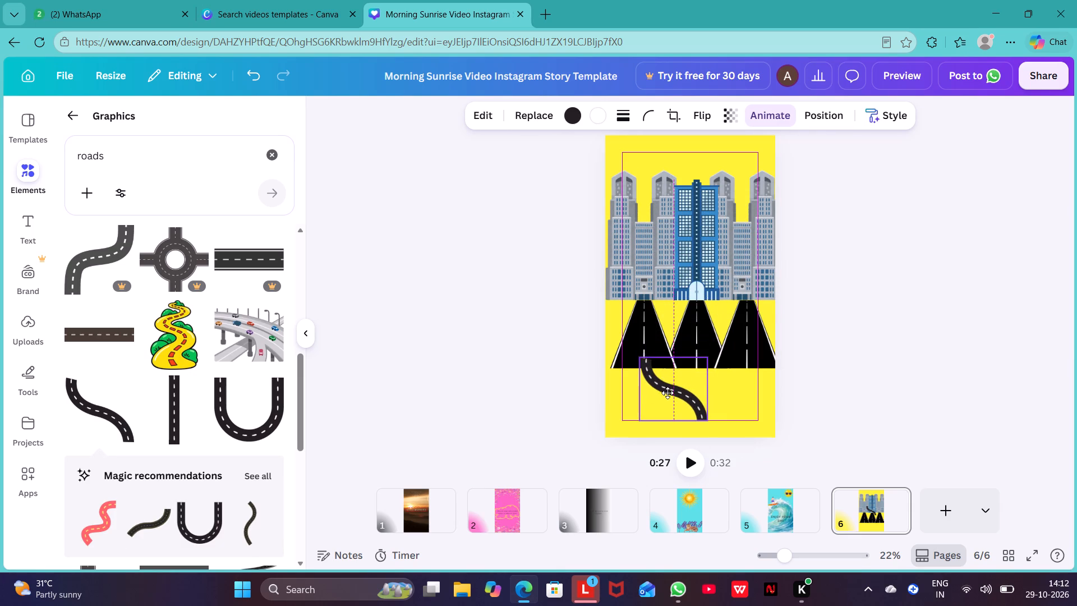
left_click_drag(668, 393, 667, 402)
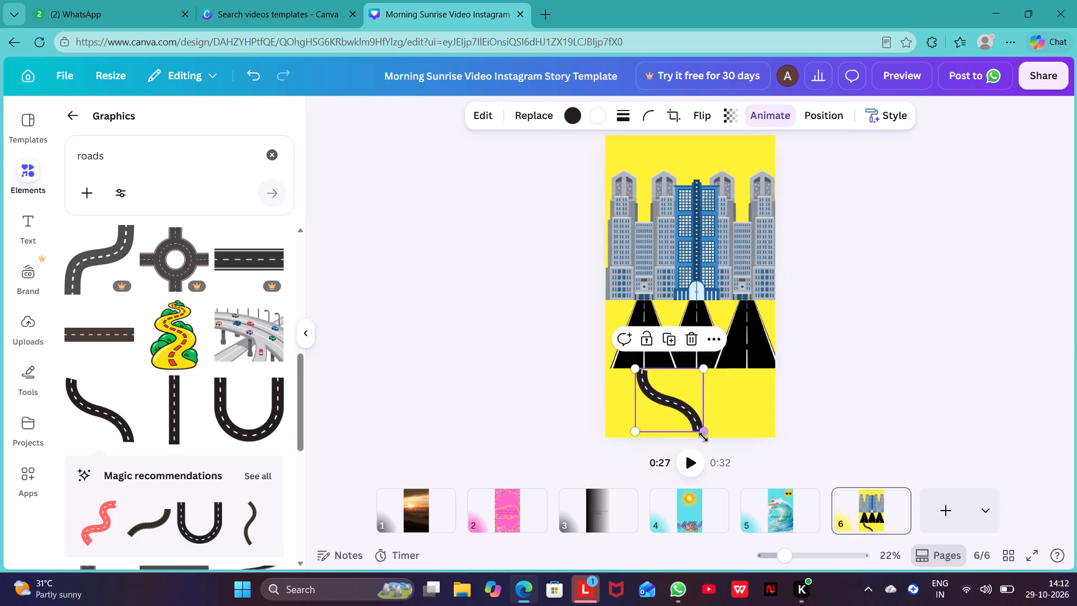
left_click_drag(703, 433, 803, 433)
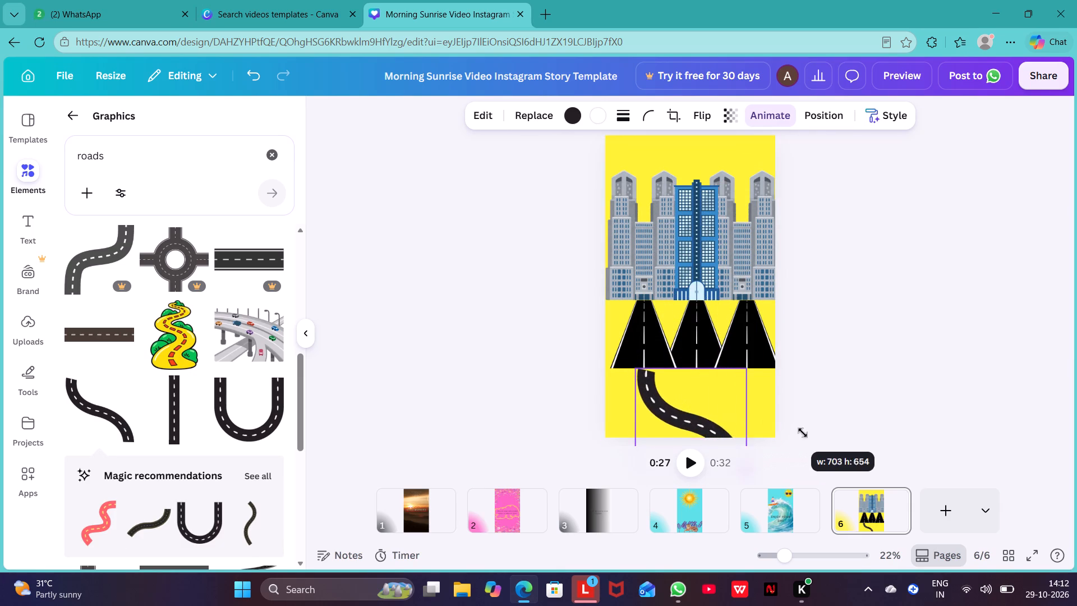
left_click_drag(803, 433, 867, 440)
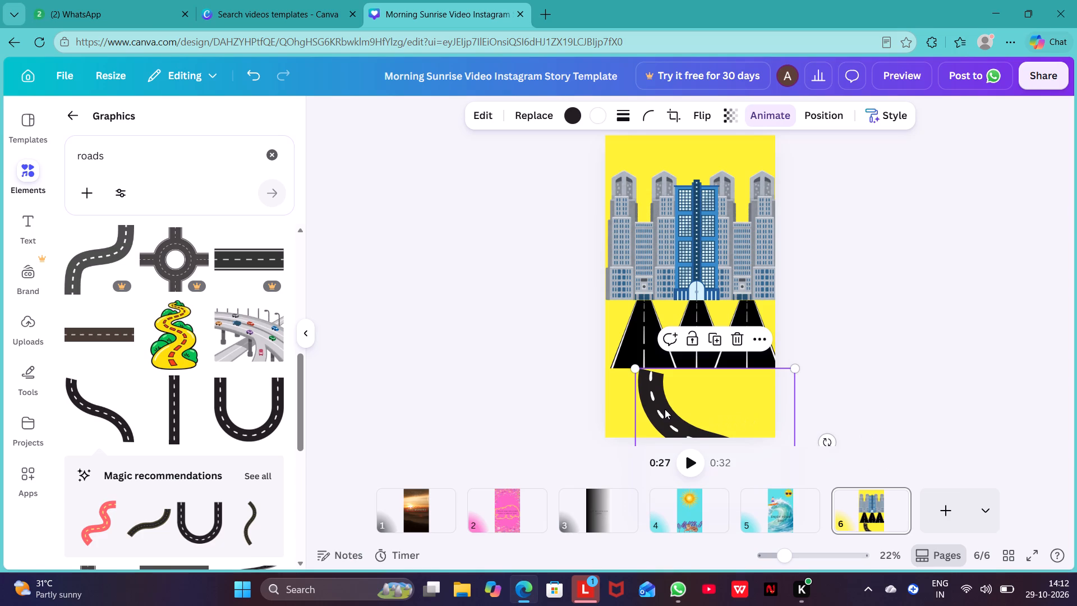
left_click_drag(663, 409, 639, 407)
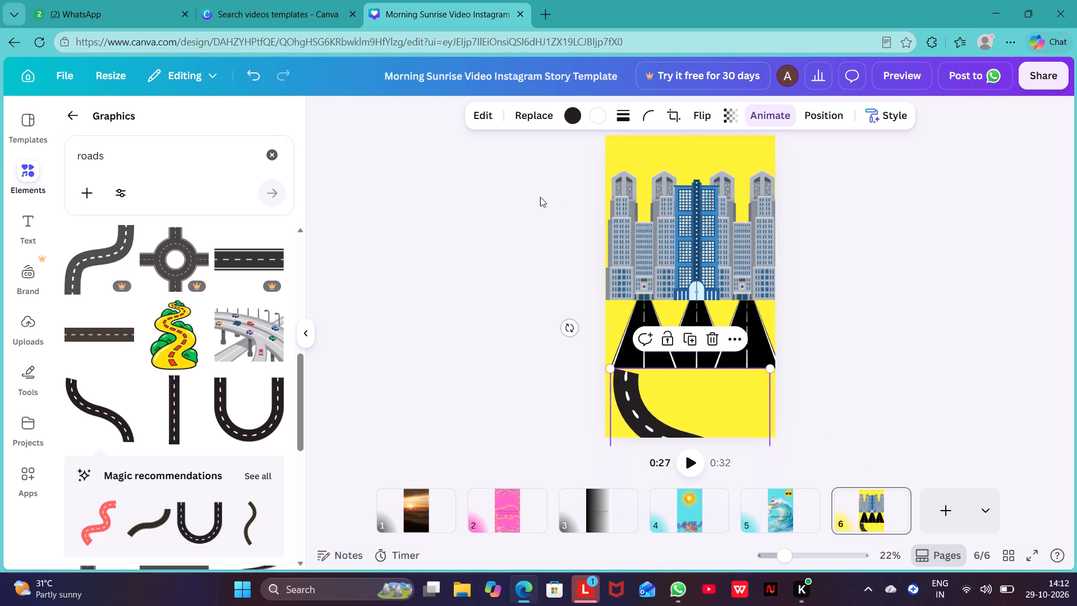
Search graphics for "sun" and place the glowing round yellow sun at the top of page 6, just above the blue tower.
left_click(140, 157)
key("BackSpace")
key("BackSpace")
key("BackSpace")
key("BackSpace")
key("BackSpace")
key("BackSpace")
key("BackSpace")
key("BackSpace")
key("BackSpace")
key("BackSpace")
key("BackSpace")
key("BackSpace")
key("BackSpace")
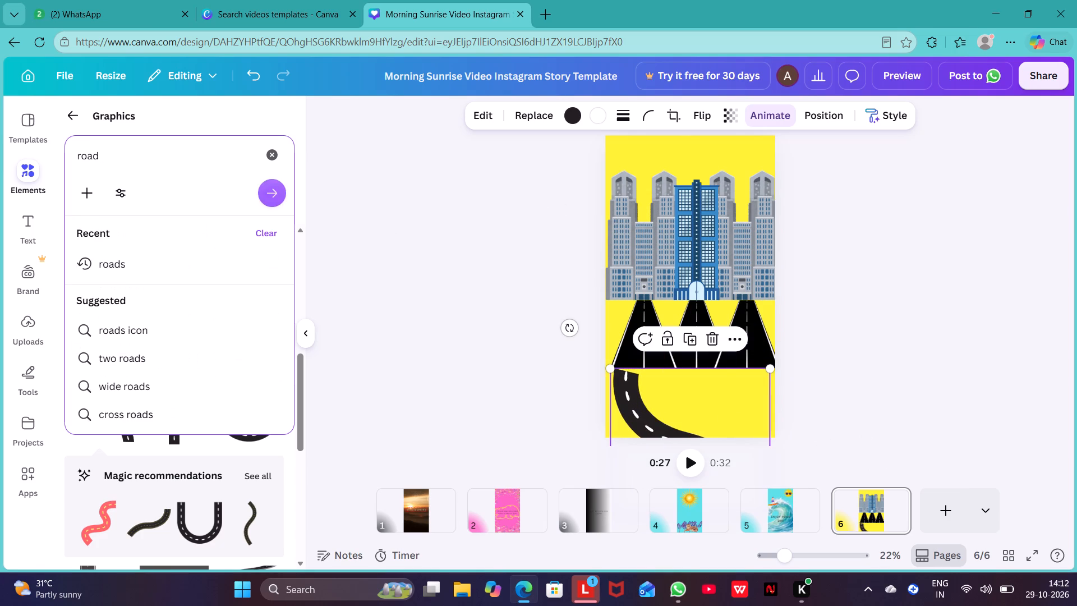
type("sun")
key("Return")
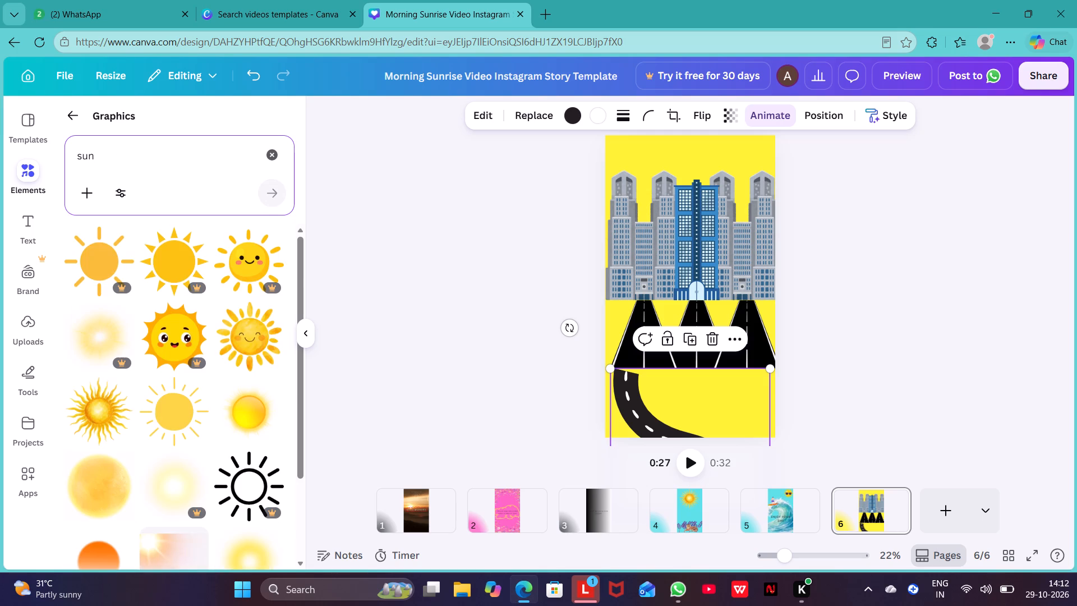
left_click(232, 417)
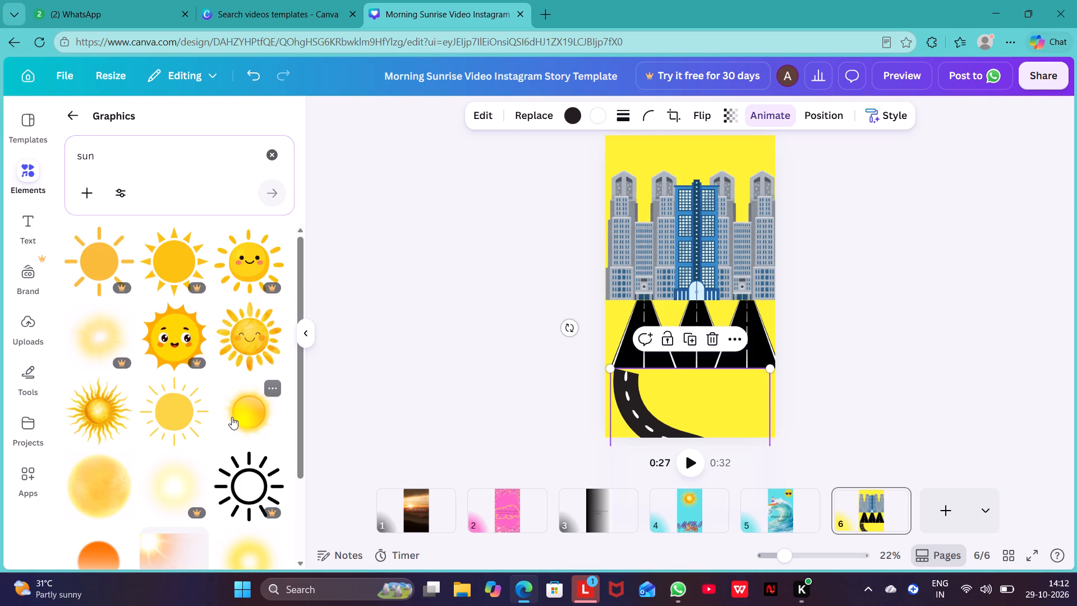
left_click_drag(692, 289, 689, 161)
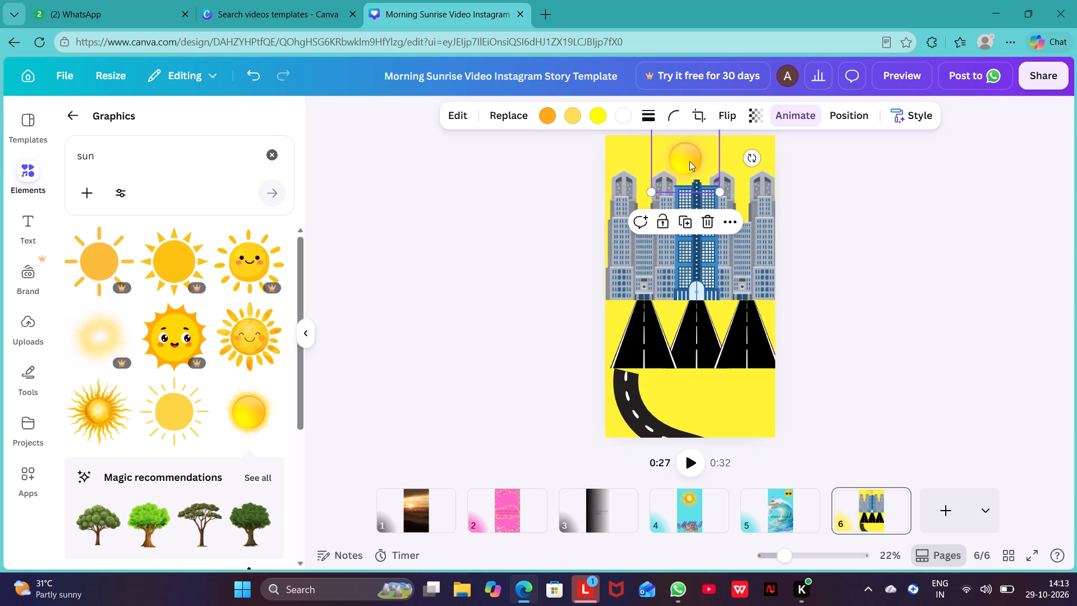
Change page 6's background colour to the light blue from the design's own colours.
left_click(620, 162)
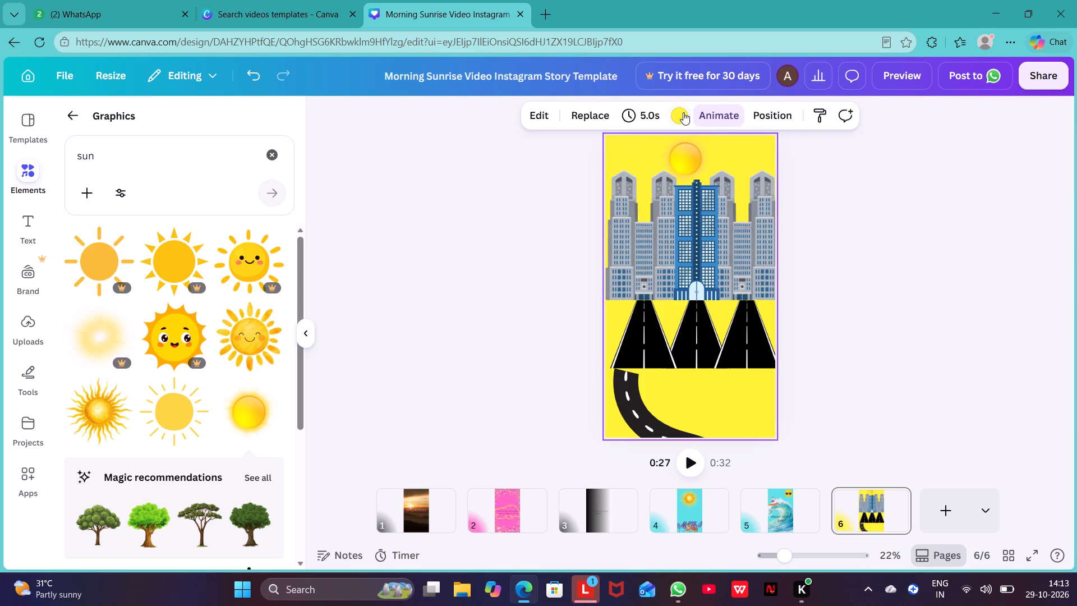
left_click(683, 112)
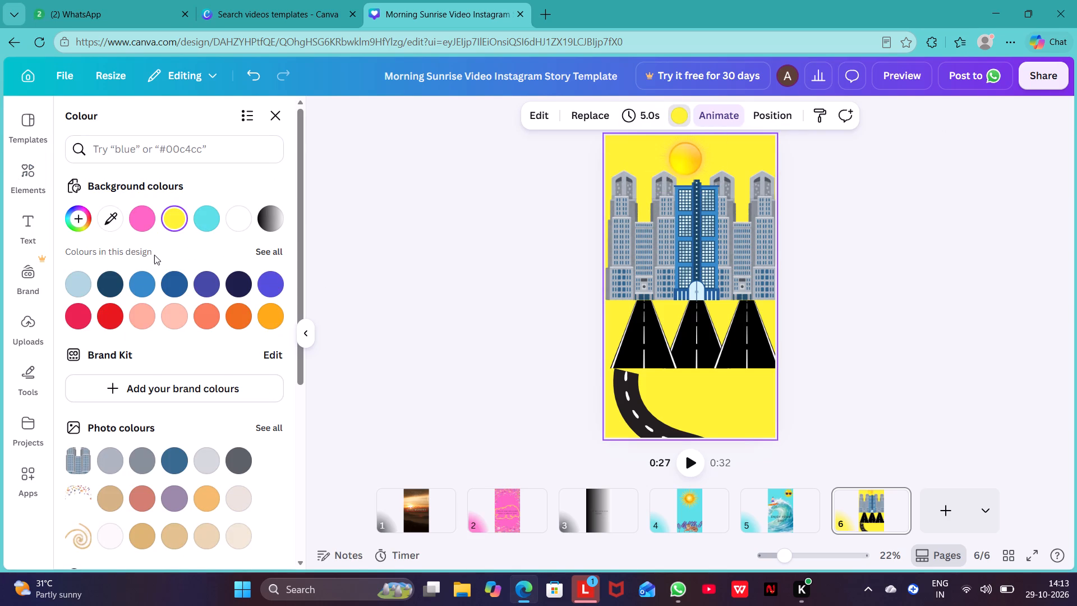
left_click(74, 283)
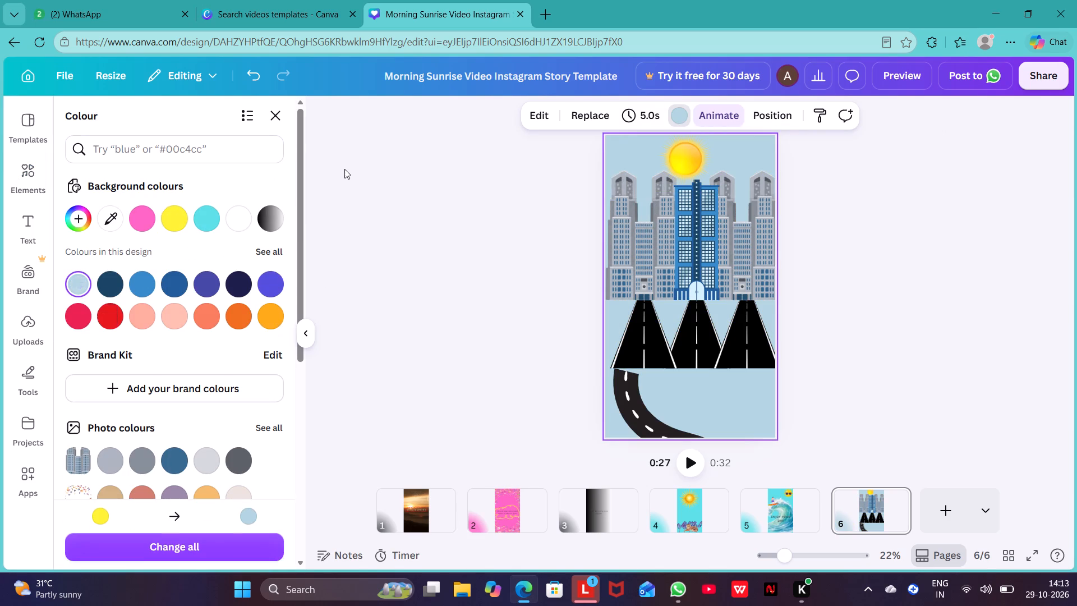
left_click(350, 168)
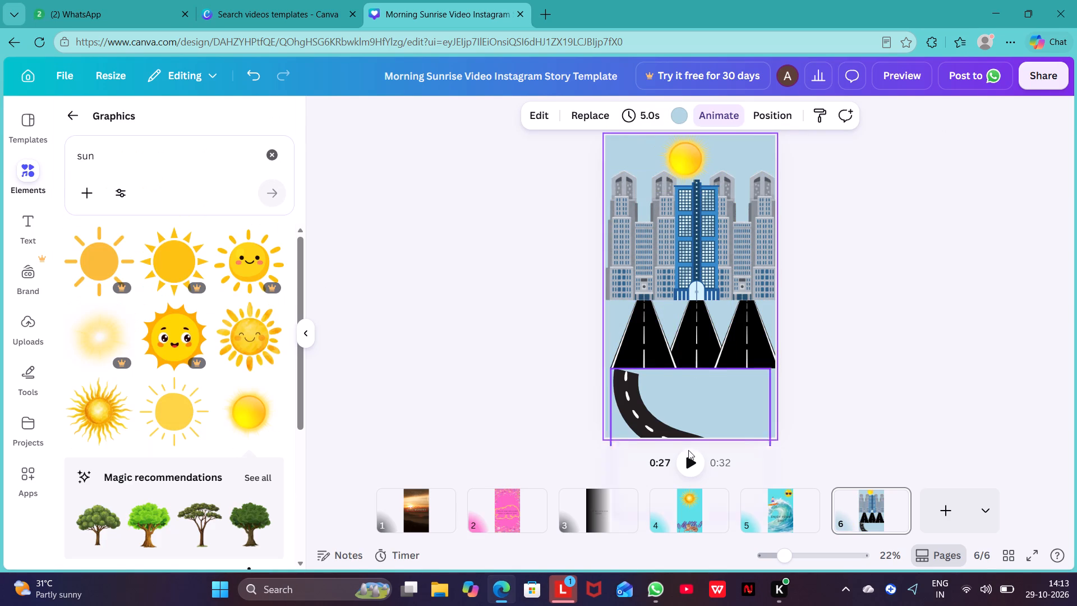
Preview the whole video from the beginning.
left_click(910, 86)
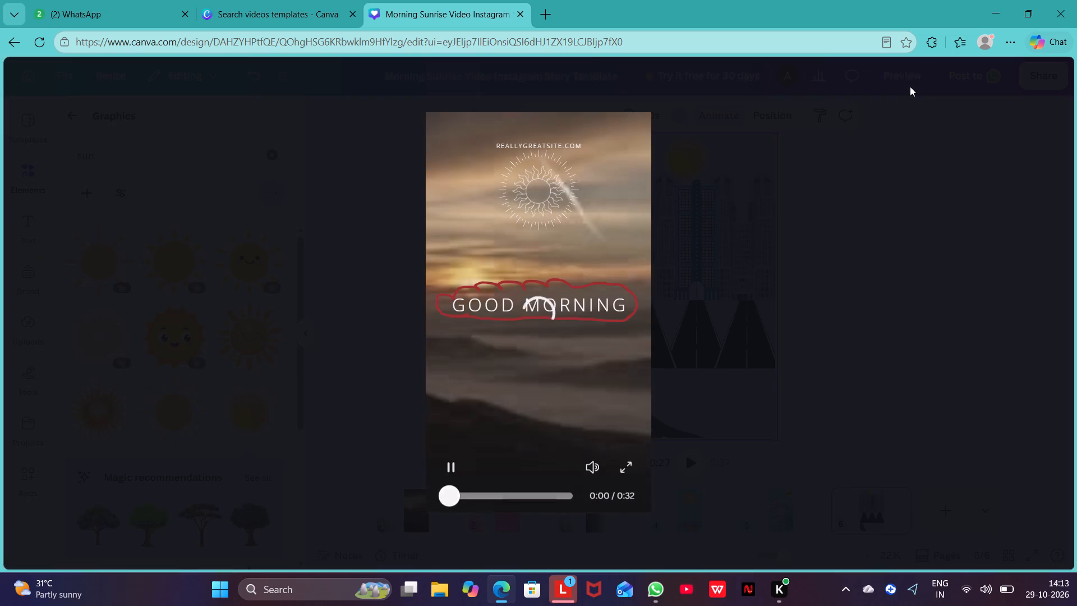
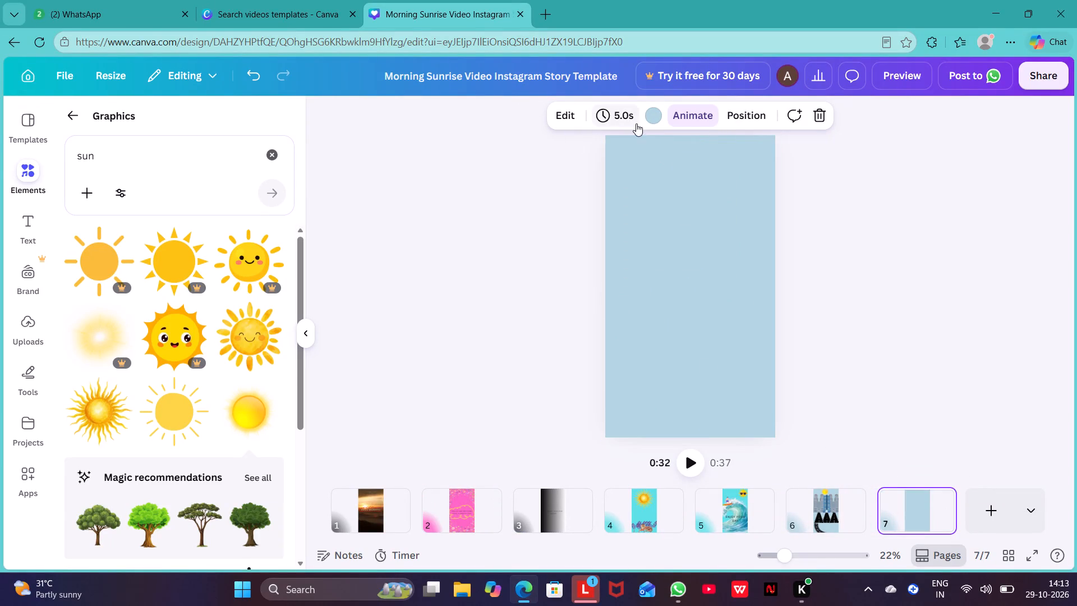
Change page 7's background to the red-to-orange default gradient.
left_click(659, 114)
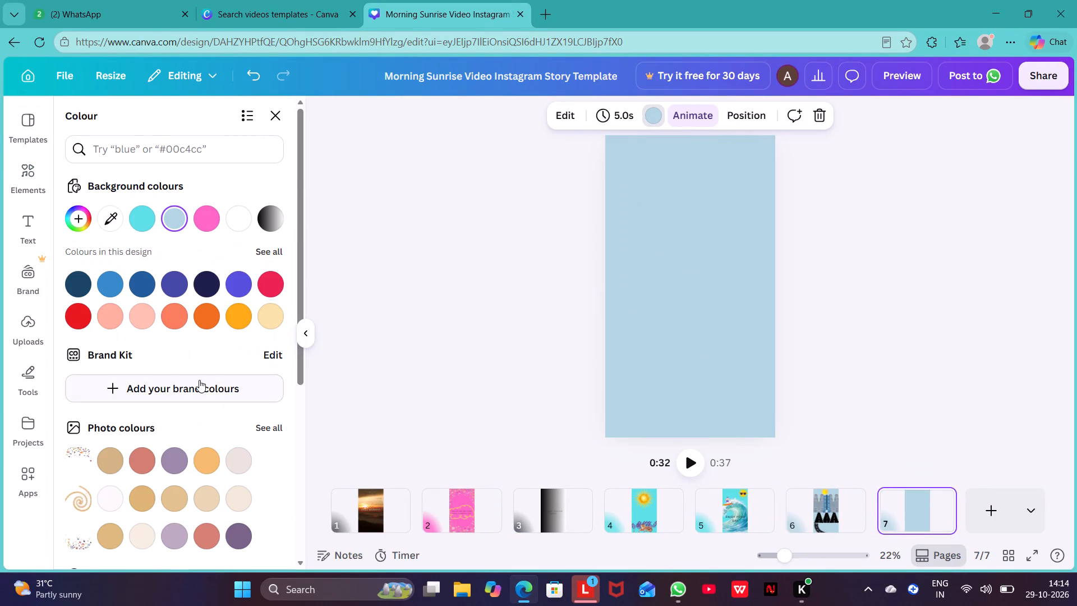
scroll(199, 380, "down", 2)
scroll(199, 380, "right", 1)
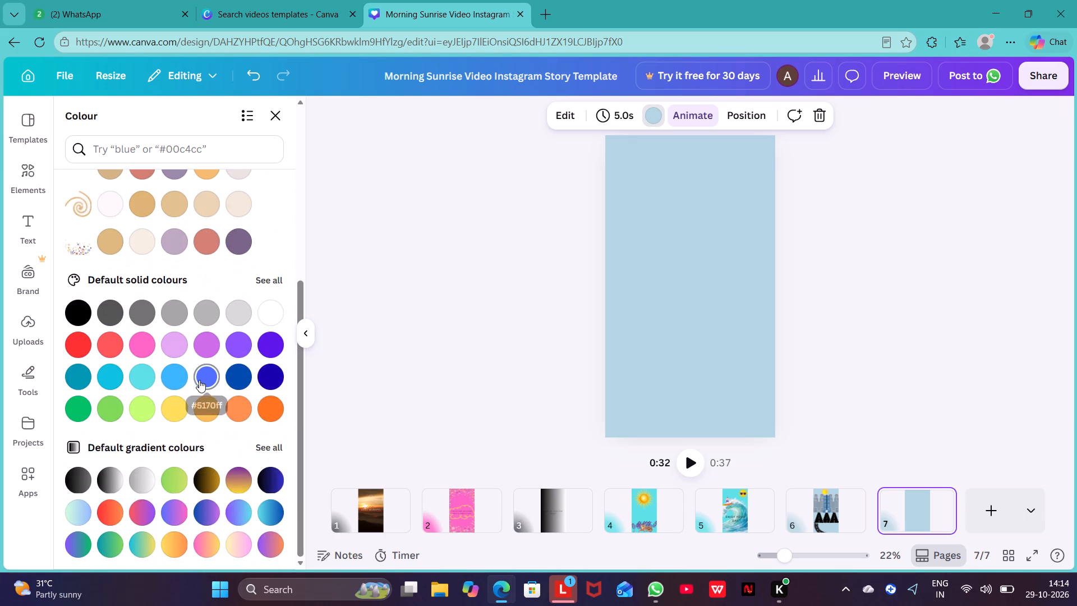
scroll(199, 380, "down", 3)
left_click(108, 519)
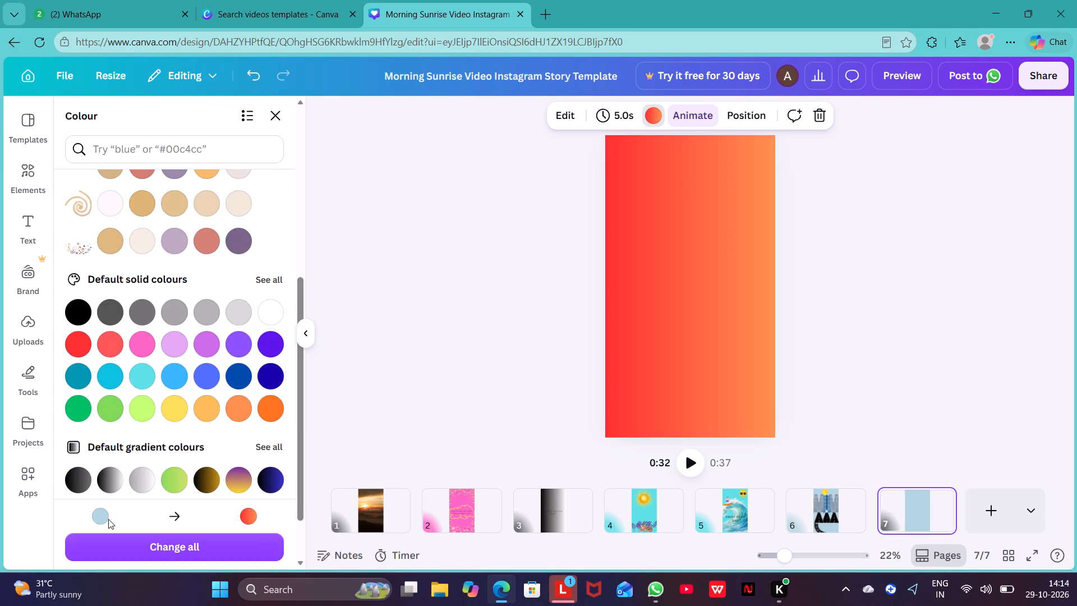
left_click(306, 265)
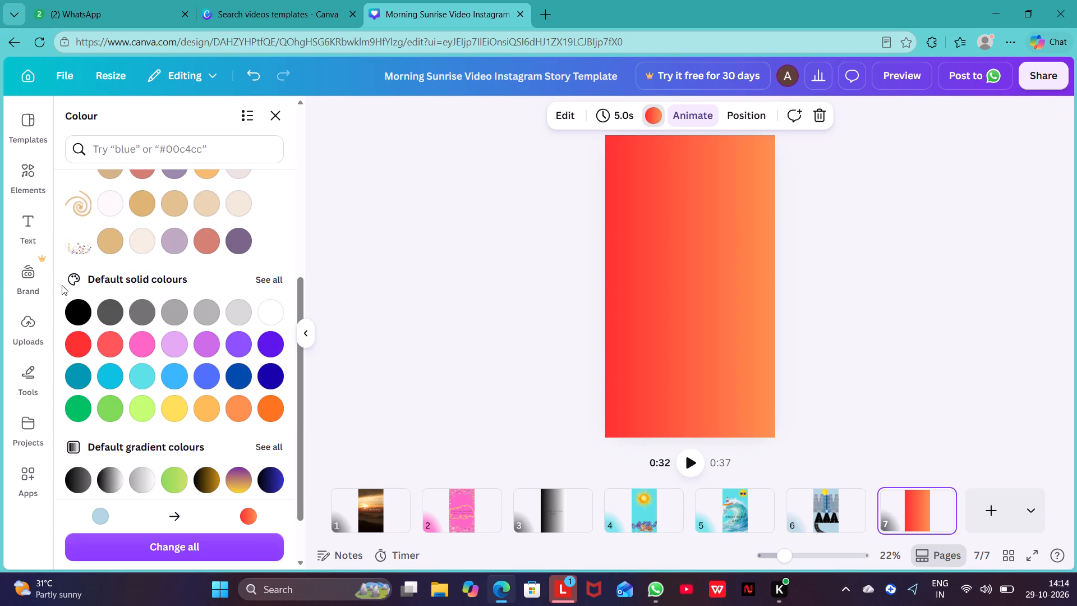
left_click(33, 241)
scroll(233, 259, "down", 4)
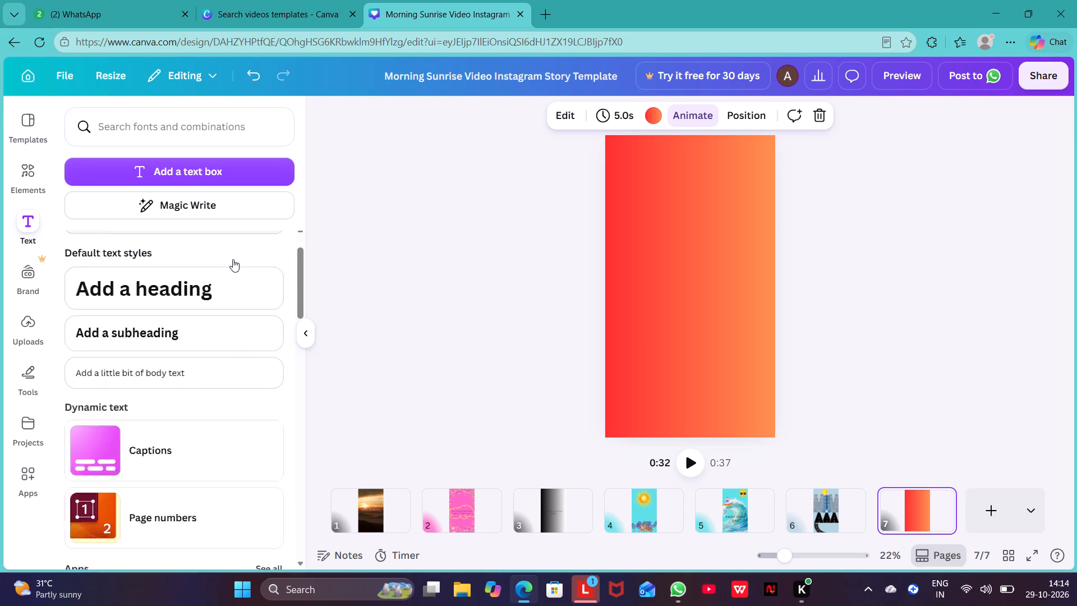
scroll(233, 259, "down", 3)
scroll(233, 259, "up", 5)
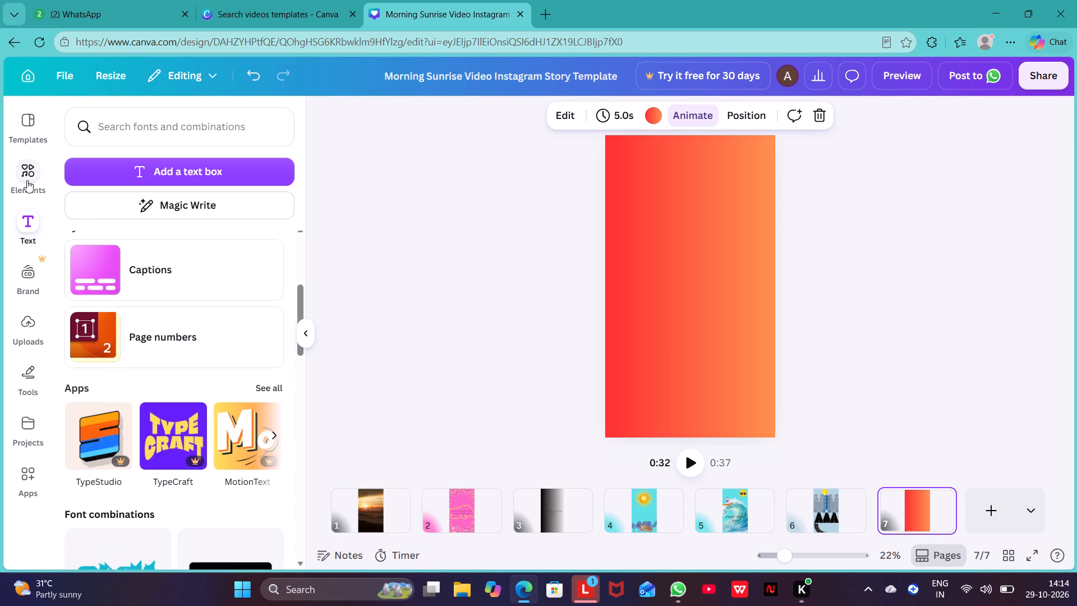
Replace the "sun" graphics search with a search for "goodday song playlist".
left_click(27, 180)
left_click(191, 169)
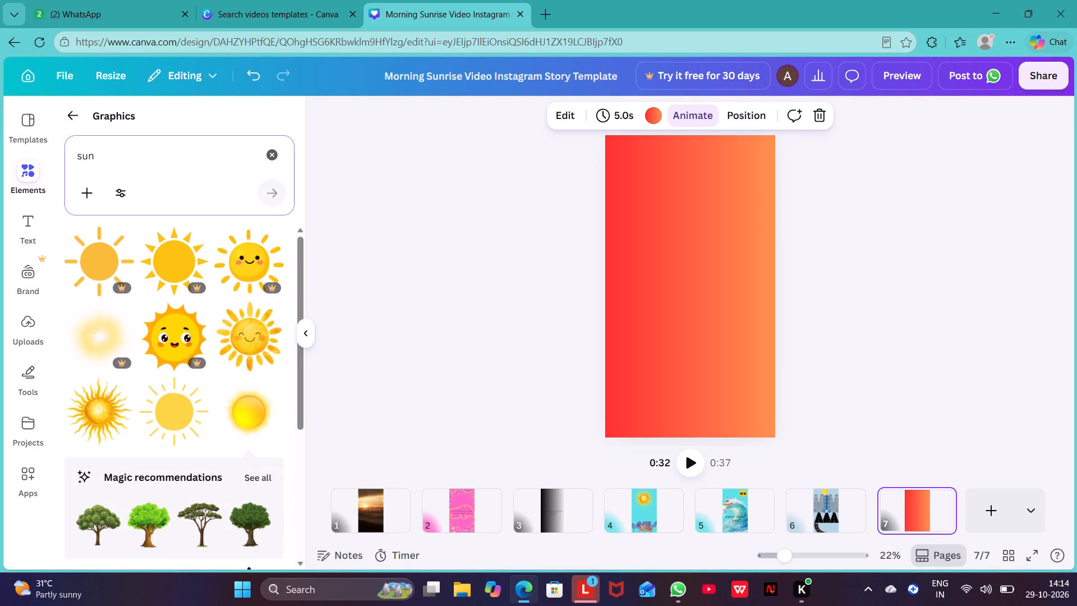
key("BackSpace")
left_click(164, 151)
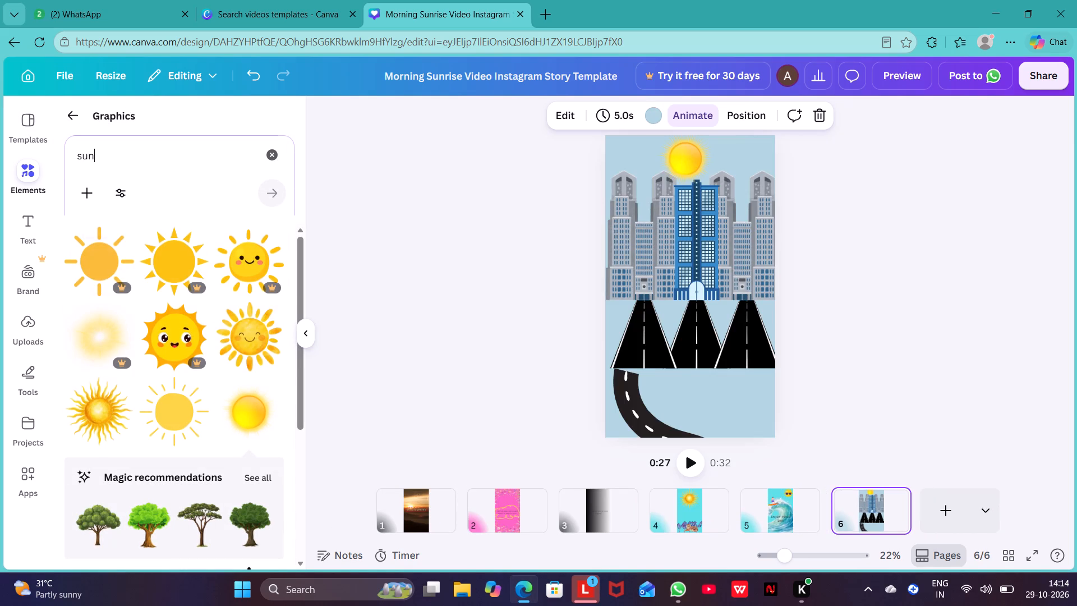
key("BackSpace")
key("BackSpace")
key("BackSpace")
key("BackSpace")
key("BackSpace")
key("BackSpace")
key("BackSpace")
key("BackSpace")
key("BackSpace")
key("BackSpace")
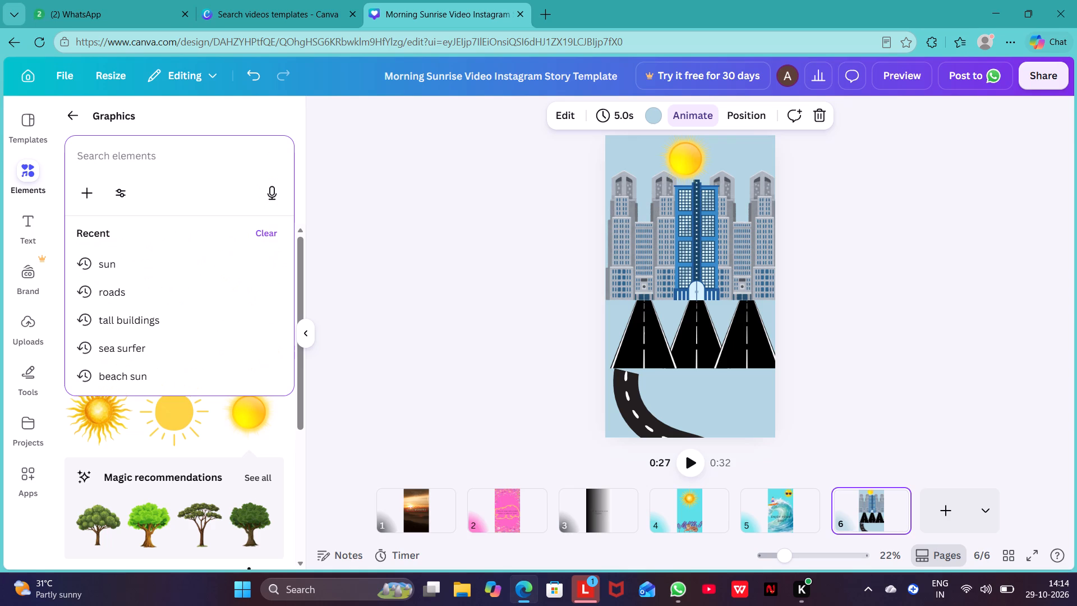
type("goodday song playlist")
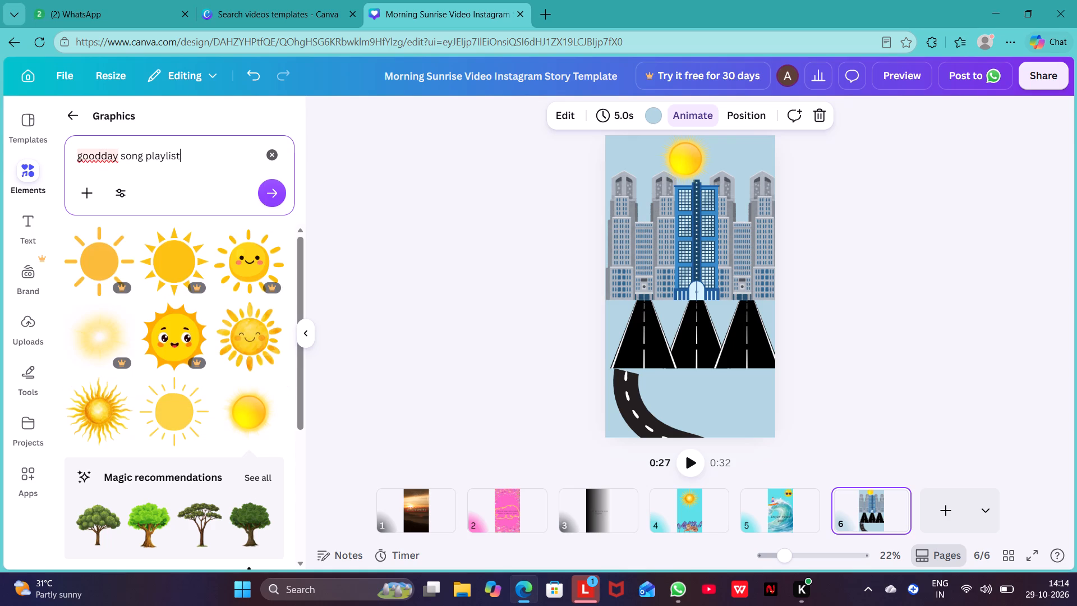
key("Return")
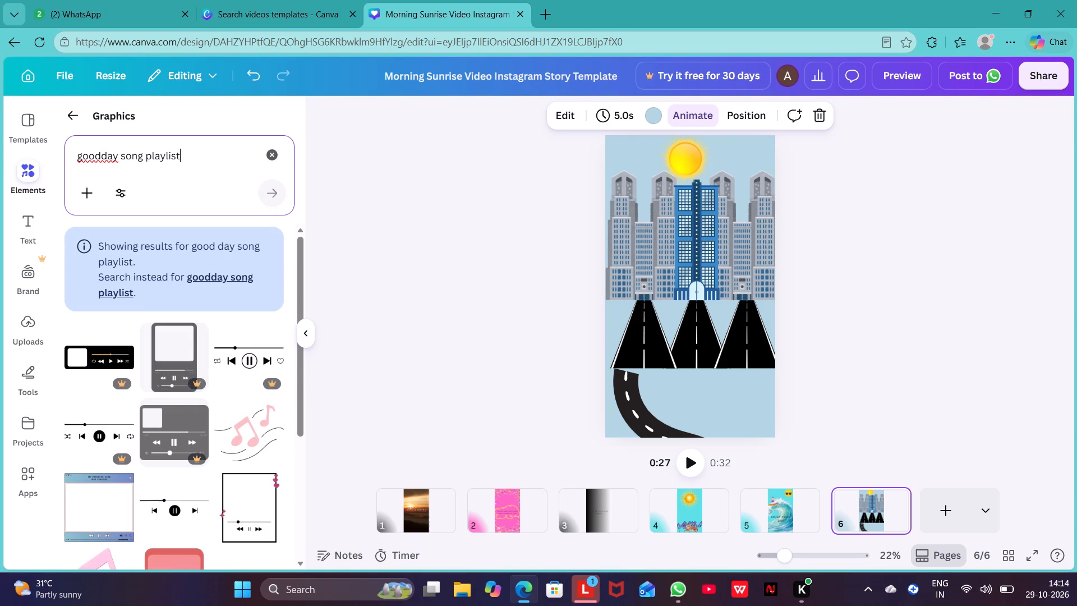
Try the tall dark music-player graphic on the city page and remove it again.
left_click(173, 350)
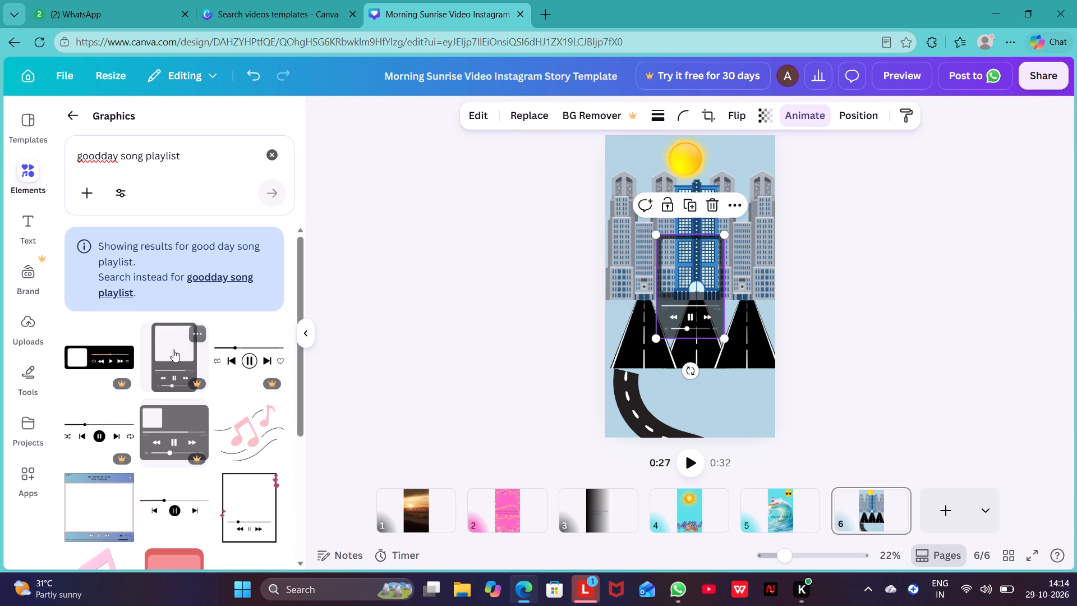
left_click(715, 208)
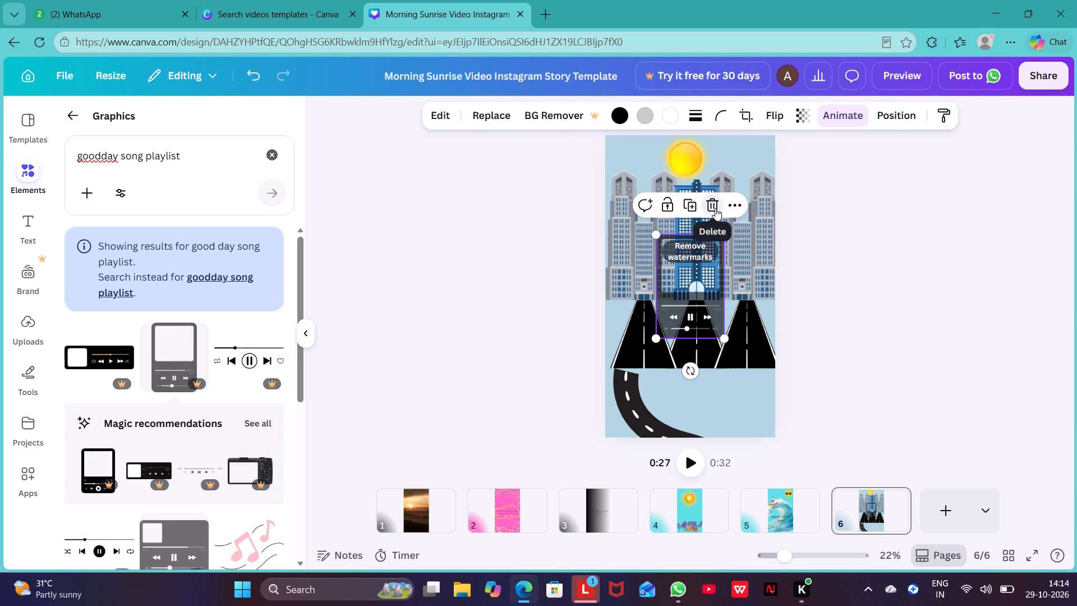
Add a new page 7 after the city page and set its background to the red-to-orange default gradient.
left_click(946, 512)
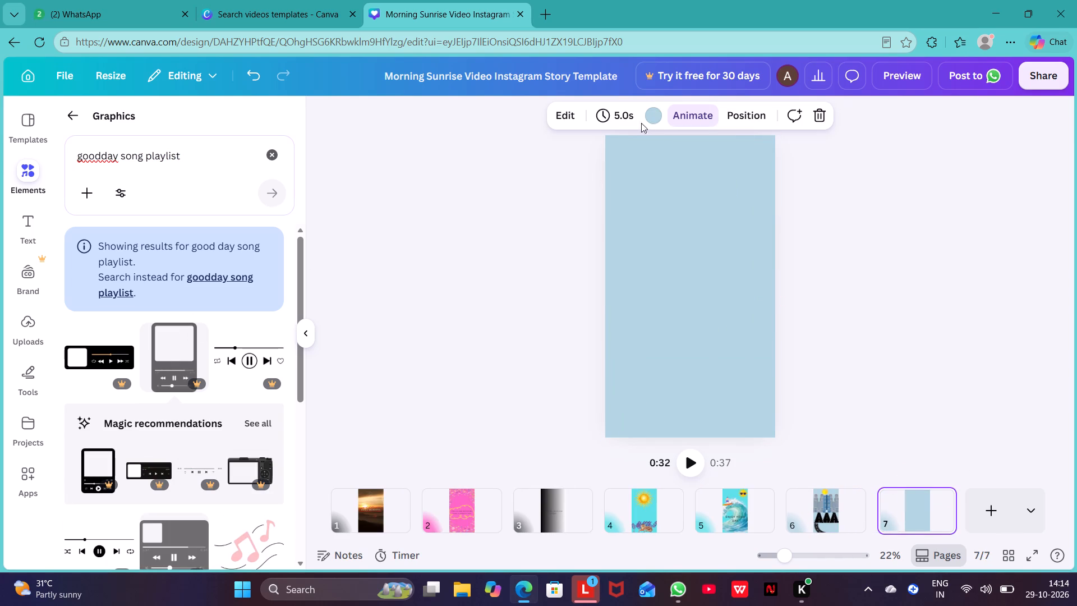
left_click(657, 114)
scroll(193, 486, "down", 7)
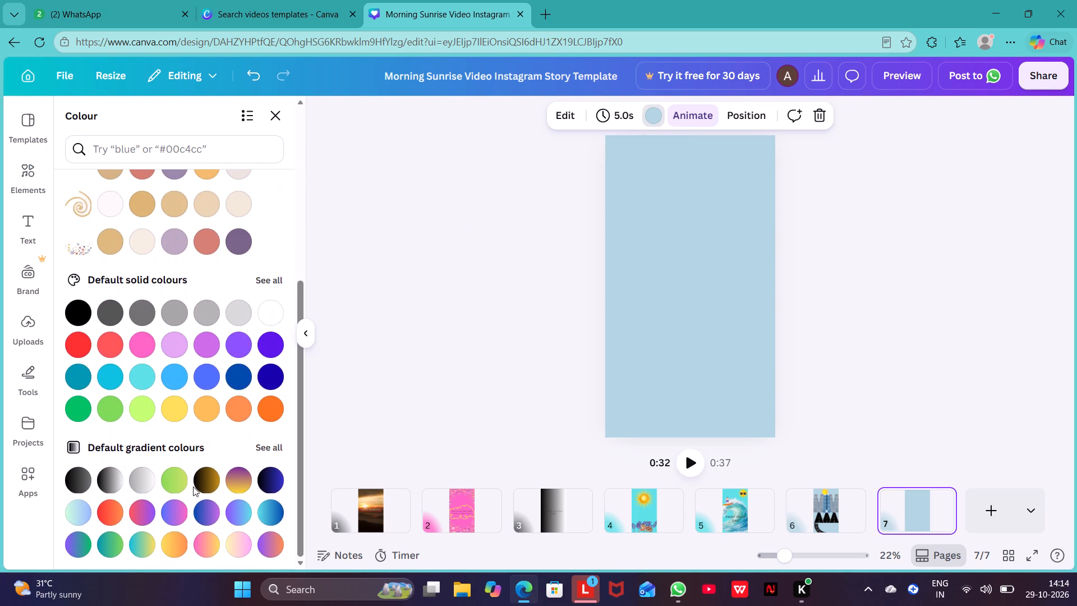
left_click(103, 520)
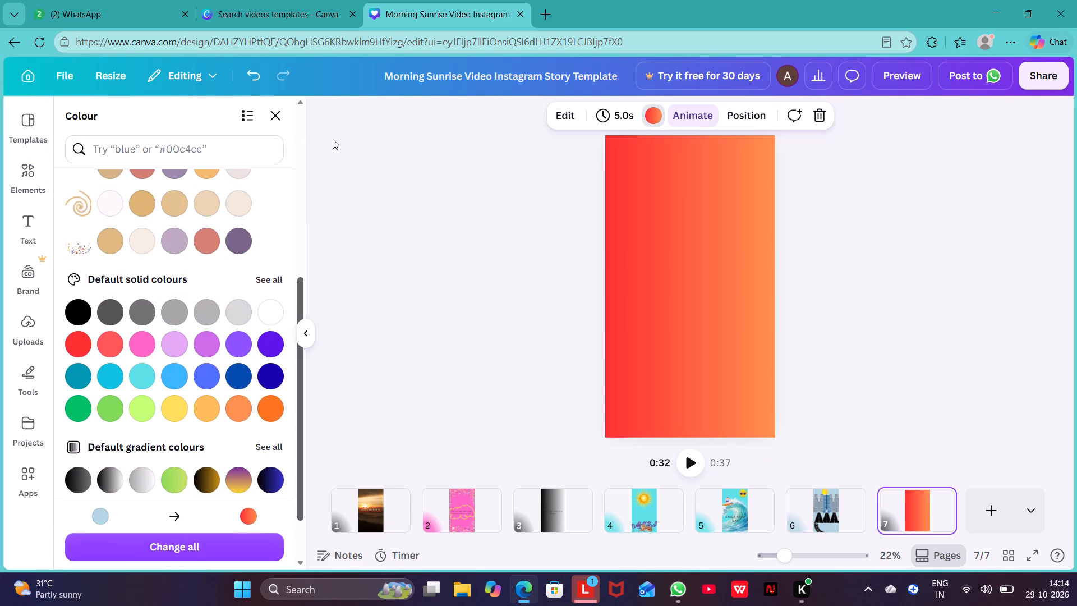
Add the tall dark music-player graphic to page 7, enlarged to nearly the page width and reaching the bottom edge.
left_click(36, 176)
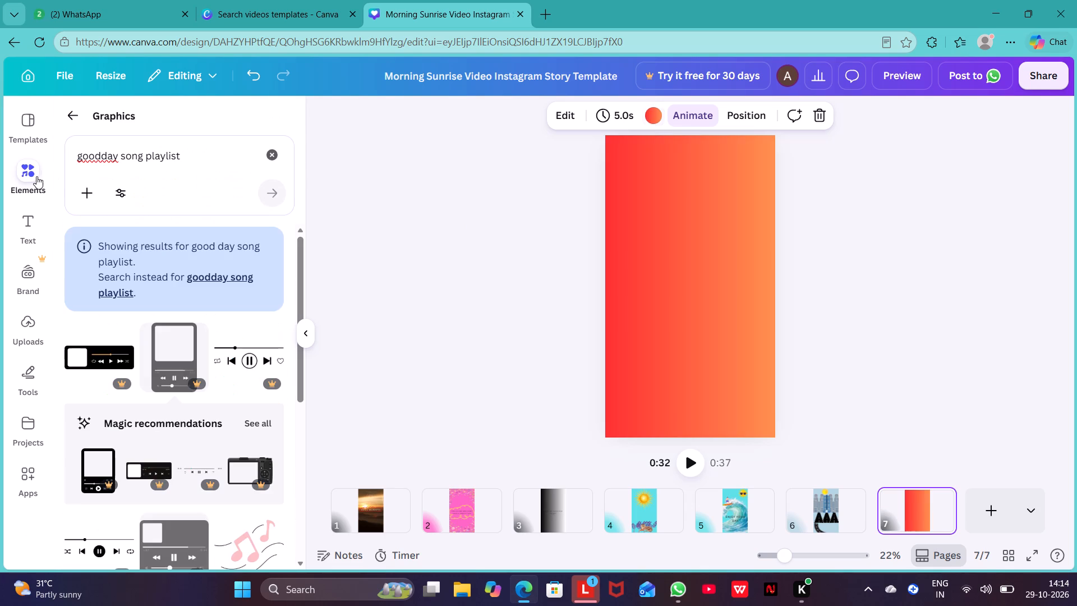
left_click(172, 338)
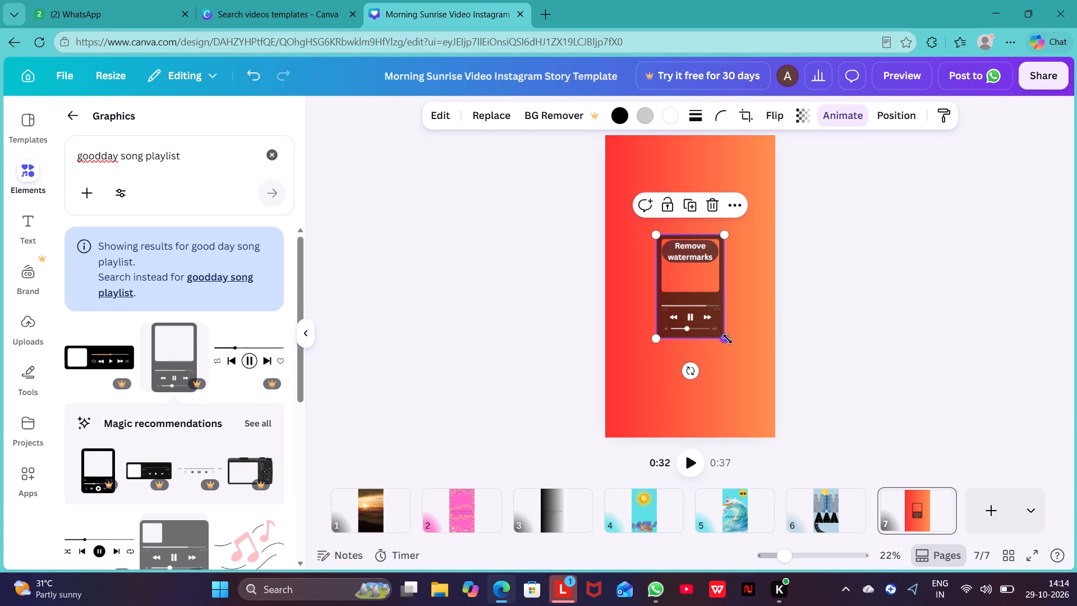
Enlarge and reposition the music-player graphic on page 7 until it nearly spans the page width and reaches the bottom edge.
left_click_drag(723, 340, 782, 410)
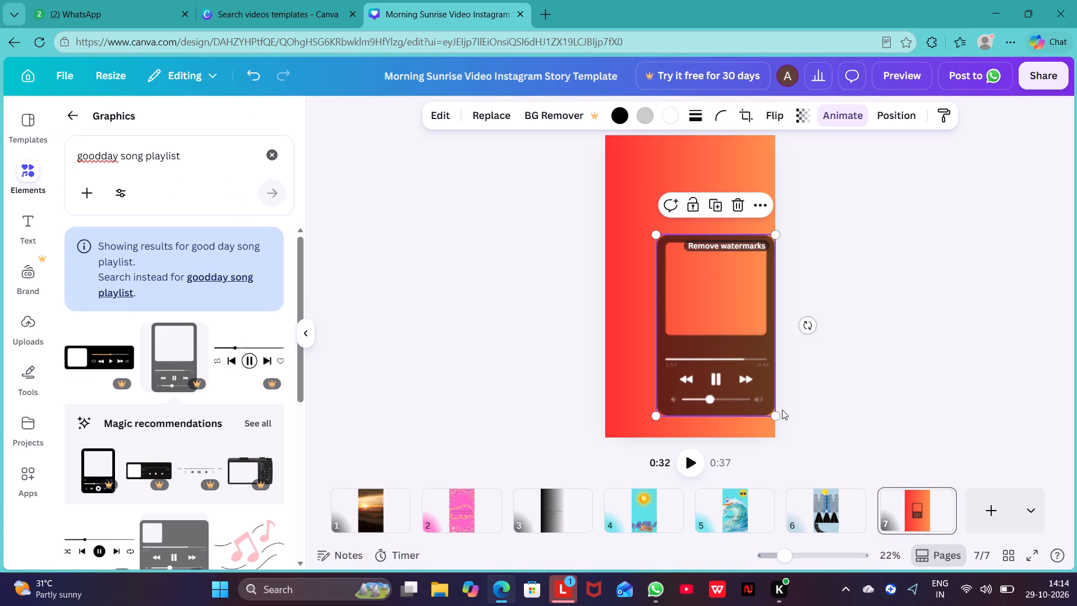
left_click_drag(725, 327, 700, 327)
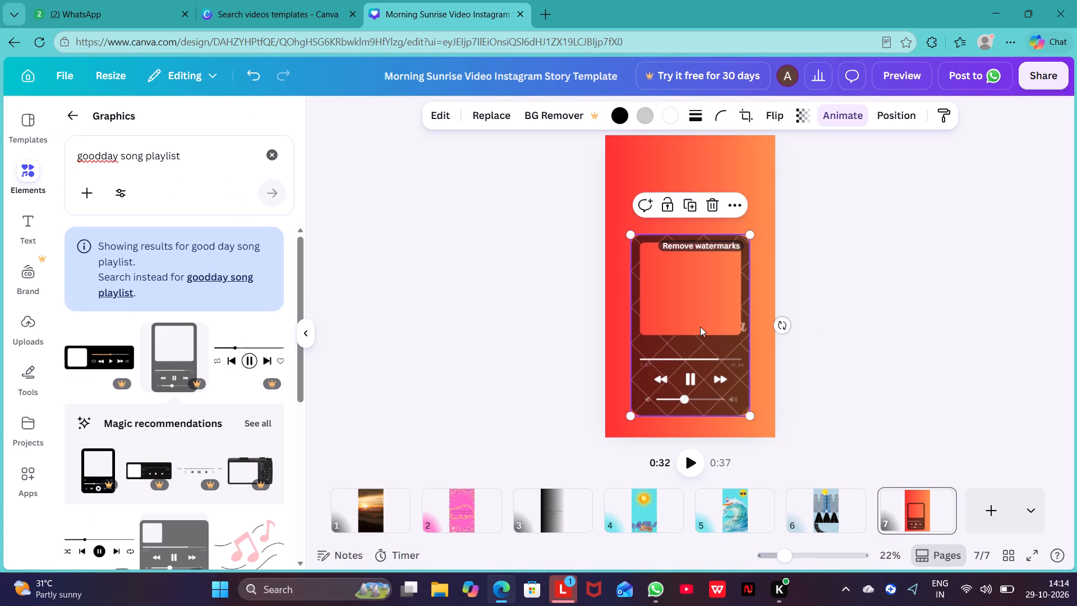
left_click_drag(634, 412, 633, 413)
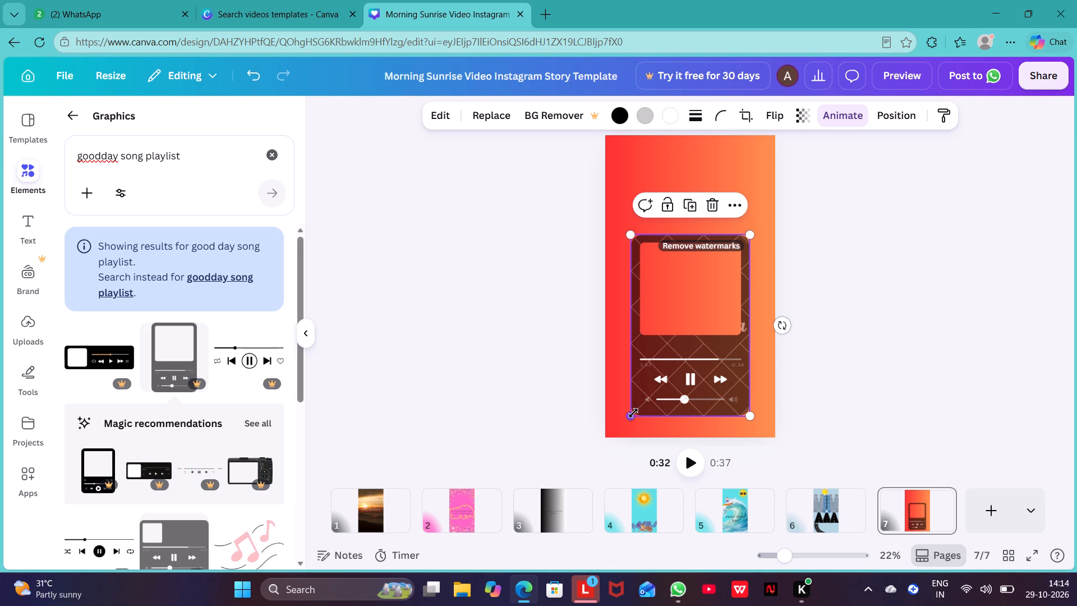
left_click_drag(633, 413, 614, 429)
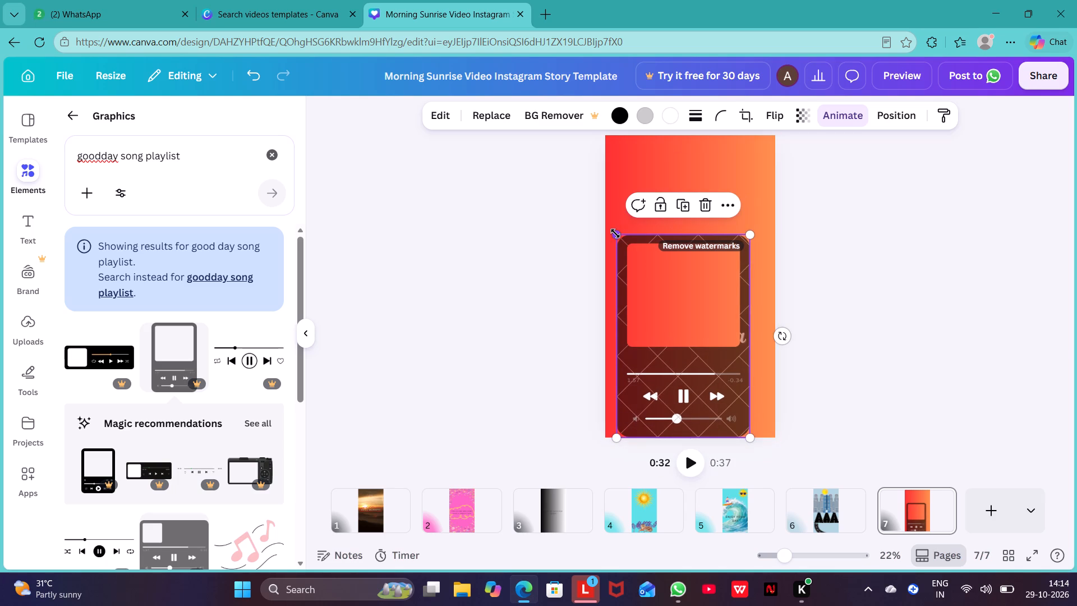
left_click_drag(615, 233, 605, 224)
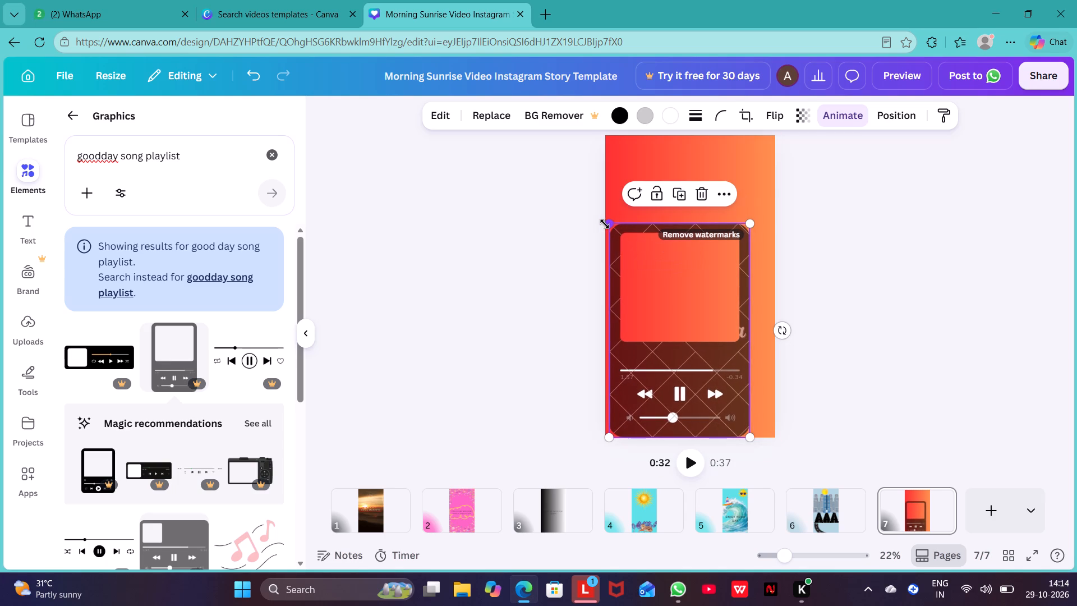
left_click_drag(752, 219, 758, 215)
left_click_drag(758, 215, 756, 163)
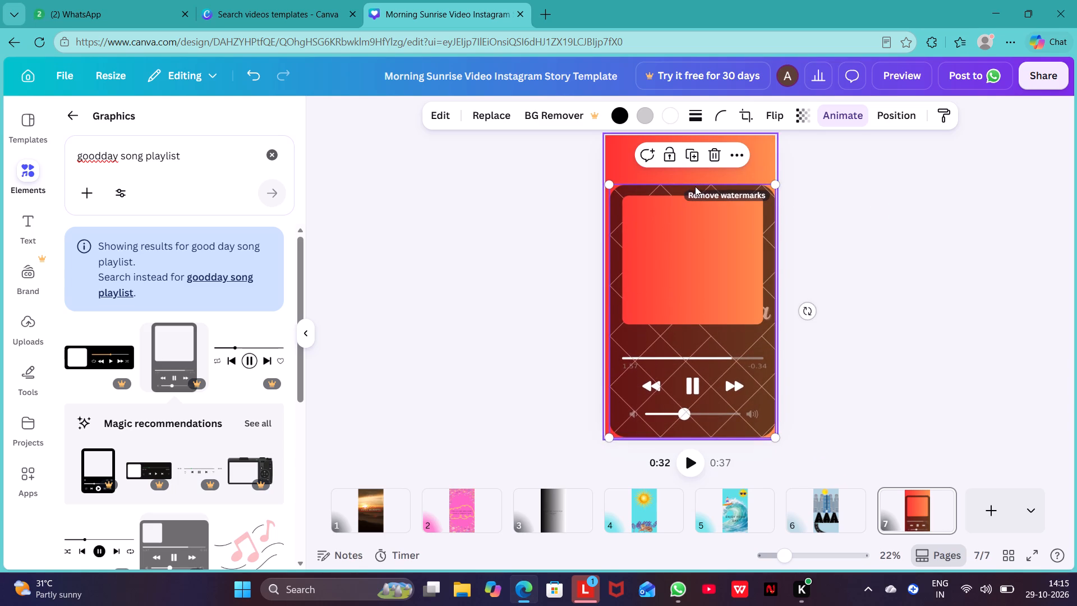
left_click(687, 268)
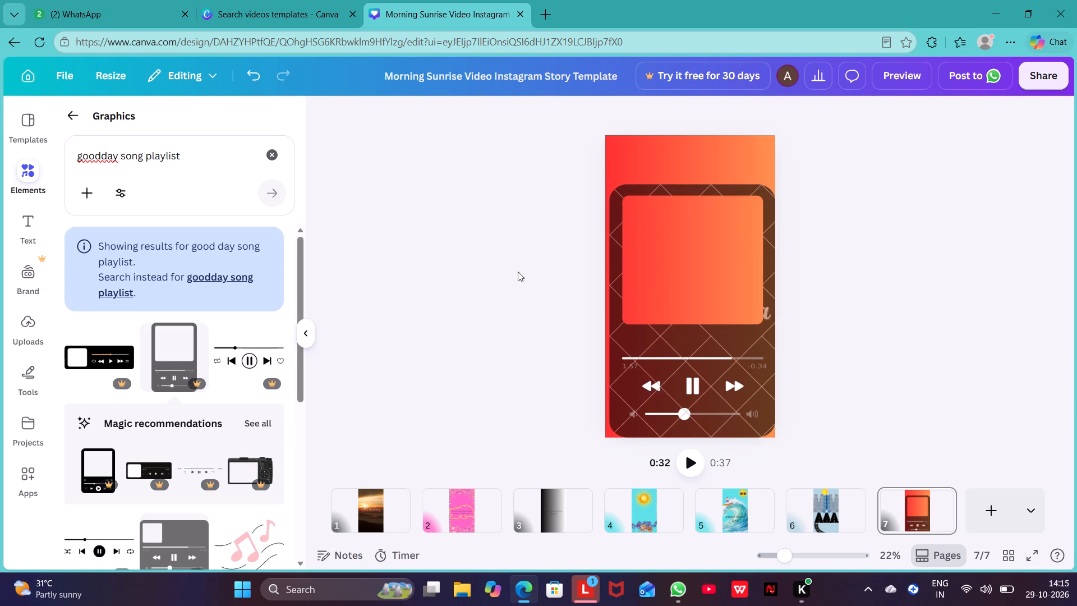
Clear the "goodday song playlist" text from the graphics search.
left_click(199, 153)
key("BackSpace")
key("BackSpace")
key("BackSpace")
key("BackSpace")
key("BackSpace")
key("BackSpace")
key("BackSpace")
key("BackSpace")
key("BackSpace")
key("BackSpace")
key("BackSpace")
key("BackSpace")
key("BackSpace")
key("BackSpace")
key("BackSpace")
key("BackSpace")
key("BackSpace")
key("BackSpace")
key("BackSpace")
key("BackSpace")
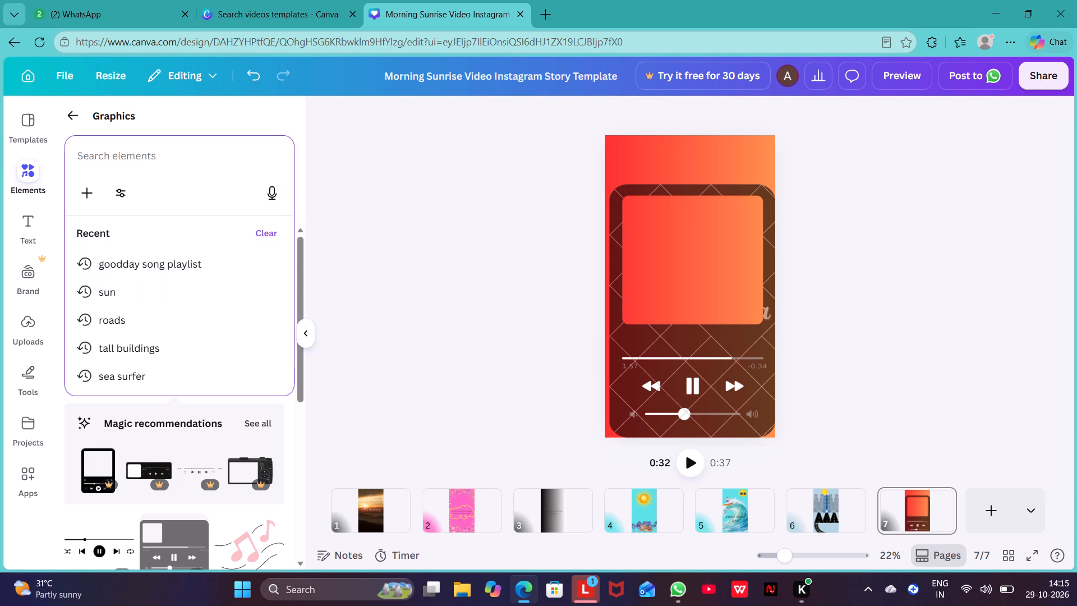
Search graphics for "sun and good park" and place the sunny meadow scene in the lower part of the music player's window.
type("sun and")
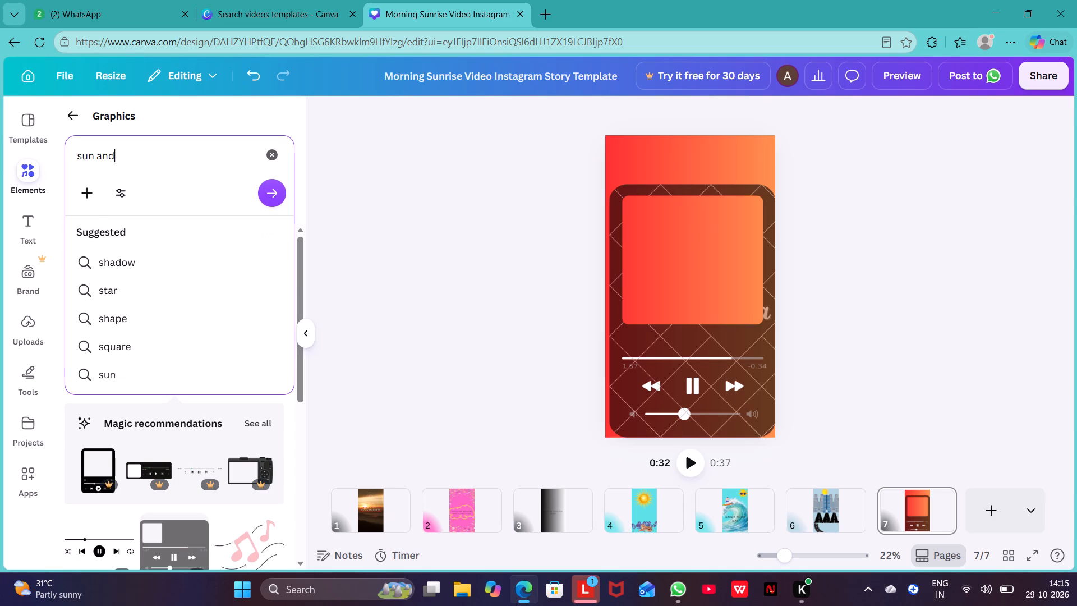
key("space")
type("good pa")
type("rk")
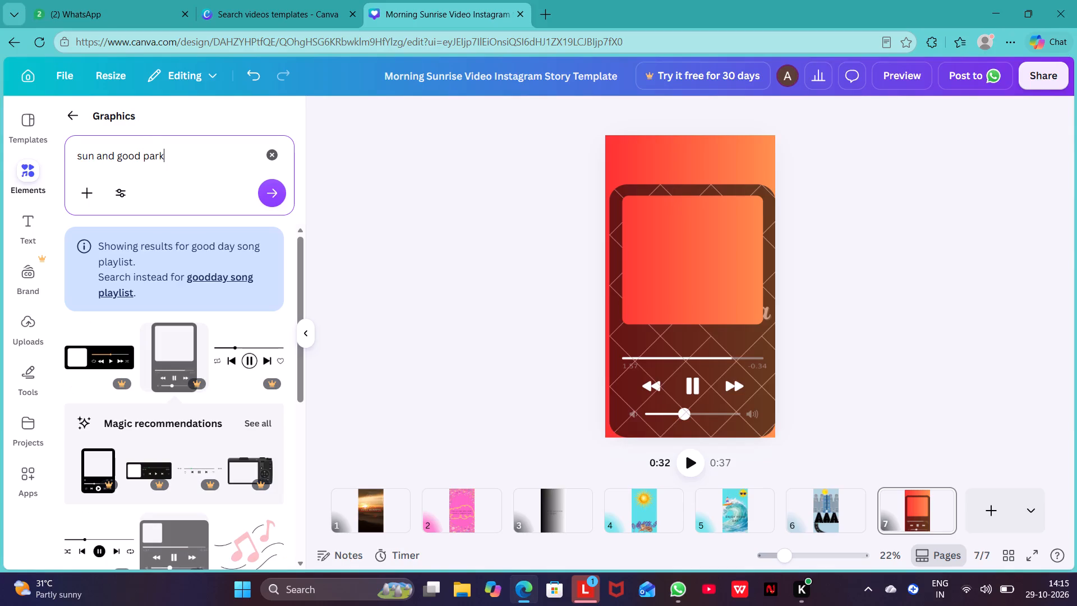
key("Return")
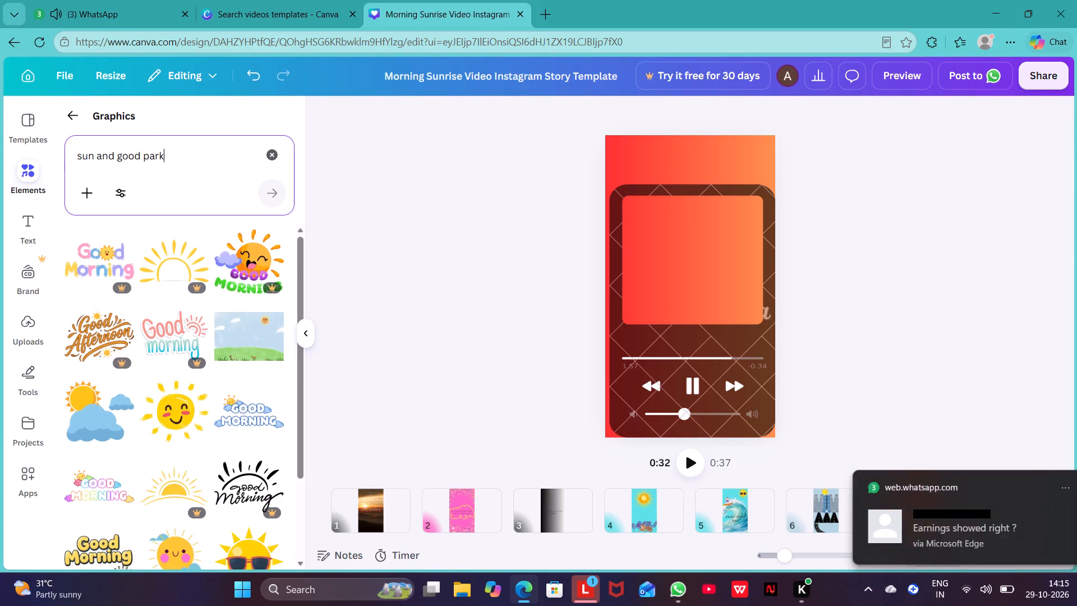
left_click(243, 338)
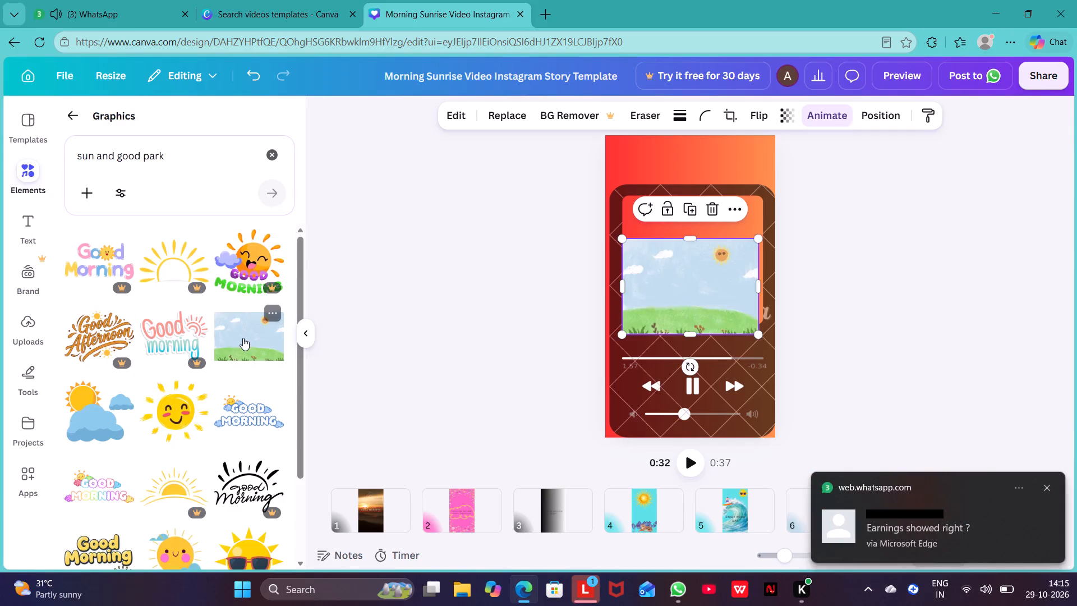
left_click_drag(698, 288, 700, 278)
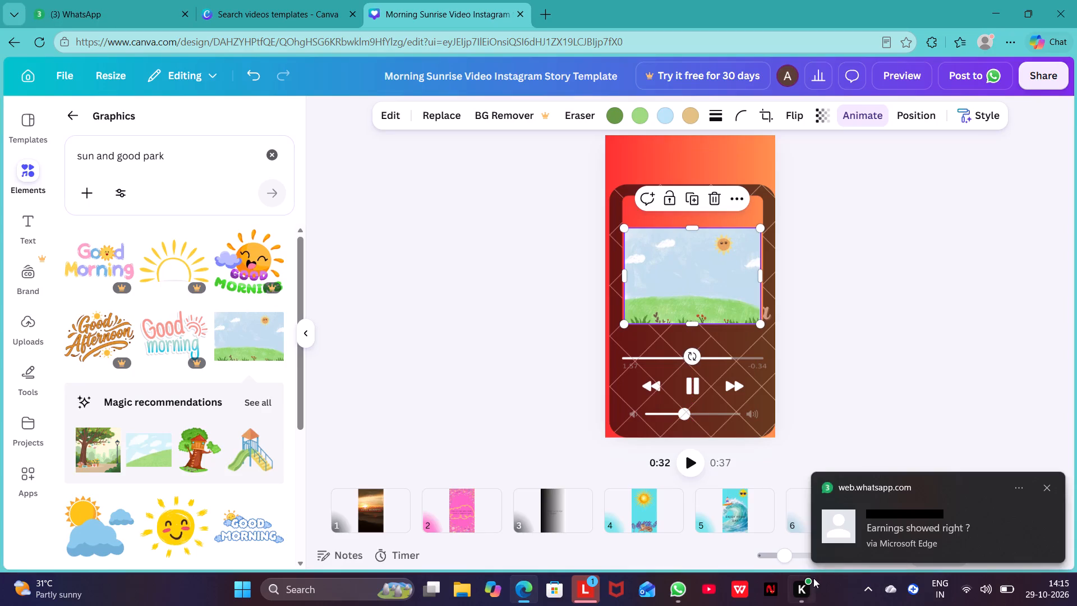
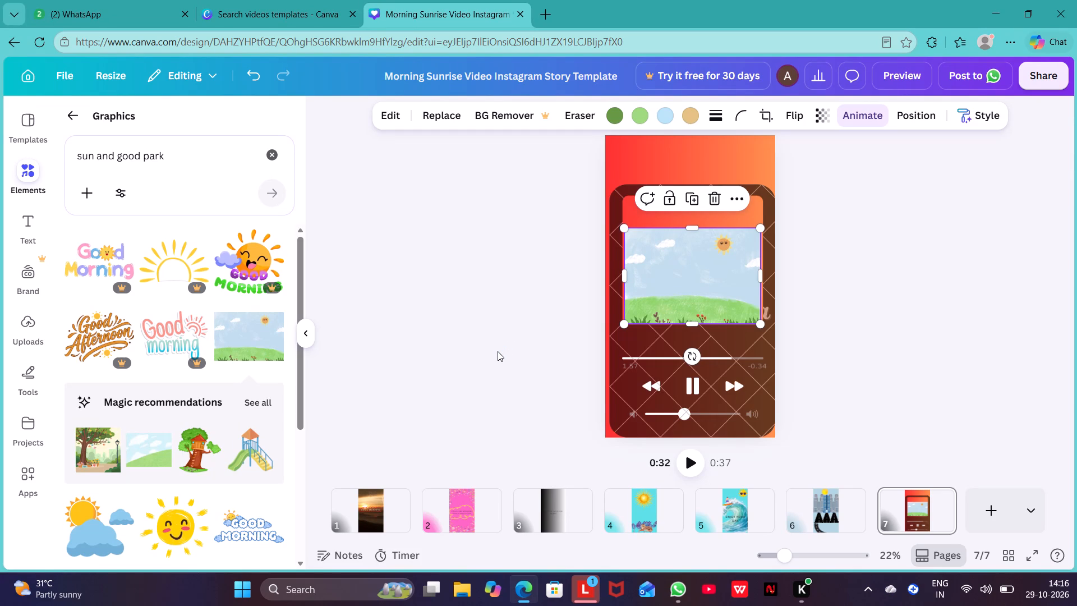
Enlarge the sunny meadow scene to about 908 by 805 so it fills the music player's window.
left_click(623, 277)
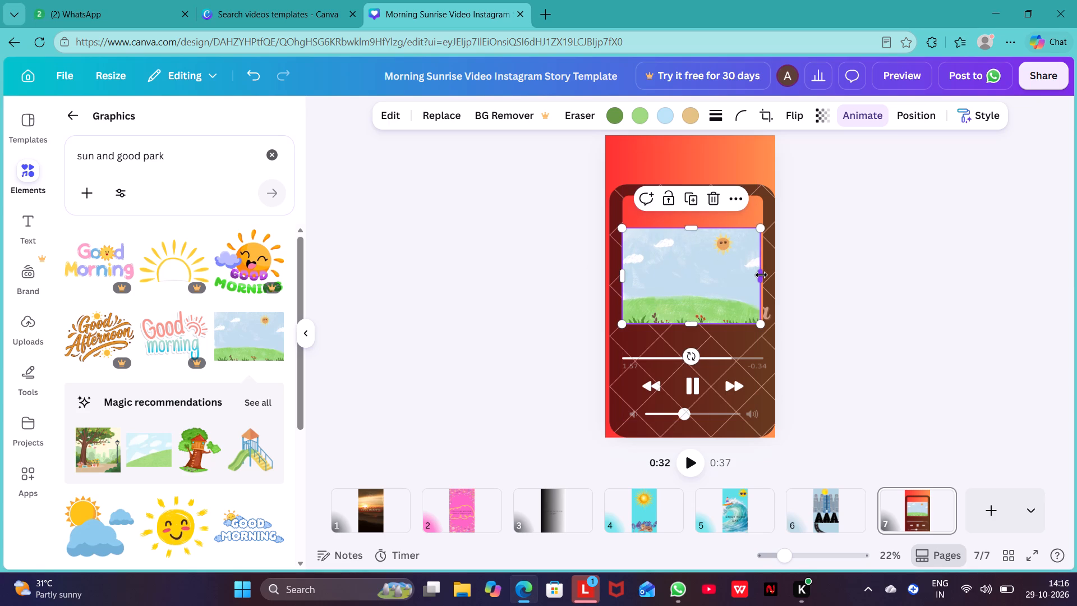
left_click(761, 275)
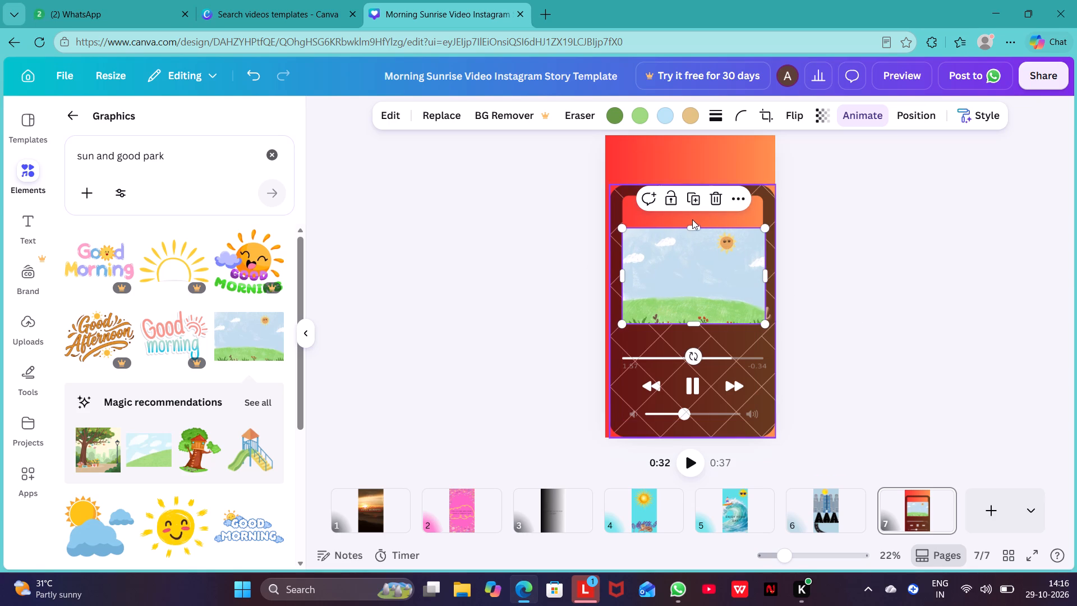
left_click_drag(693, 226, 692, 198)
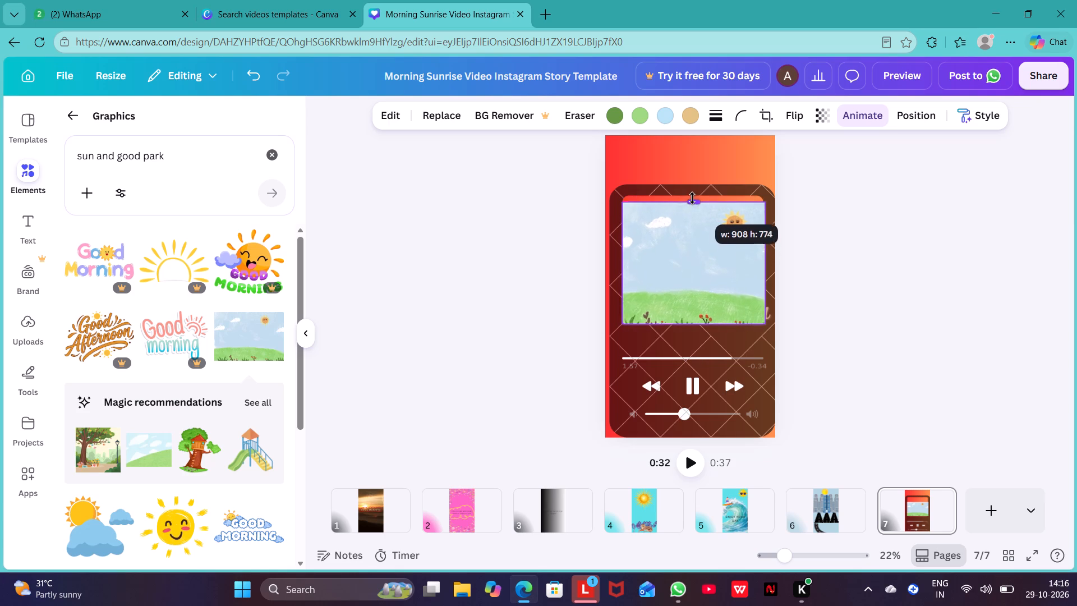
left_click_drag(692, 198, 692, 194)
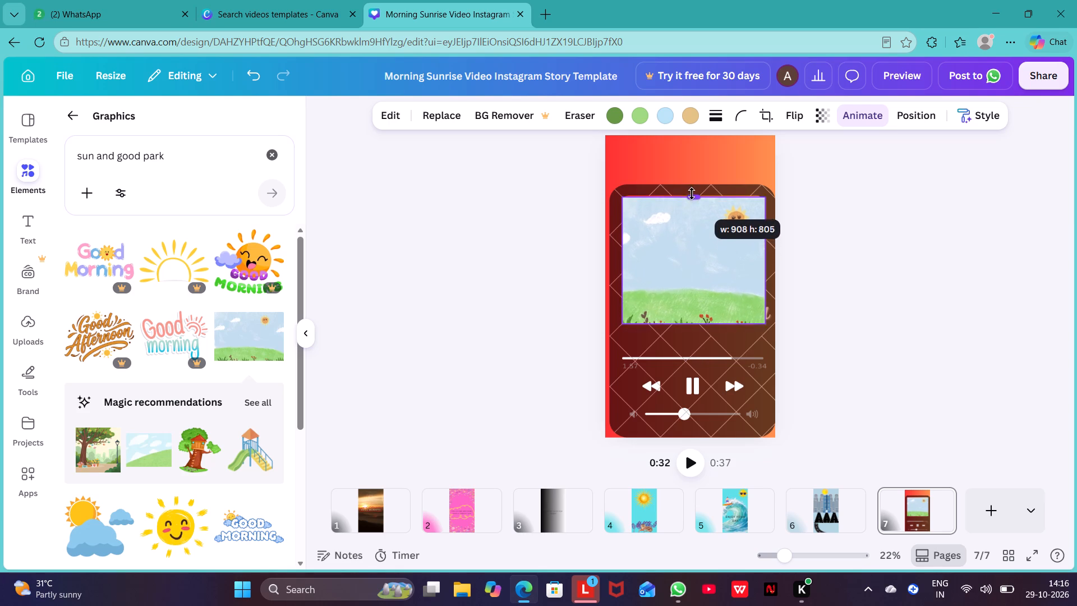
left_click_drag(692, 194, 690, 194)
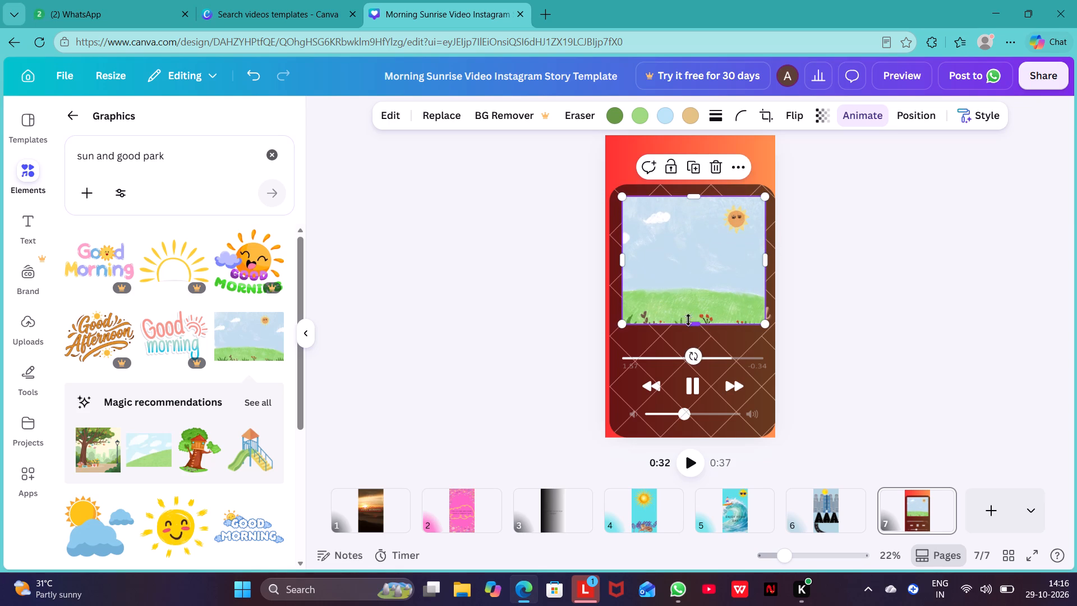
Search graphics for "person enjoying in park" and add the person sitting on a brown park bench to page 7.
left_click(231, 154)
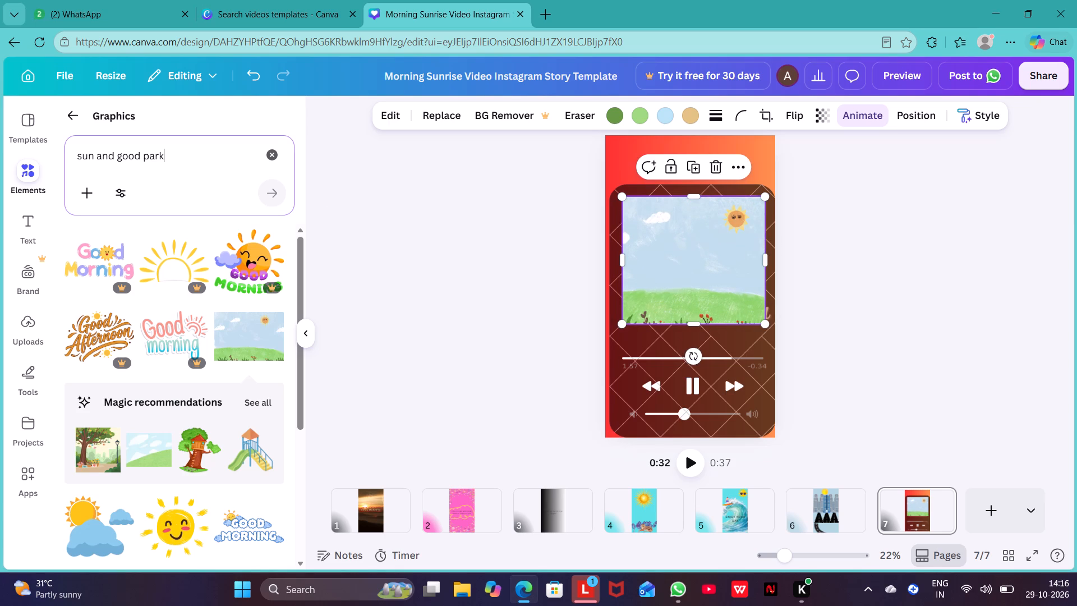
key("BackSpace")
key("BackSpace")
key("BackSpace")
key("BackSpace")
key("BackSpace")
key("BackSpace")
key("BackSpace")
key("BackSpace")
key("BackSpace")
key("BackSpace")
key("BackSpace")
key("BackSpace")
key("BackSpace")
key("BackSpace")
key("BackSpace")
key("BackSpace")
key("BackSpace")
key("BackSpace")
key("BackSpace")
key("BackSpace")
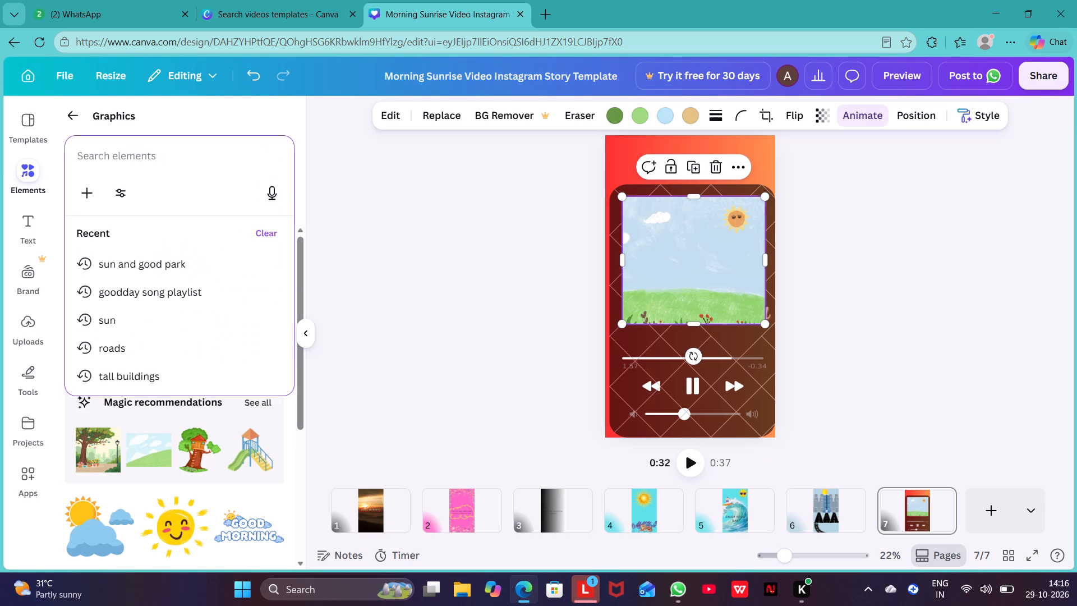
type("person enjo")
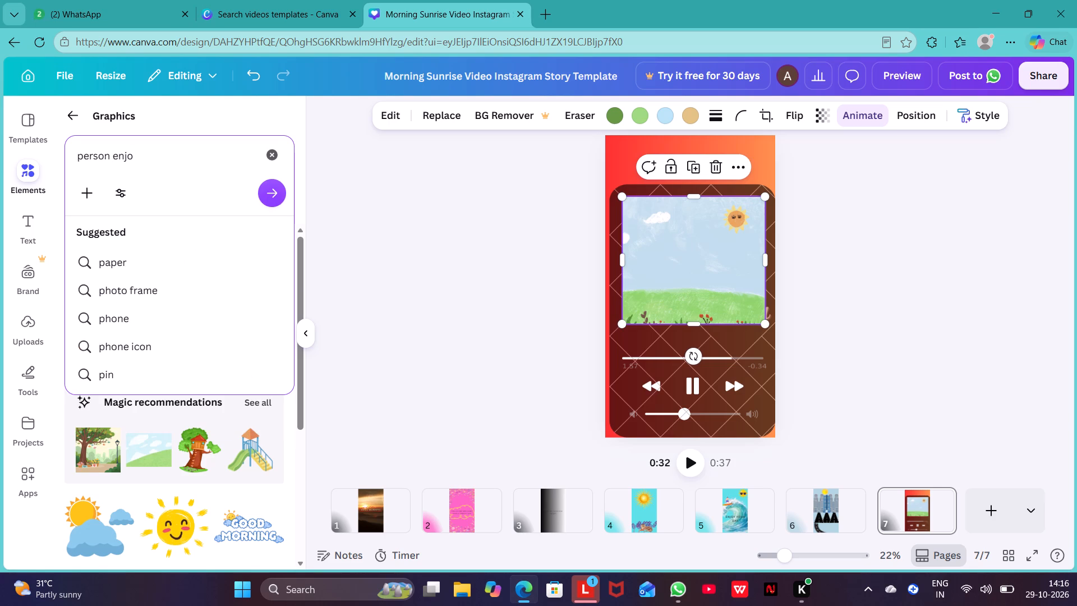
type("ying in park")
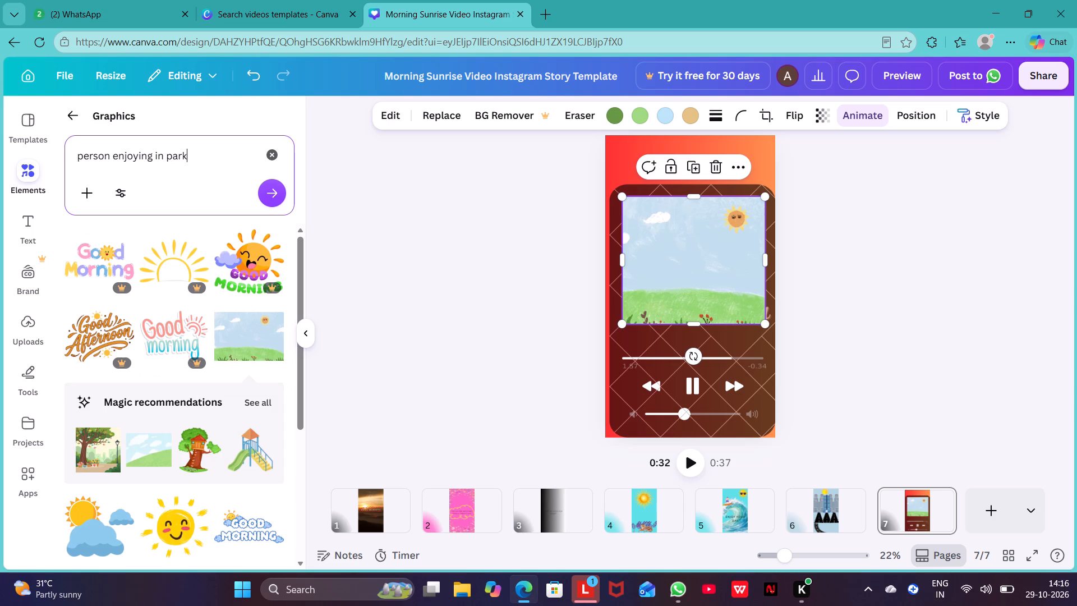
key("Return")
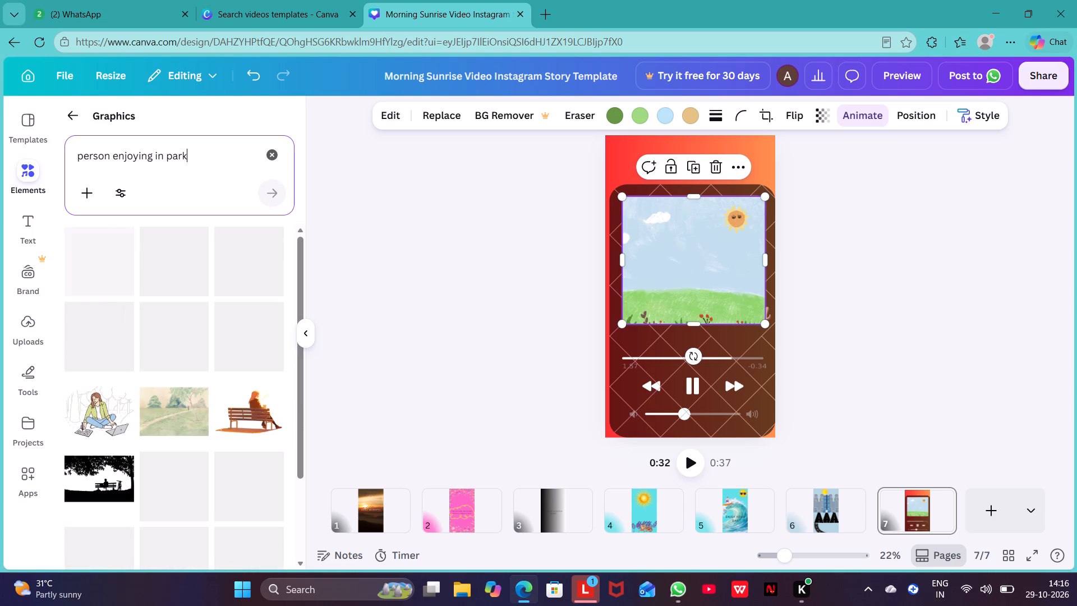
left_click(250, 405)
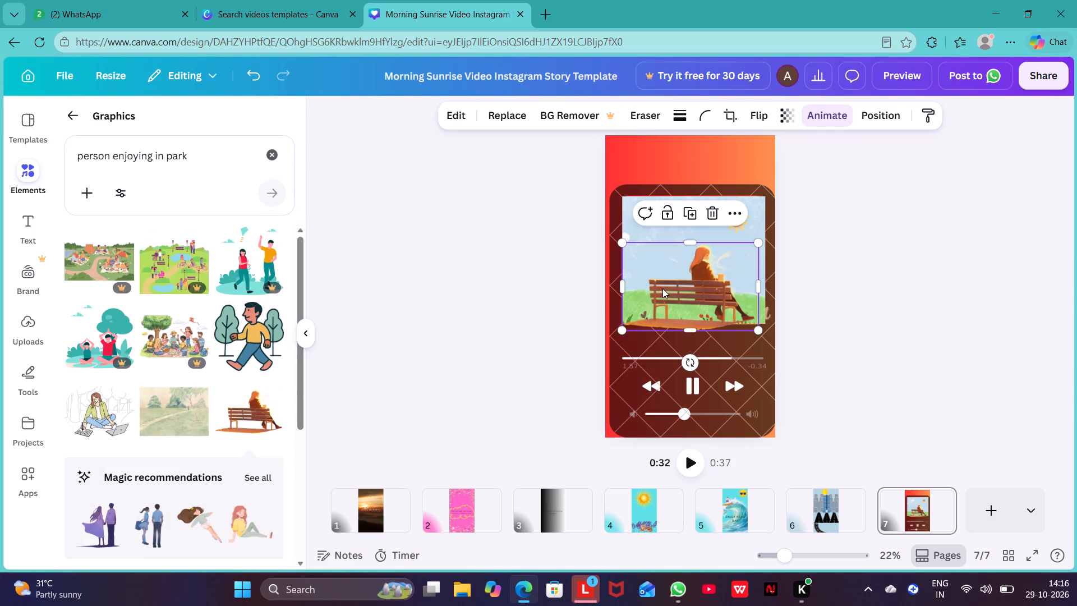
Move the bench graphic up onto the meadow's grass and trim its left, right and top edges to fit inside the player's window.
left_click_drag(662, 288, 655, 263)
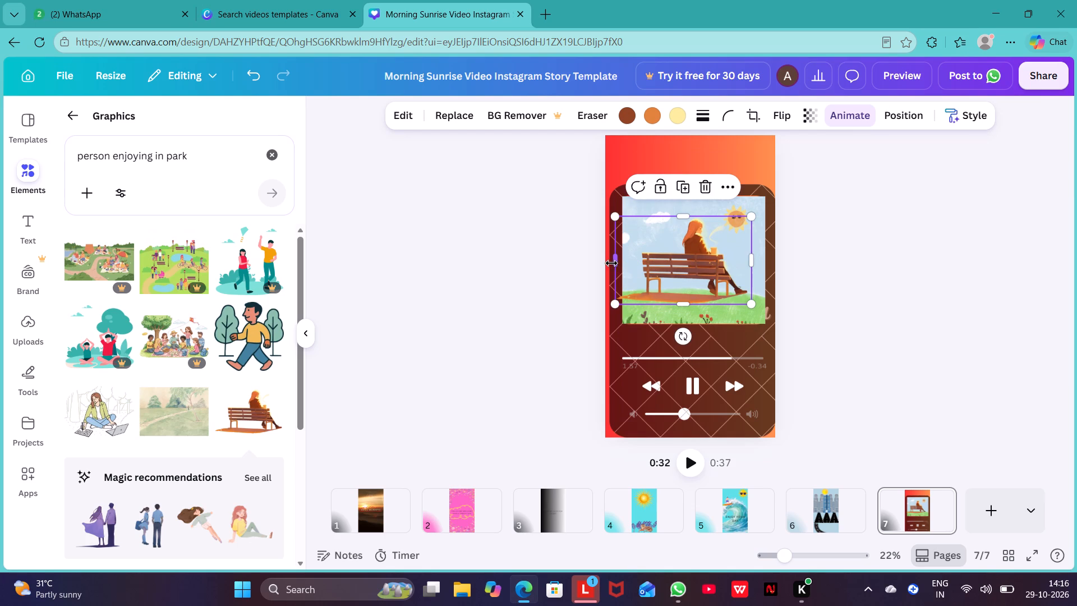
left_click_drag(611, 263, 623, 261)
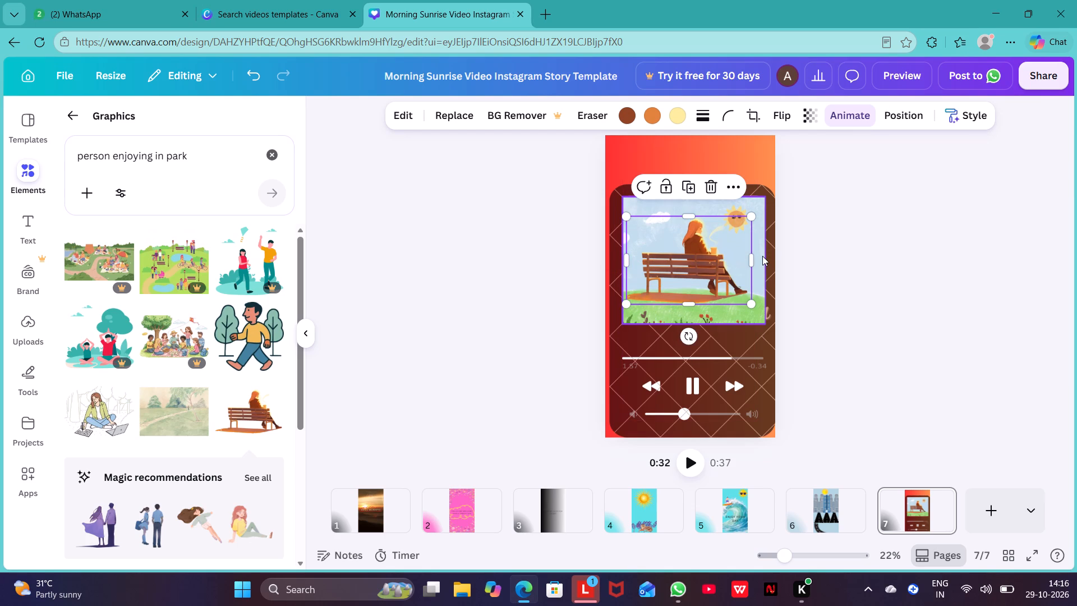
left_click_drag(749, 258, 749, 258)
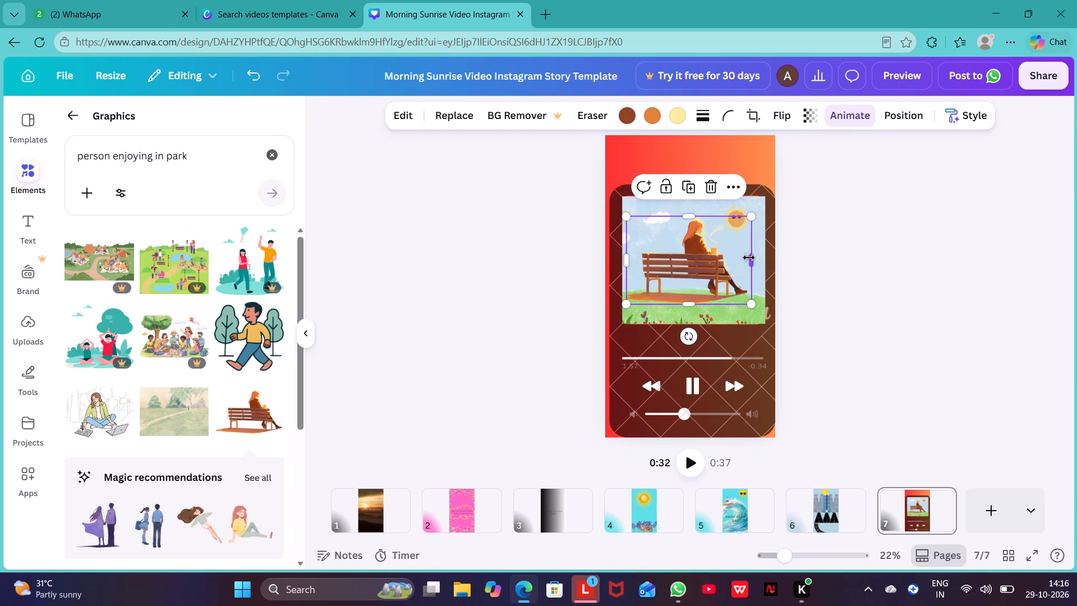
left_click_drag(749, 258, 739, 262)
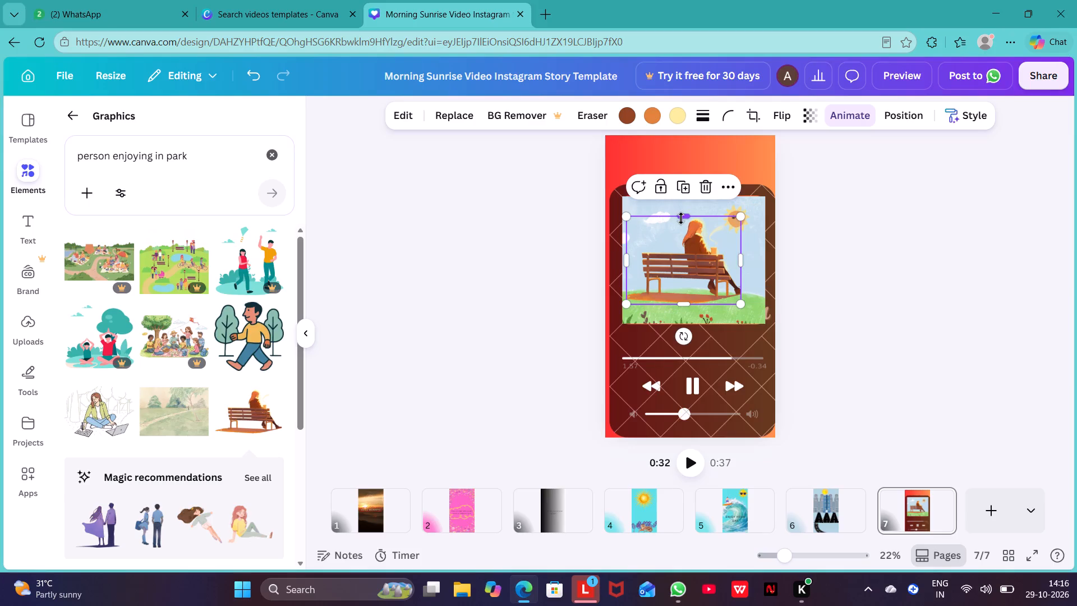
left_click_drag(681, 218, 681, 224)
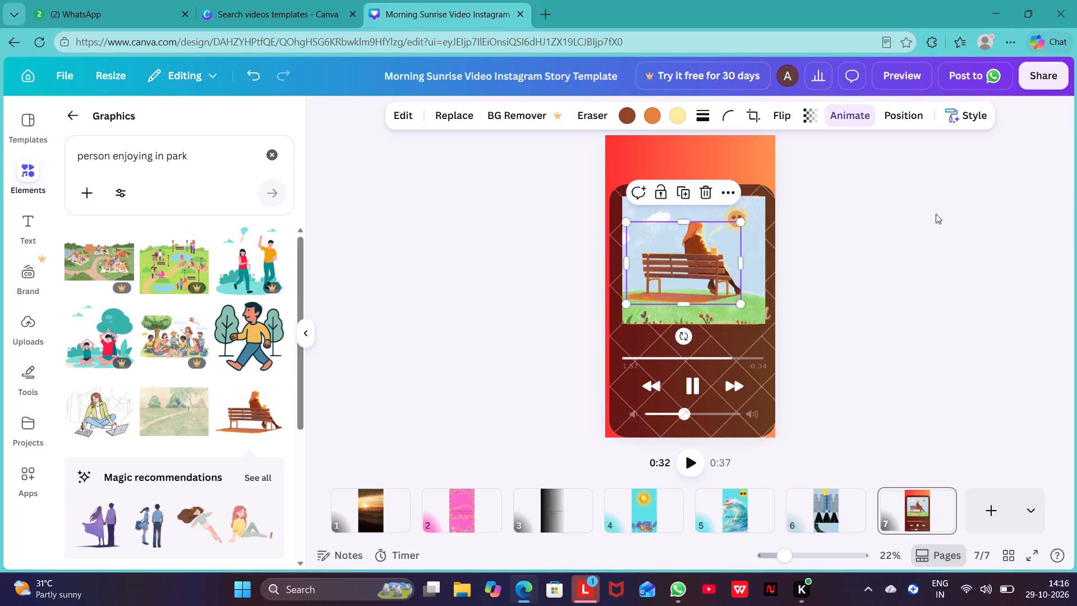
left_click(894, 251)
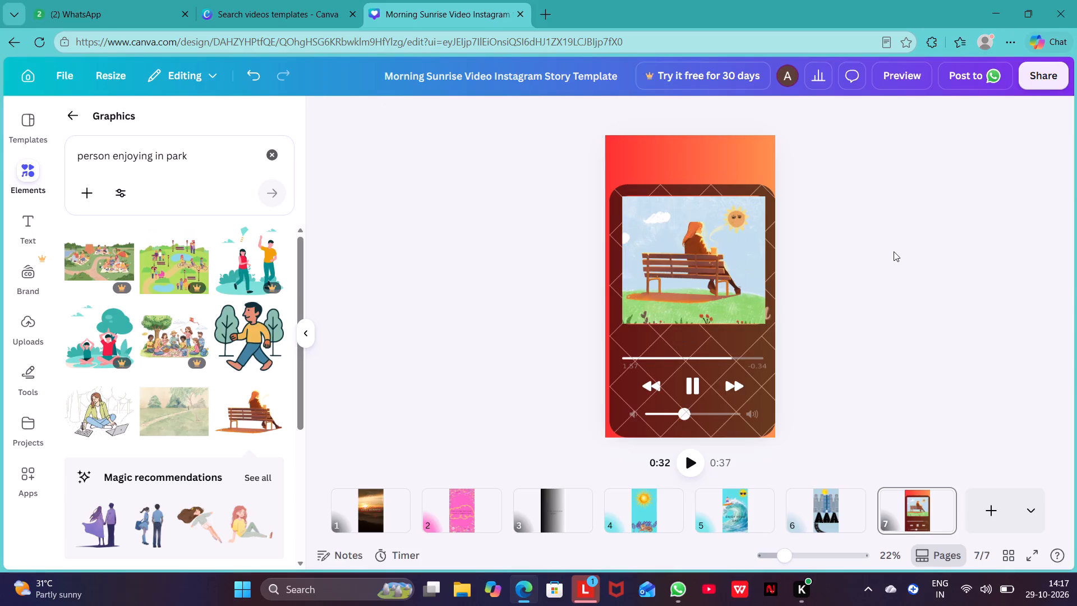
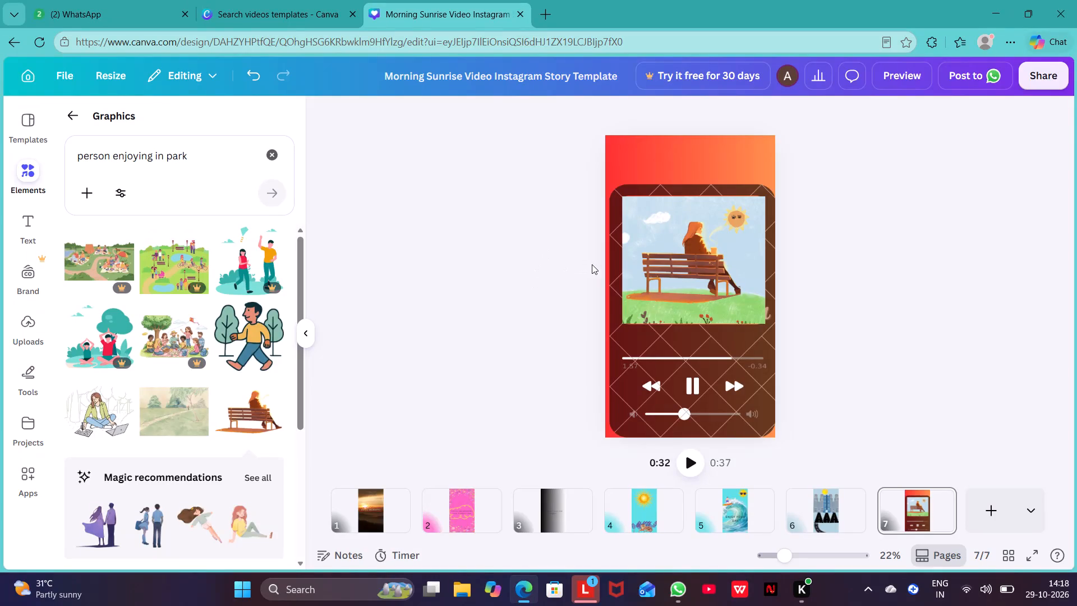
Preview the full seven-page story video from the beginning.
left_click(613, 263)
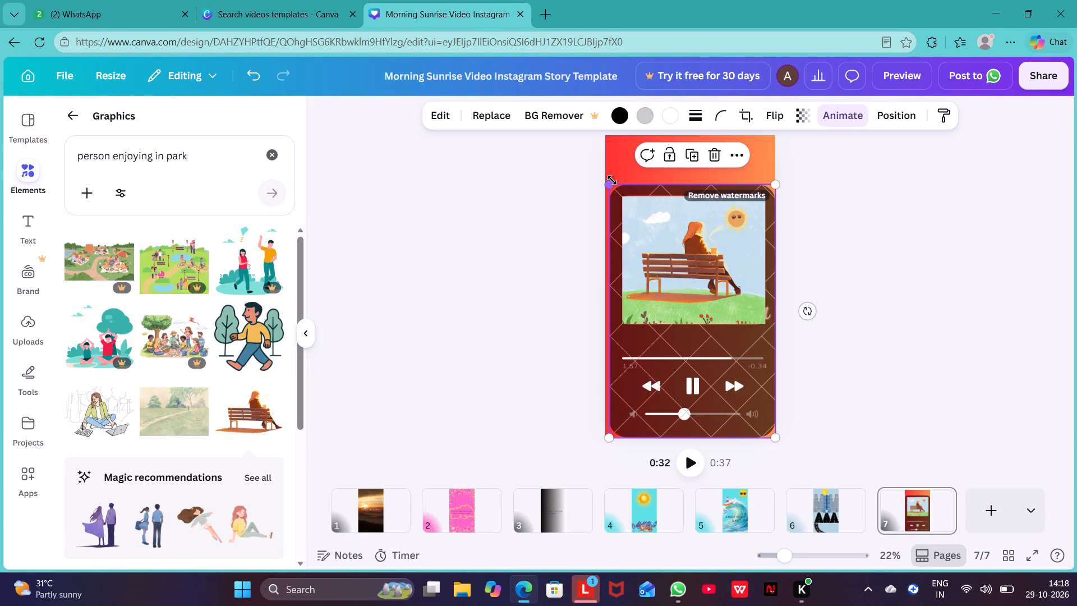
left_click(661, 259)
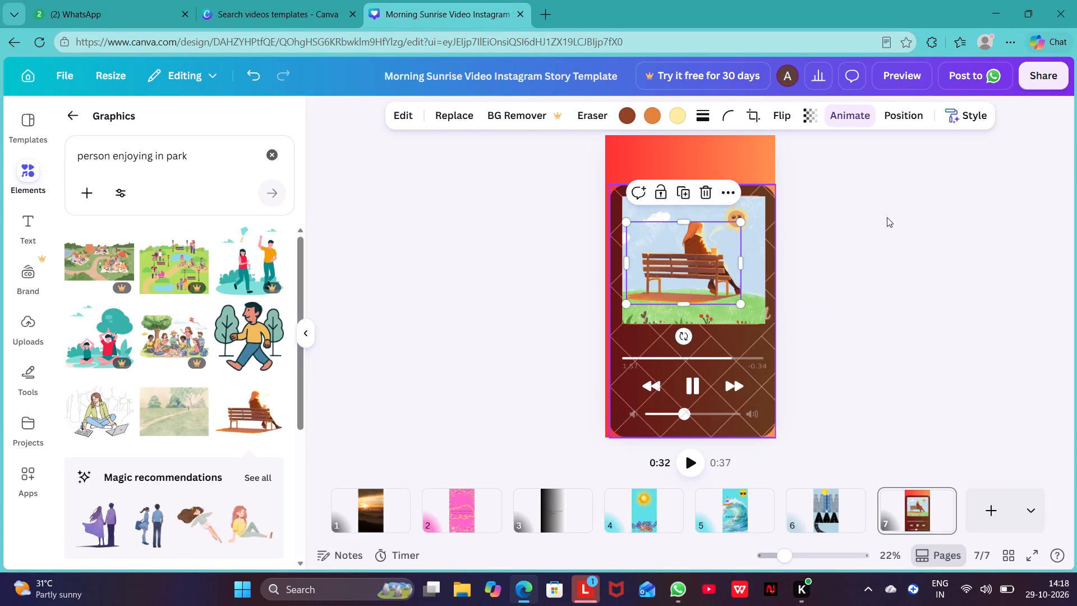
left_click(905, 215)
left_click(892, 83)
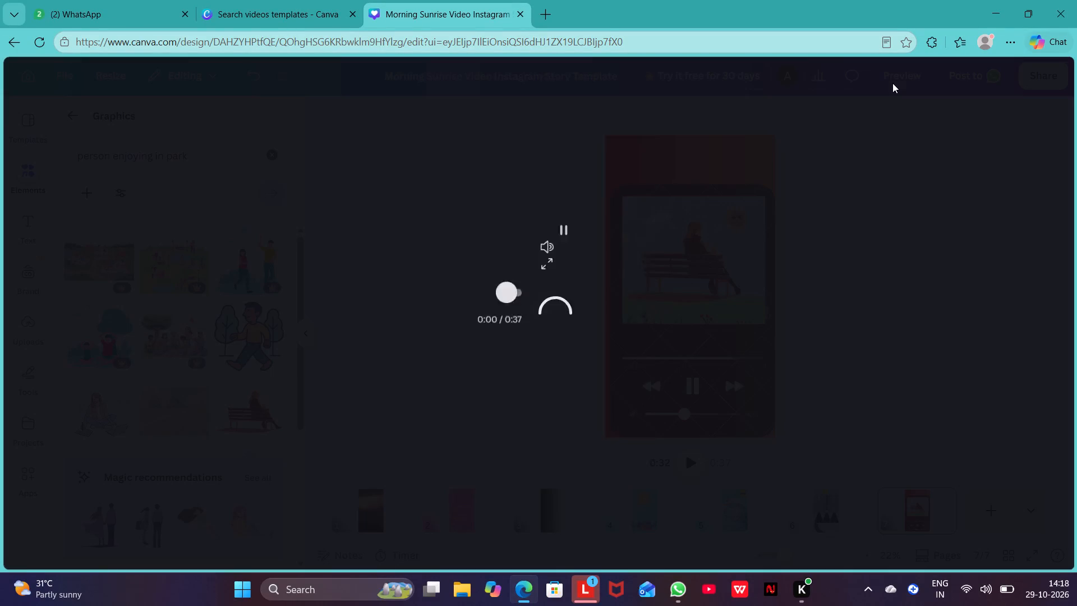
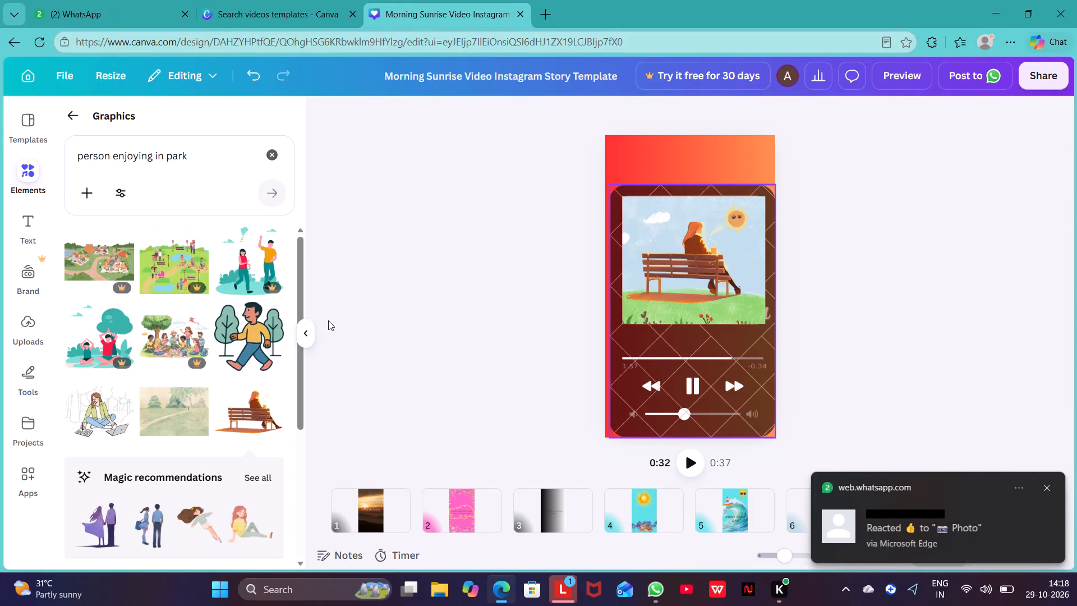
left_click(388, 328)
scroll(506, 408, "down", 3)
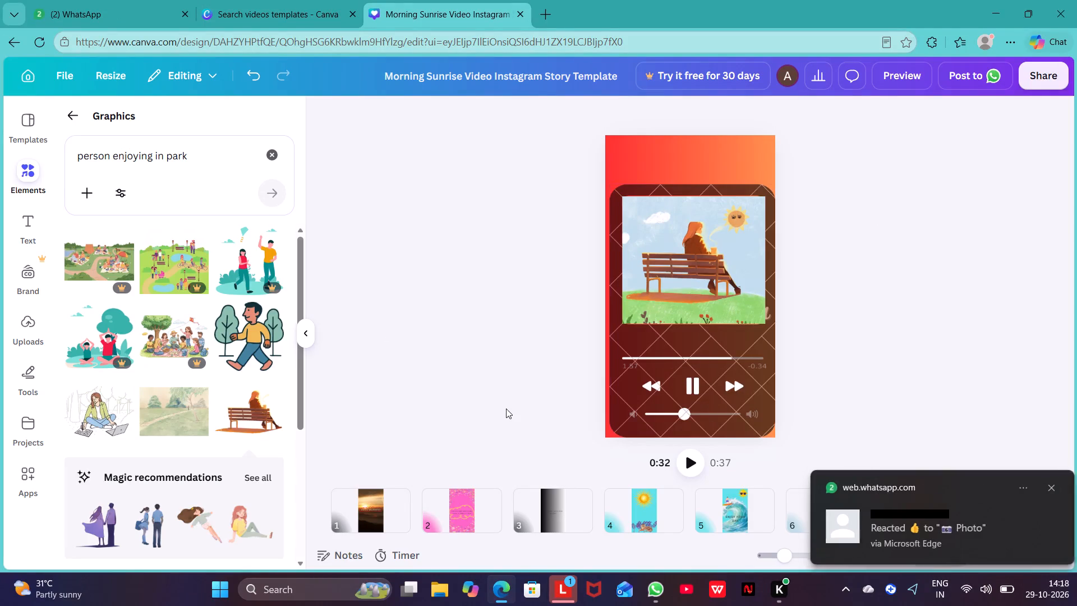
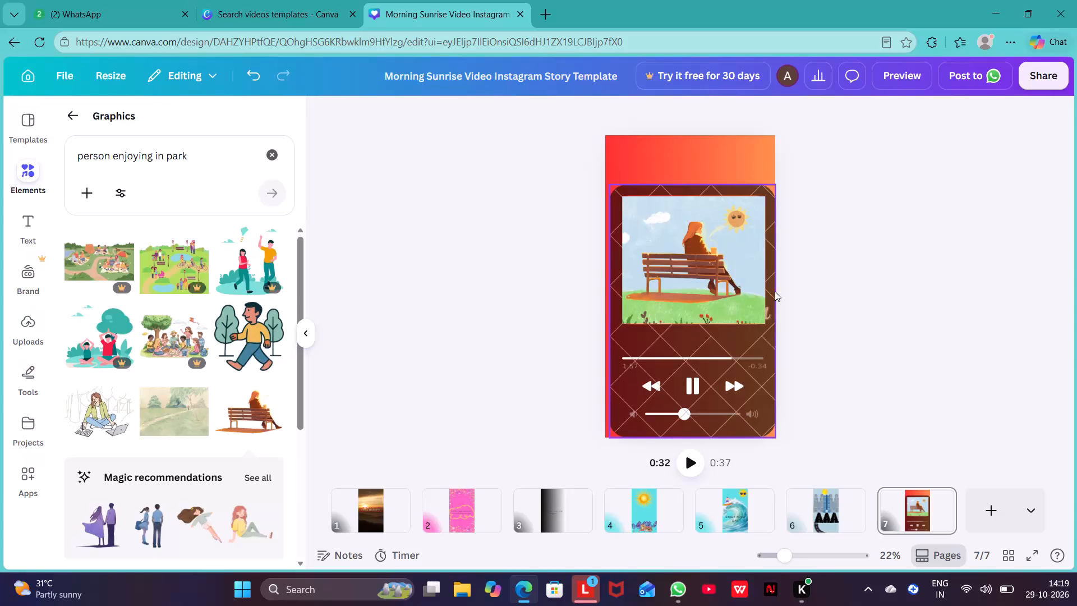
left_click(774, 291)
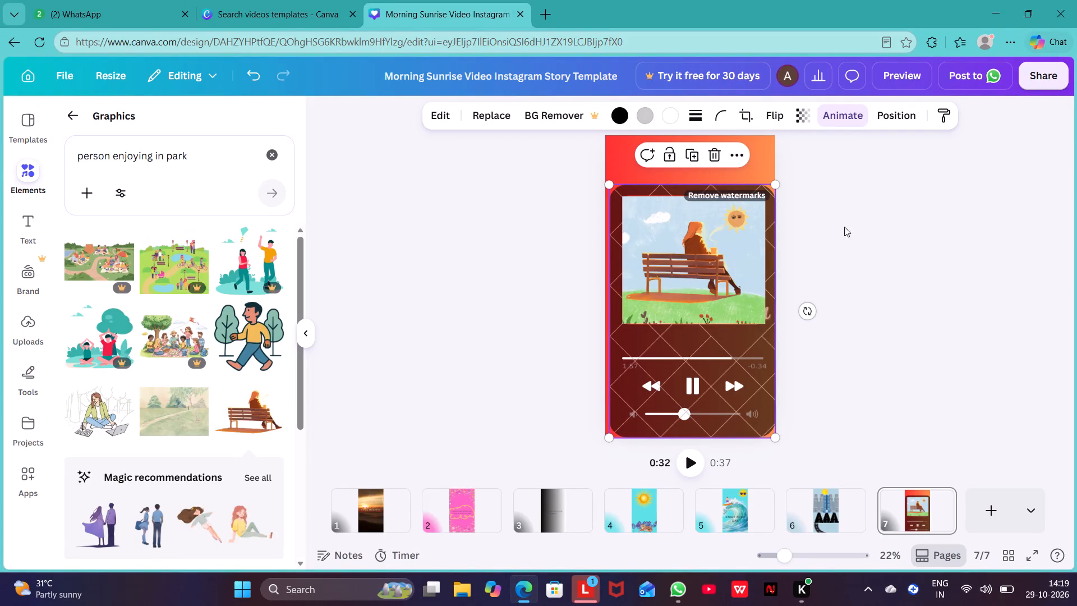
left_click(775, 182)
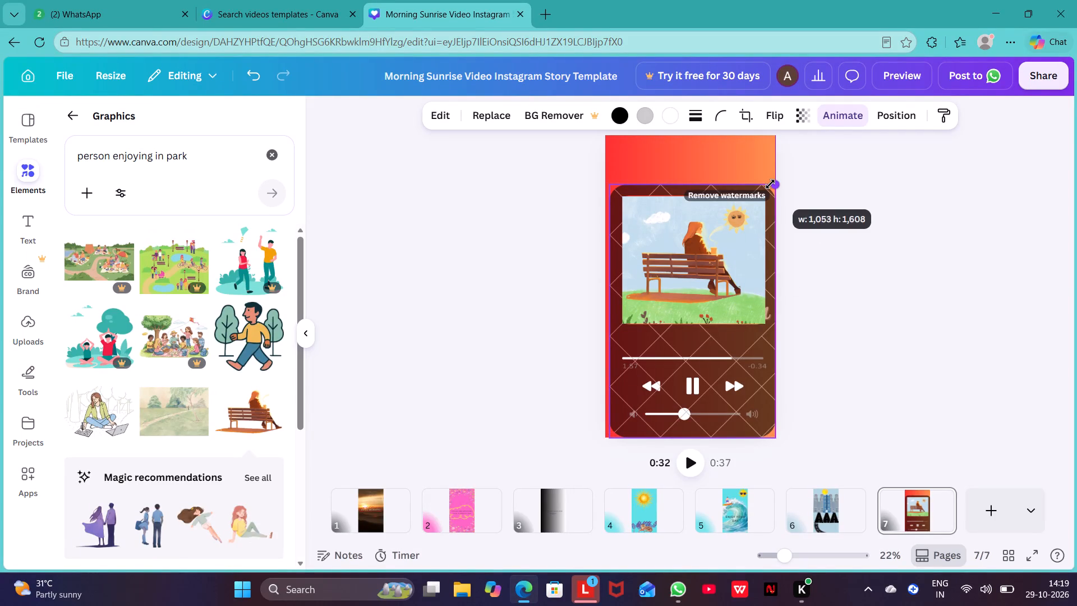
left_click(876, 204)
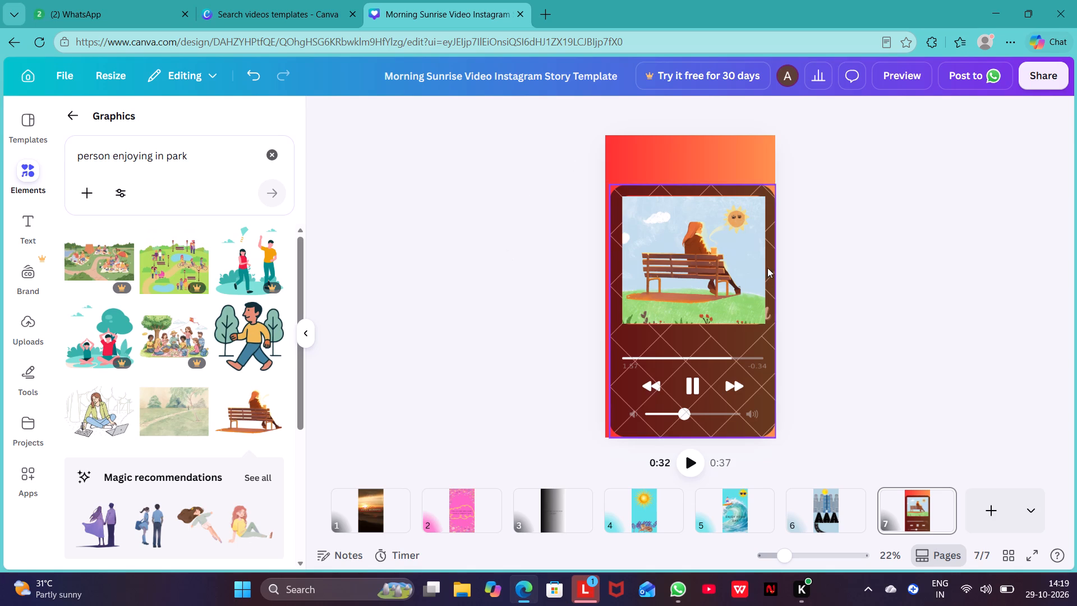
Preview the story video from its opening page, close the preview, and play back page 7 with the music-player park scene.
left_click(895, 75)
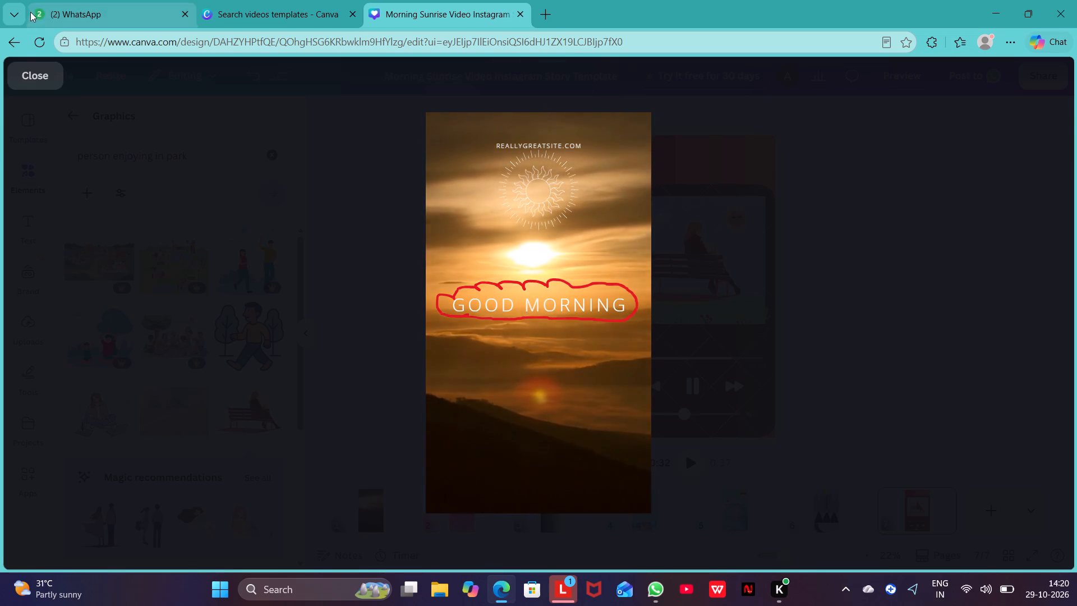
left_click(22, 72)
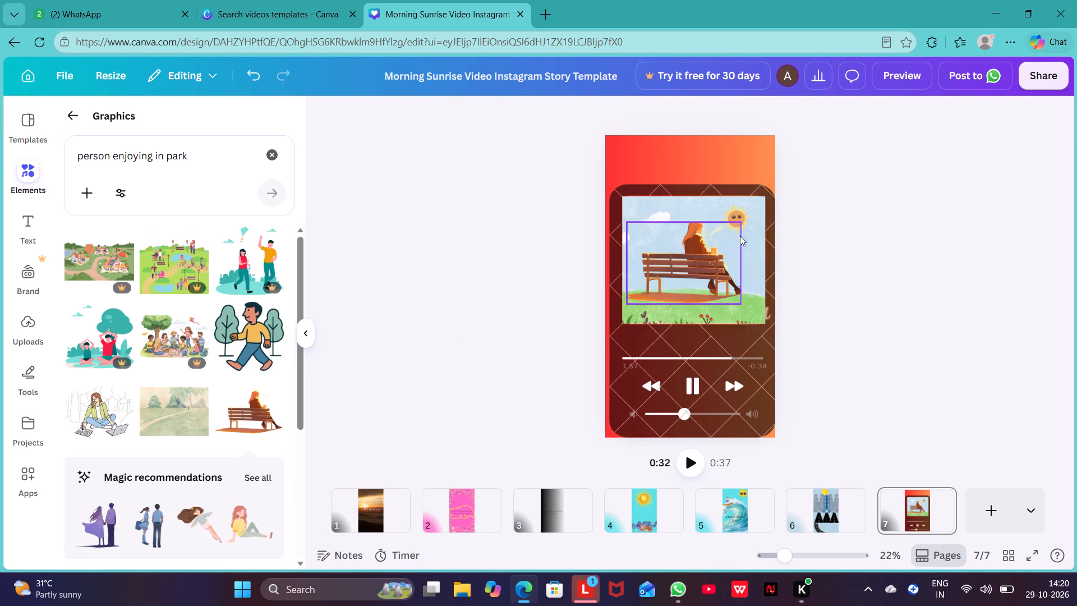
left_click(696, 384)
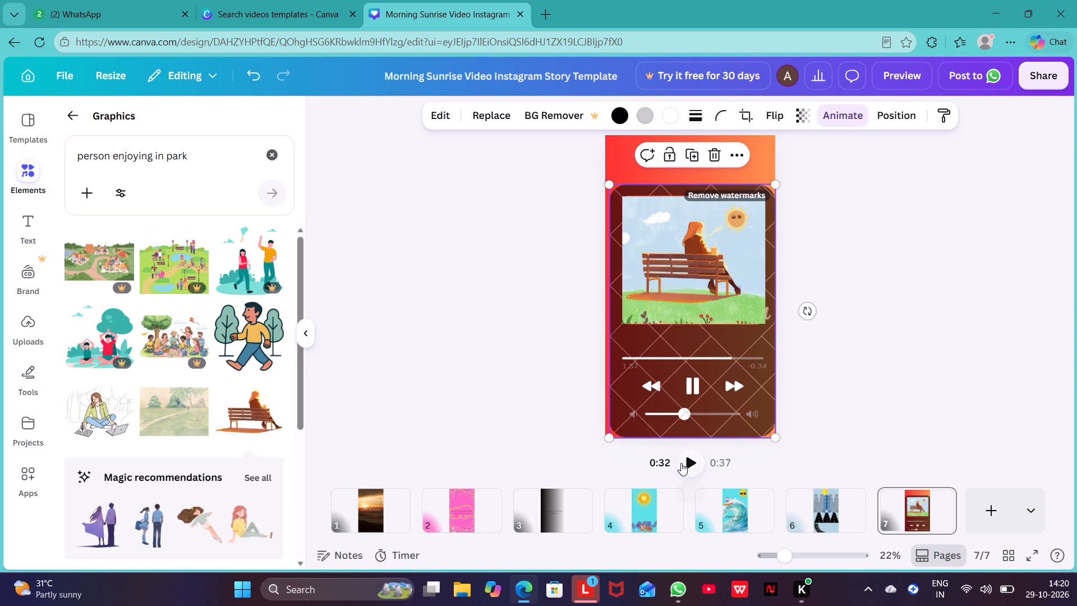
left_click(684, 461)
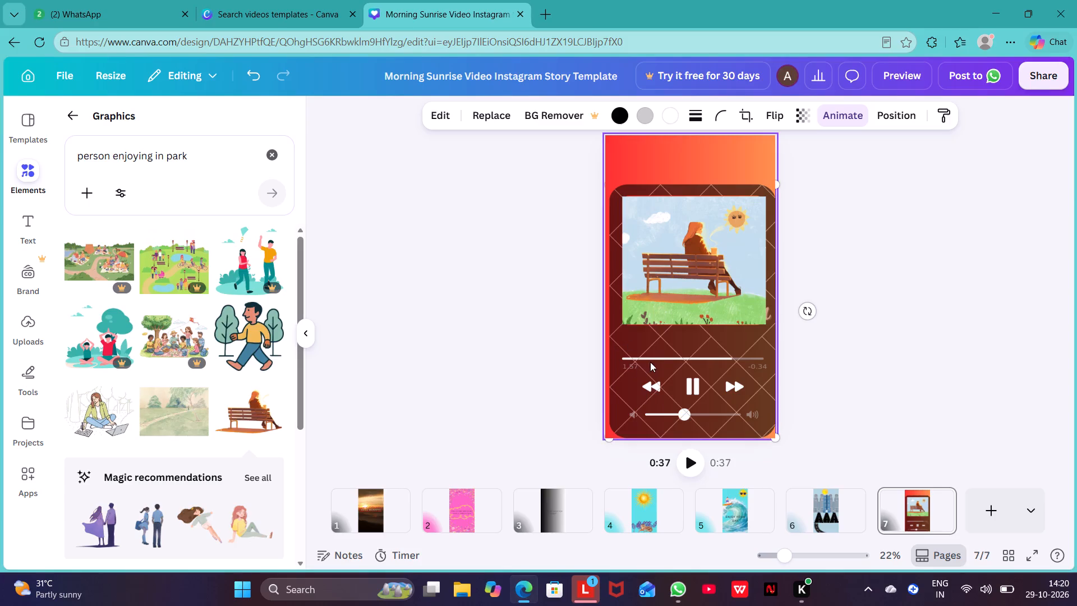
left_click(685, 382)
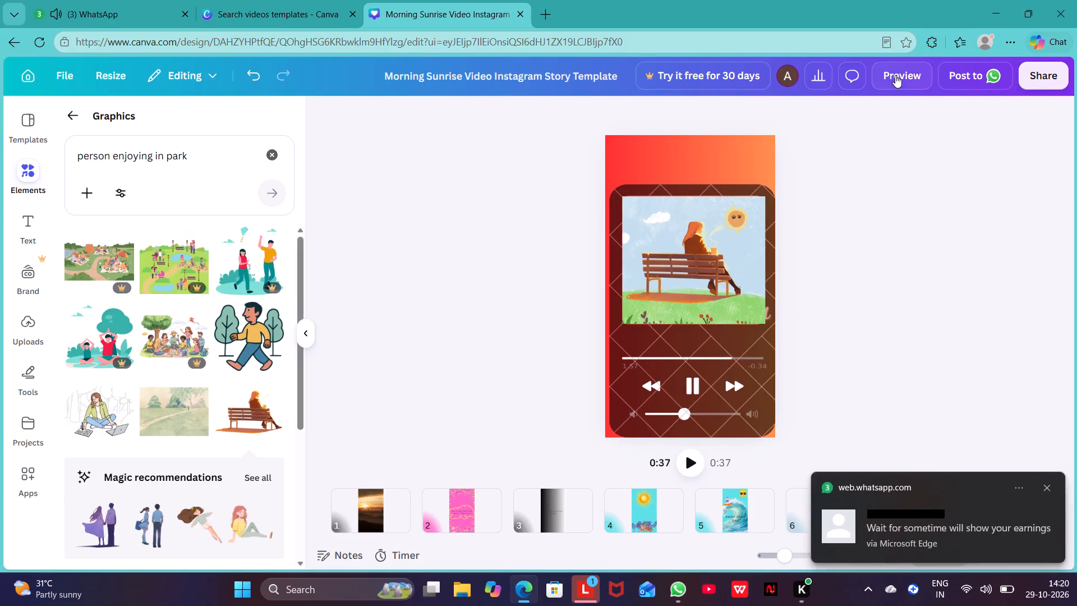
Preview the opening pages again, close the preview, and play the video on the canvas from the beginning, pausing on page 3 at 0:14.
left_click(912, 72)
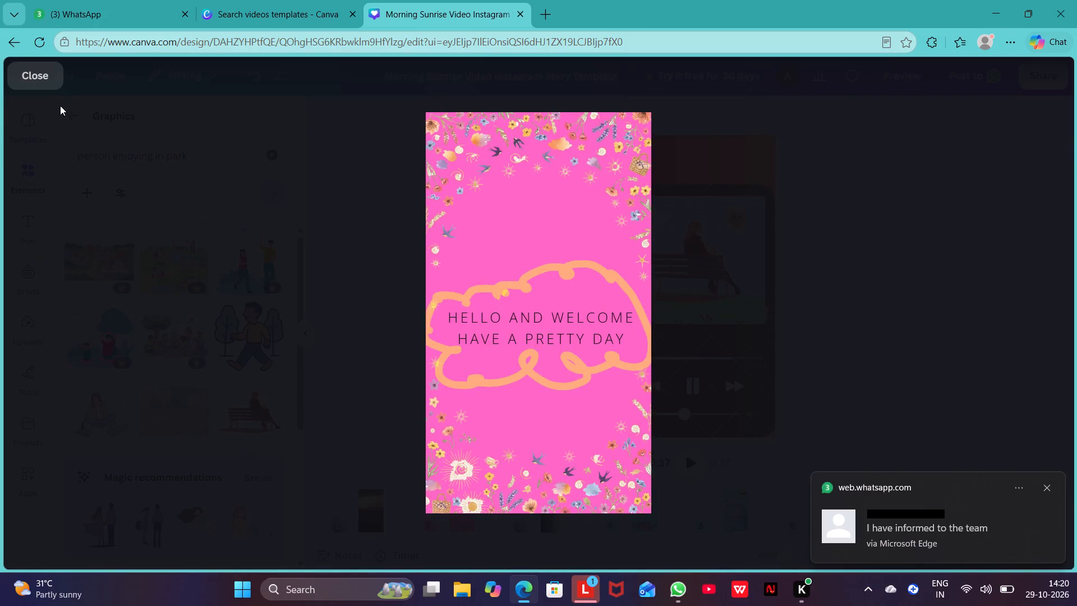
left_click(35, 71)
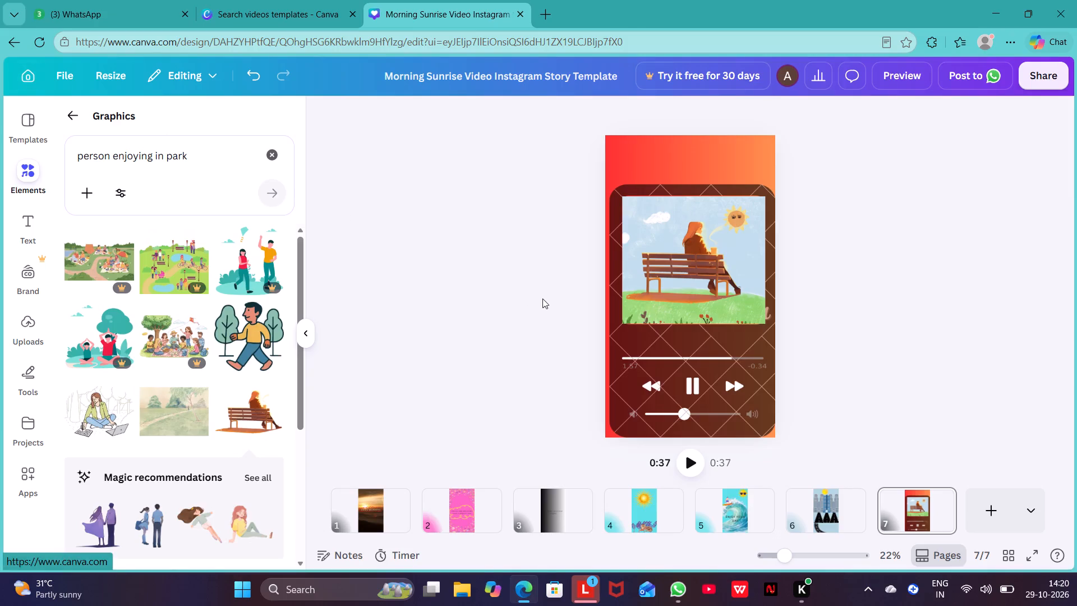
left_click(694, 385)
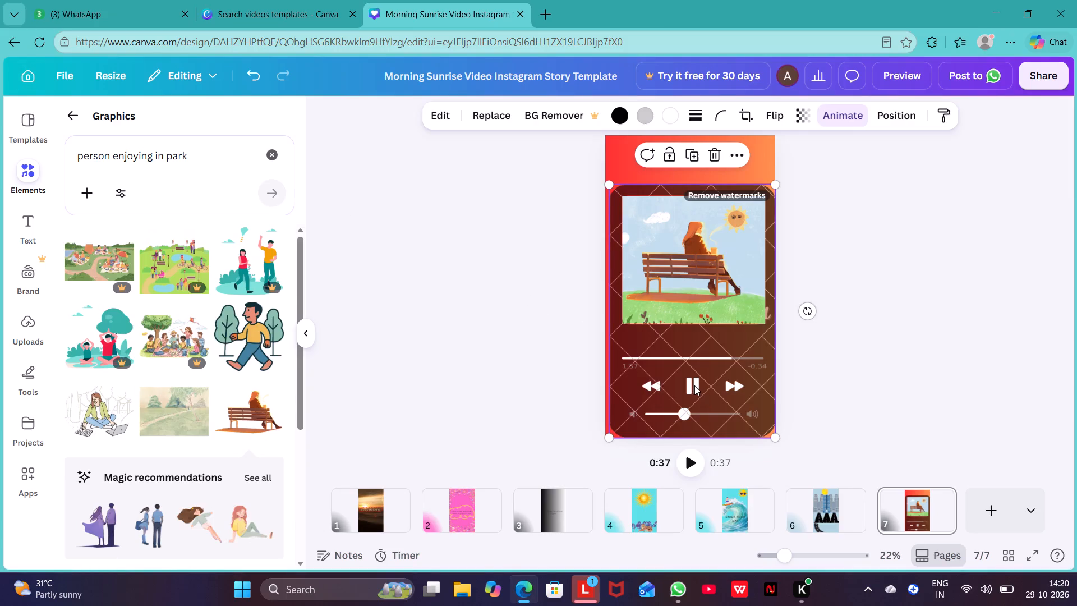
left_click(683, 458)
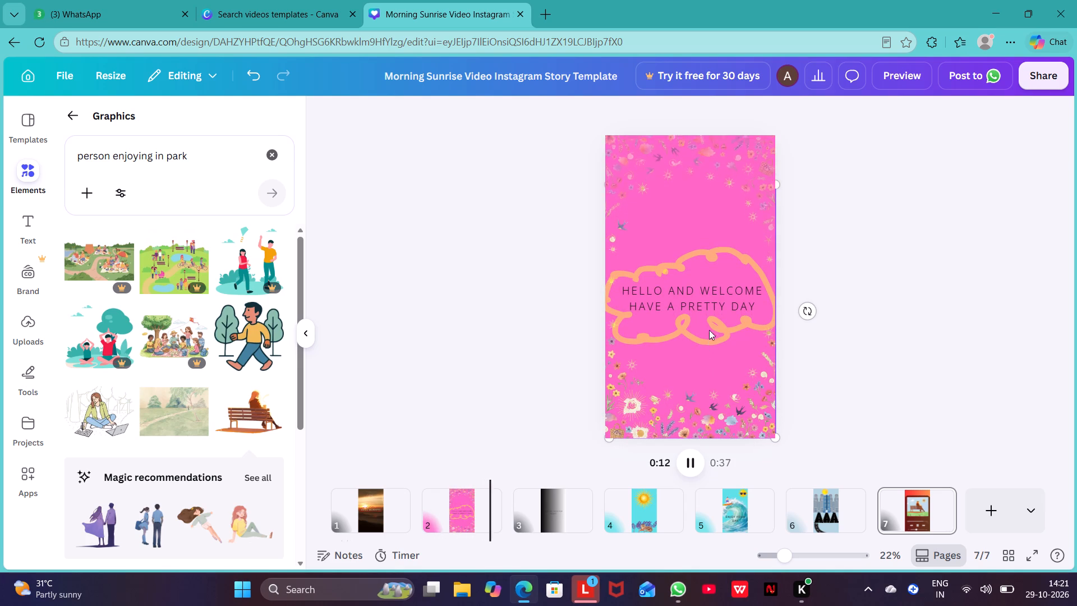
left_click(703, 459)
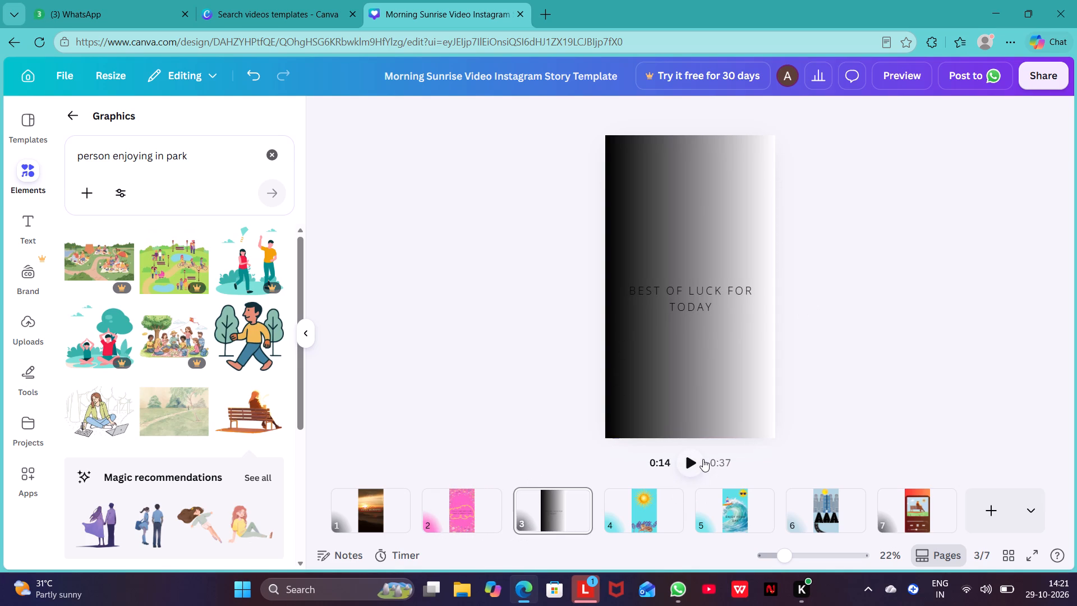
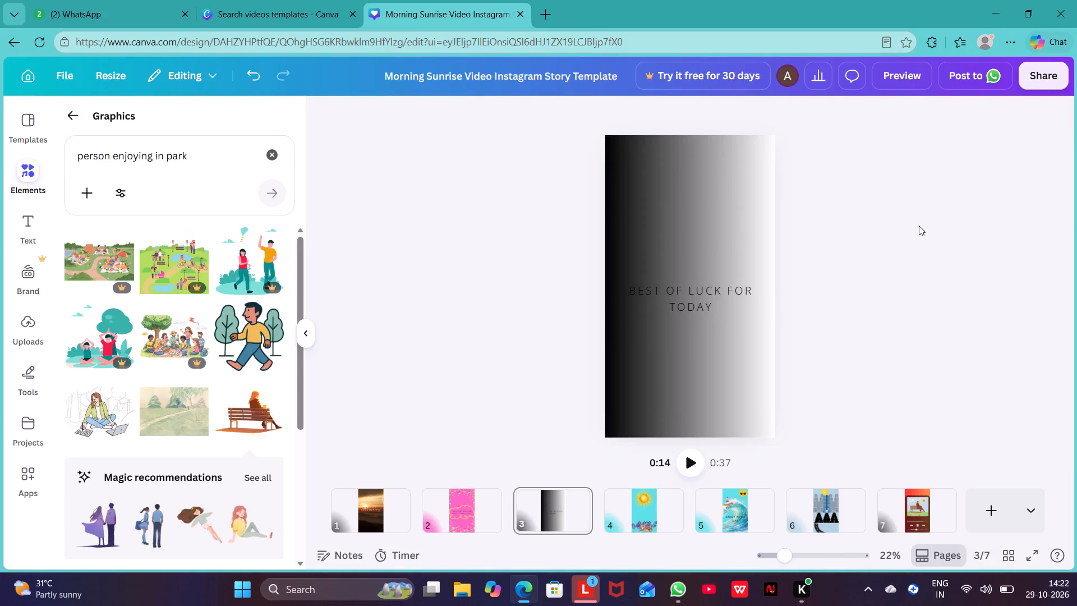
Add a new page 8 at the end of the video and change its background to solid light lime green.
left_click(987, 513)
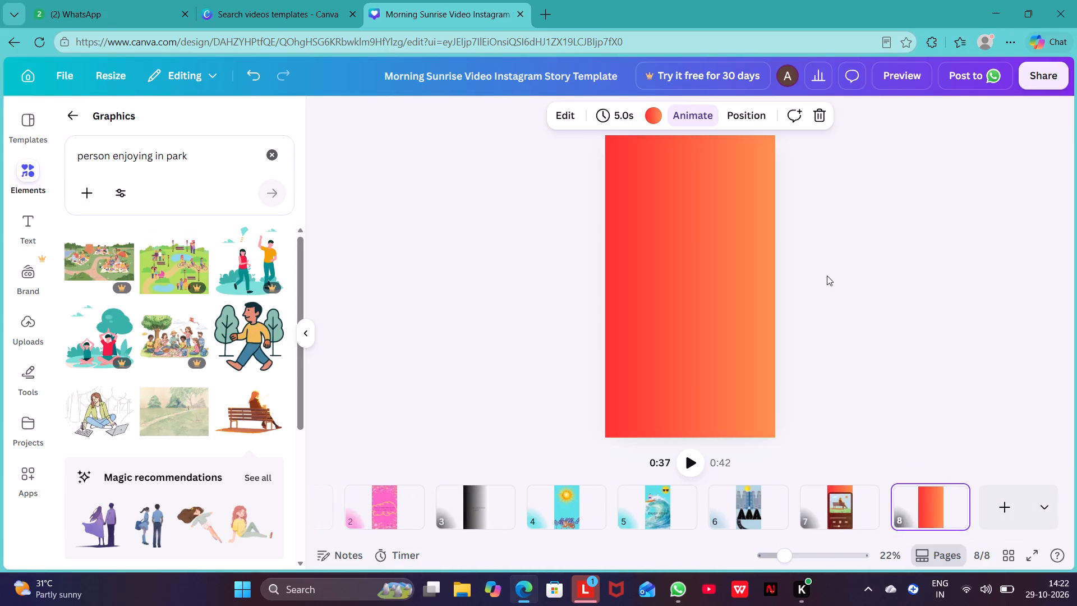
left_click(654, 120)
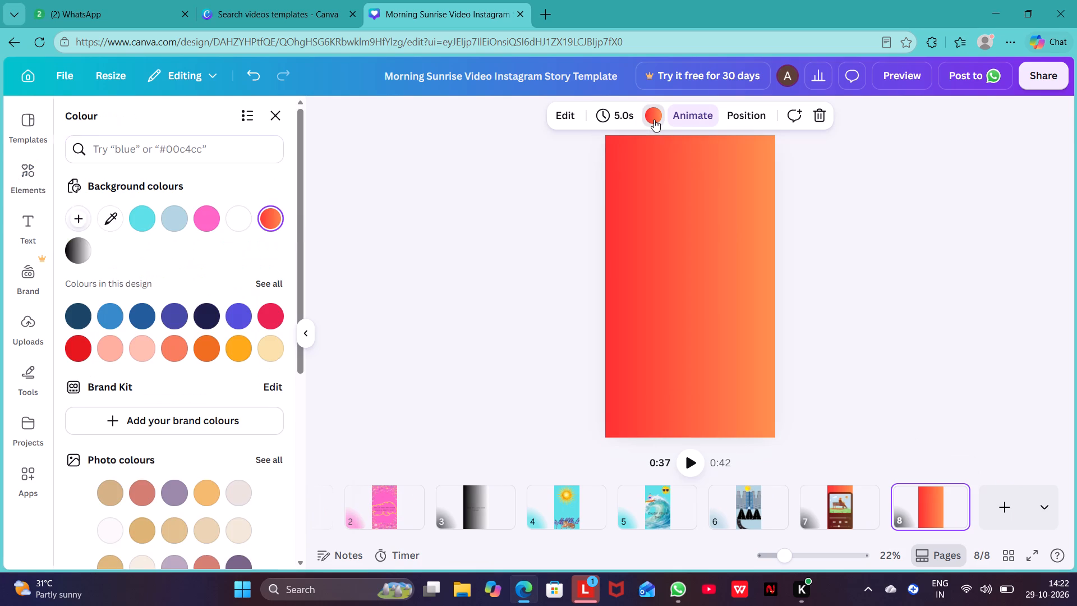
scroll(181, 421, "down", 7)
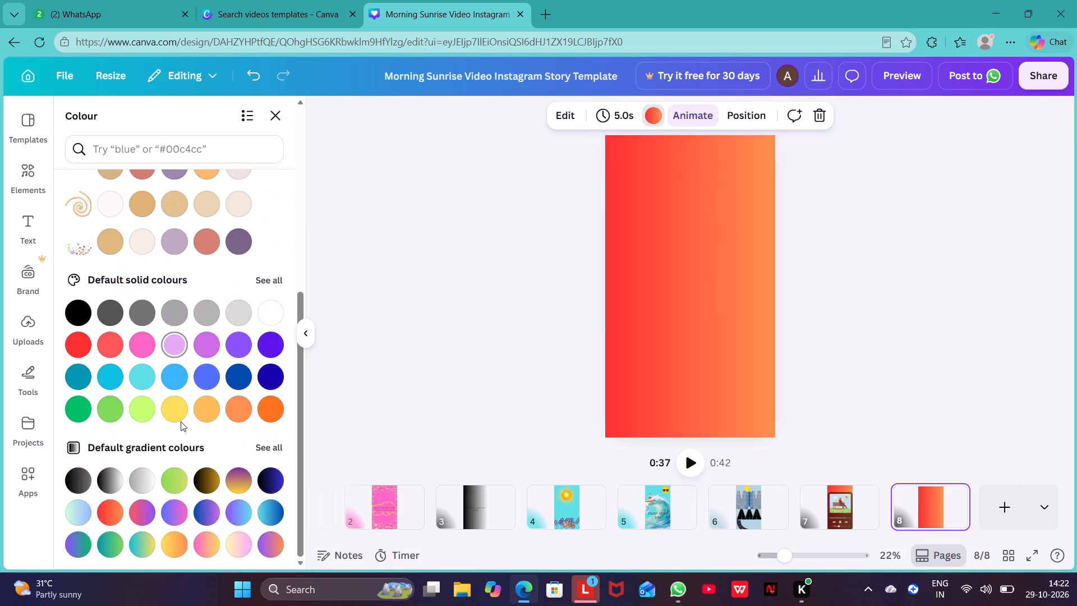
scroll(181, 421, "down", 3)
left_click(144, 415)
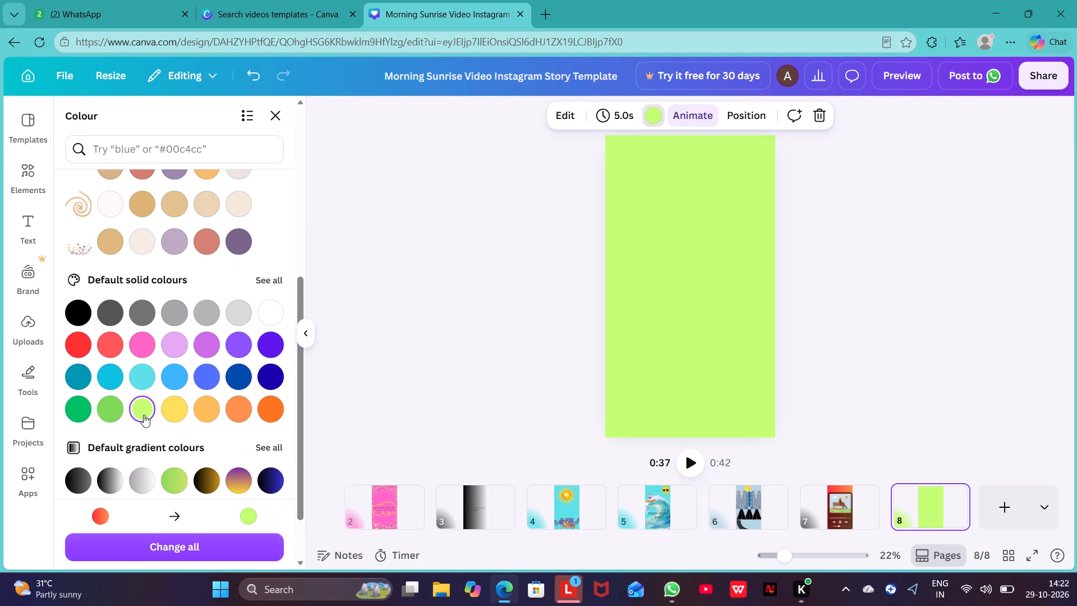
left_click(436, 269)
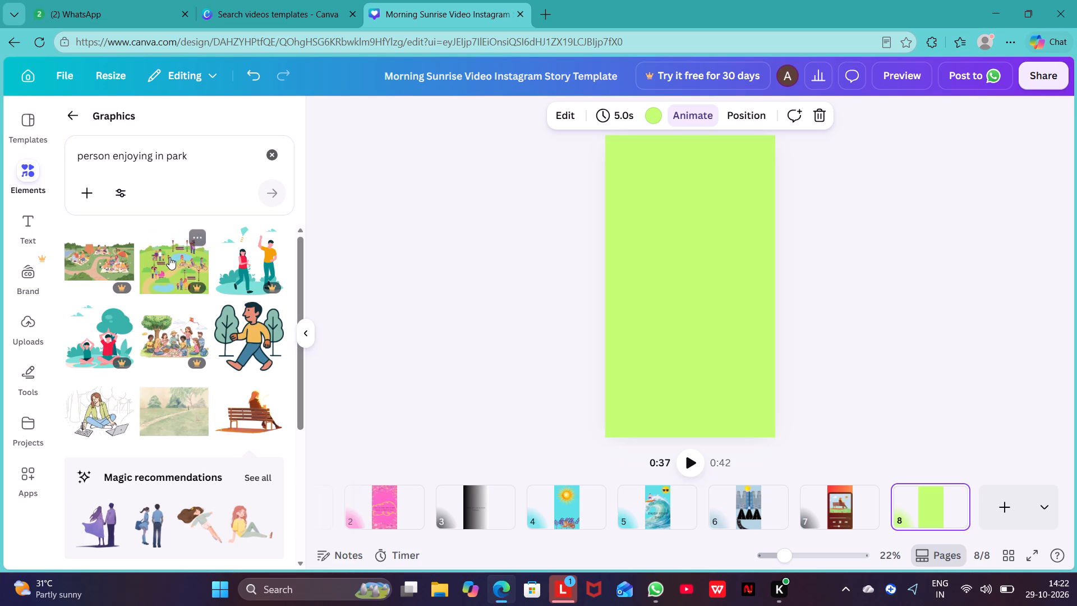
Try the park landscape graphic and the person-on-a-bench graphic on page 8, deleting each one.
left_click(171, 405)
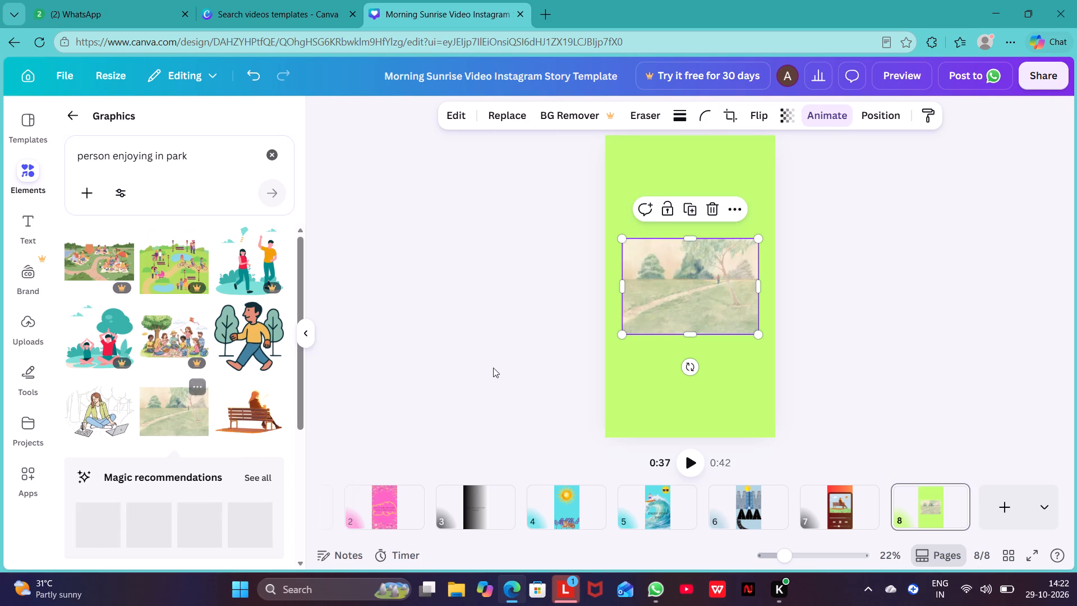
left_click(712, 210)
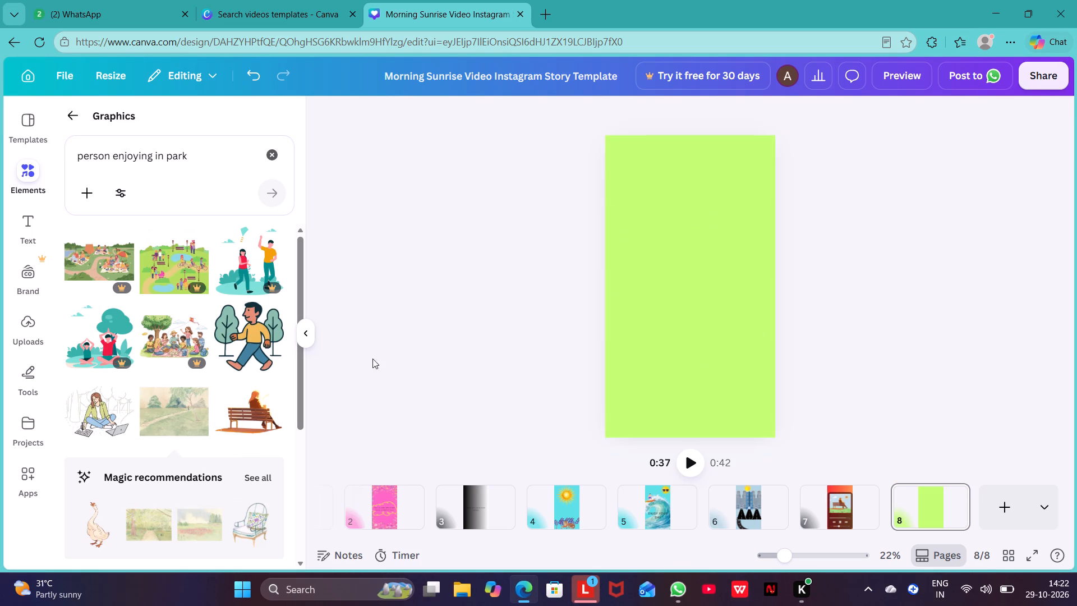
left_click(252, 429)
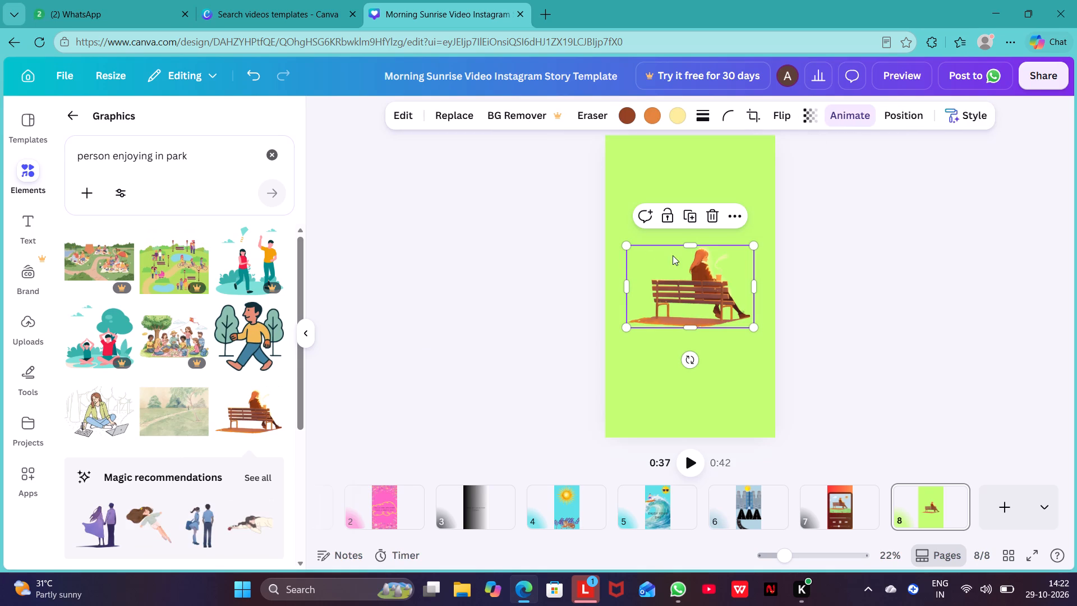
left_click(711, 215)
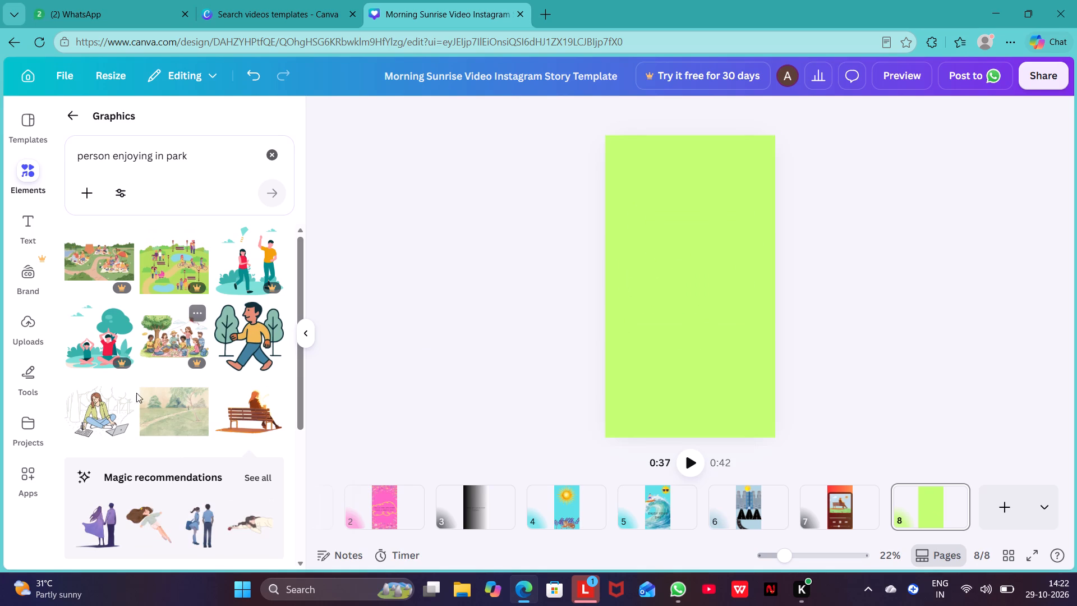
Browse the "person enjoying in park" graphics for another illustration suited to page 8.
scroll(136, 397, "down", 5)
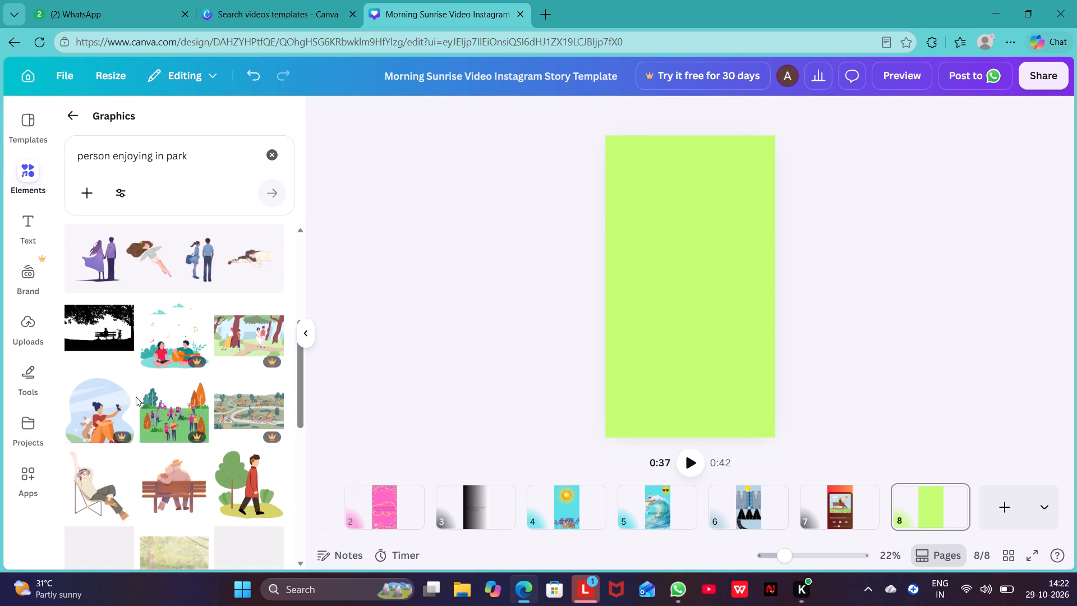
scroll(136, 397, "down", 2)
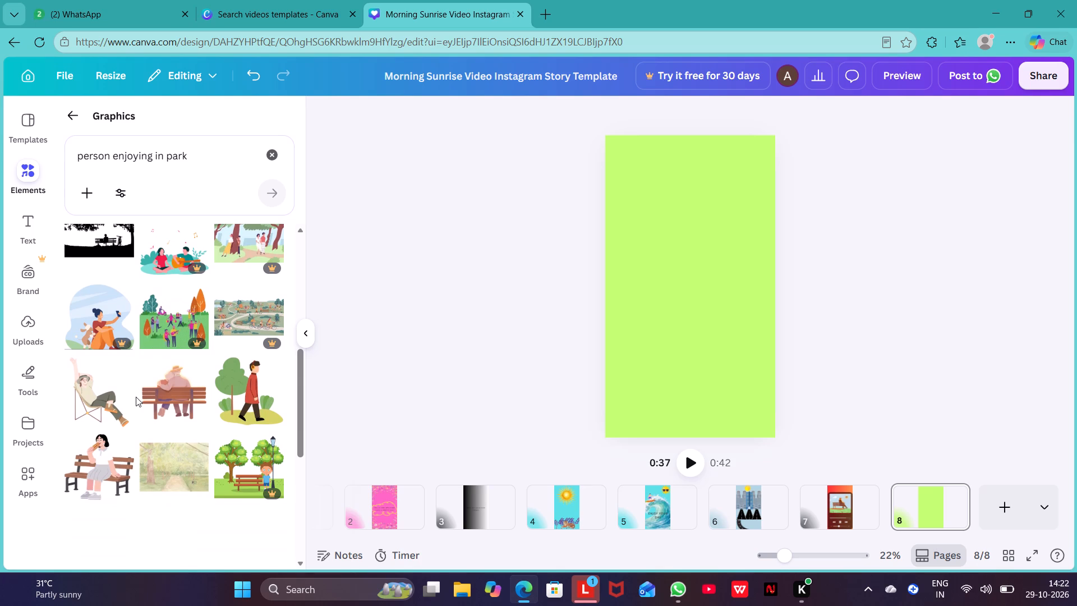
scroll(136, 397, "down", 3)
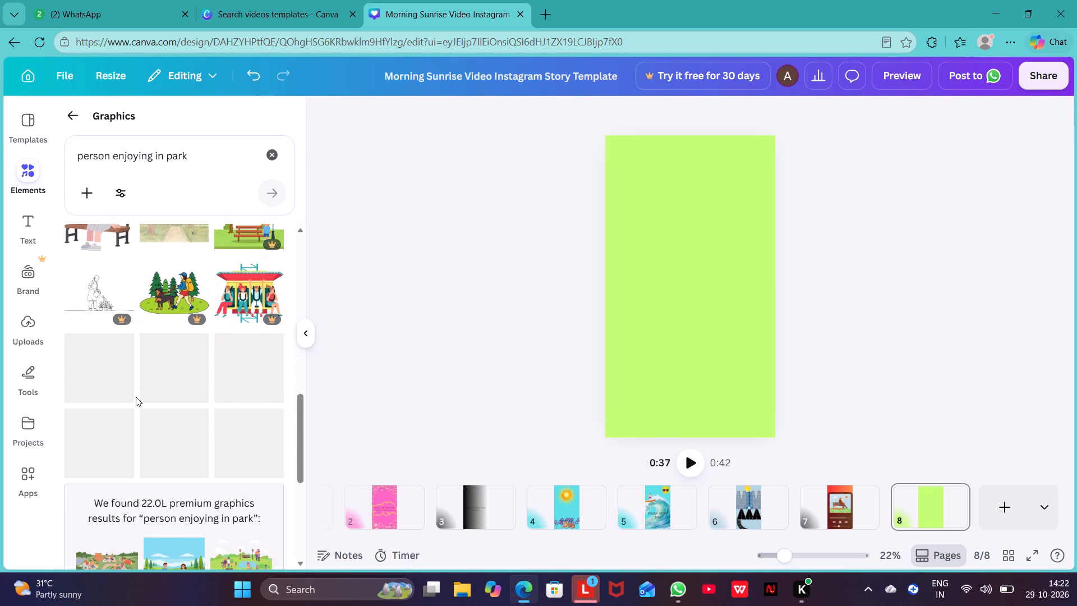
scroll(136, 397, "up", 2)
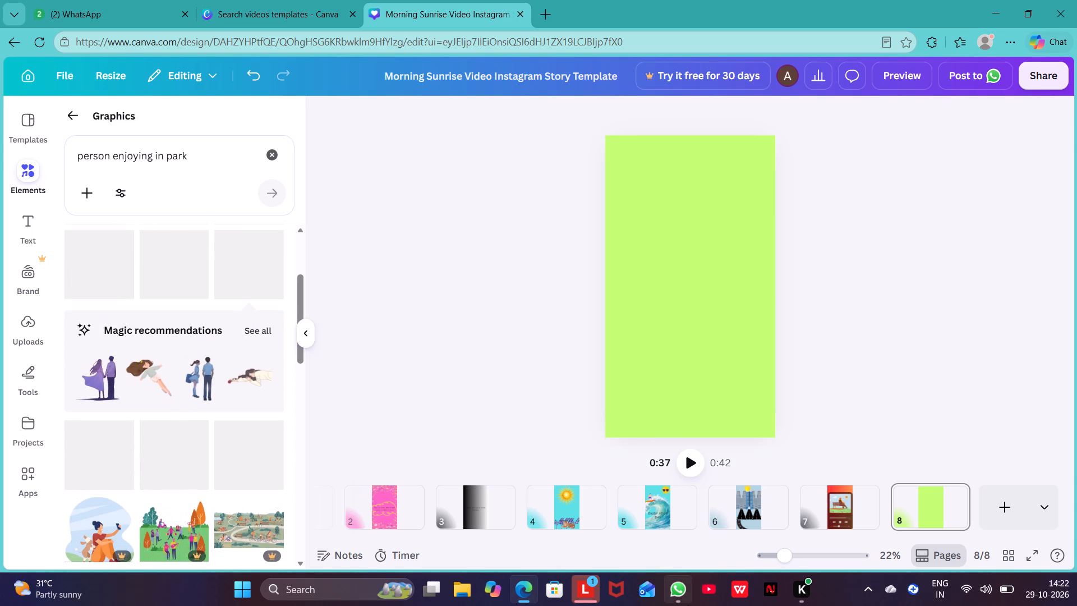
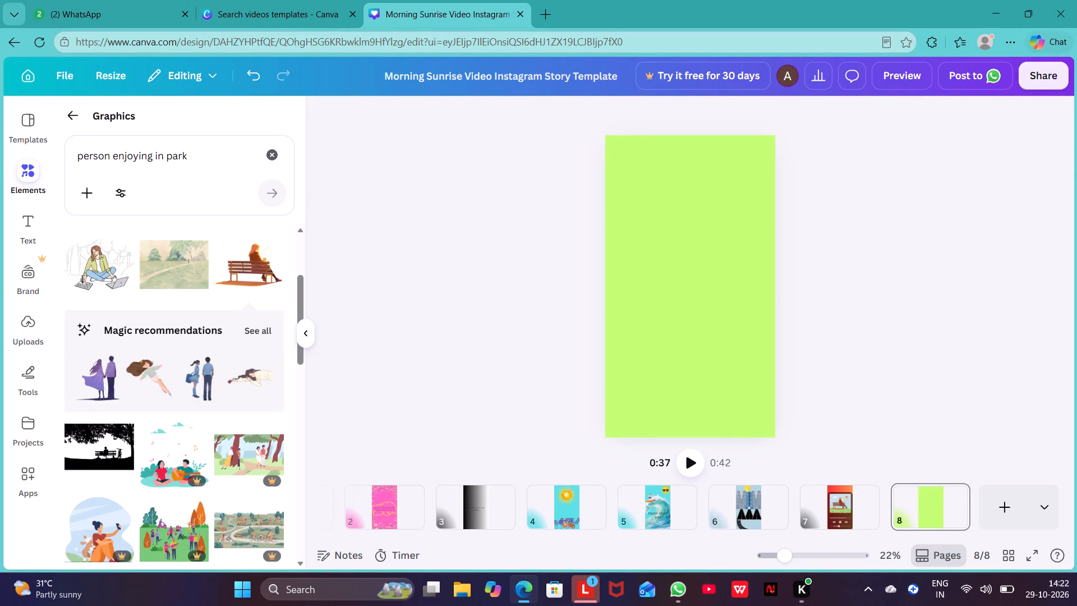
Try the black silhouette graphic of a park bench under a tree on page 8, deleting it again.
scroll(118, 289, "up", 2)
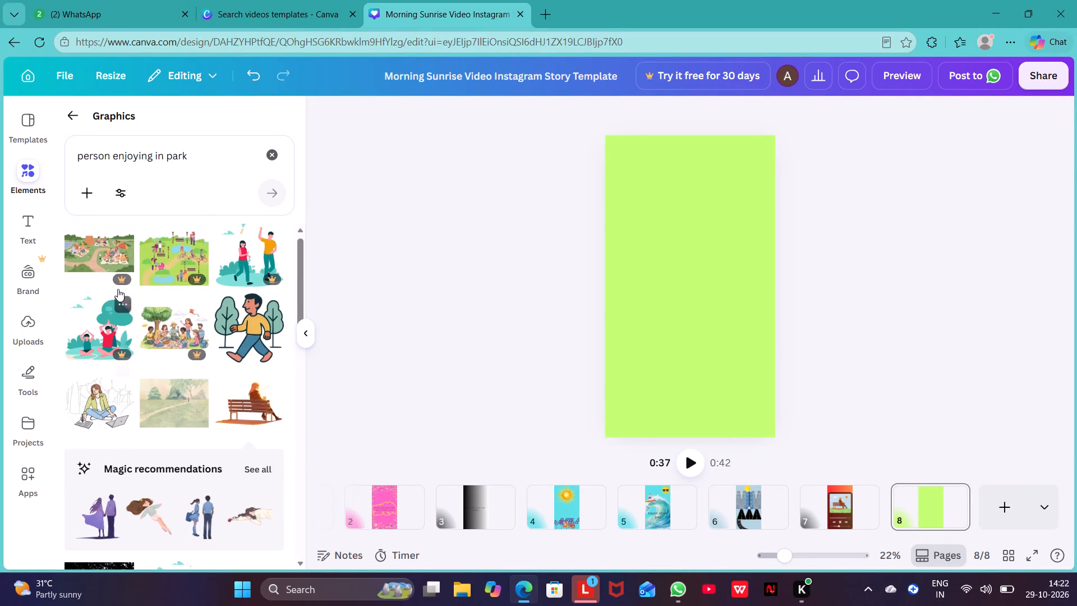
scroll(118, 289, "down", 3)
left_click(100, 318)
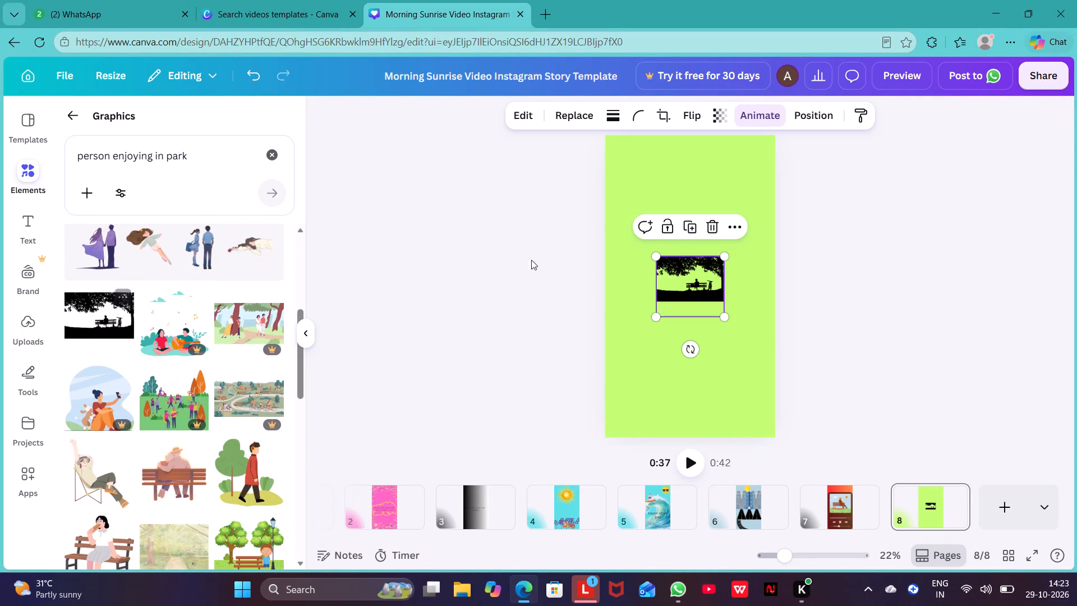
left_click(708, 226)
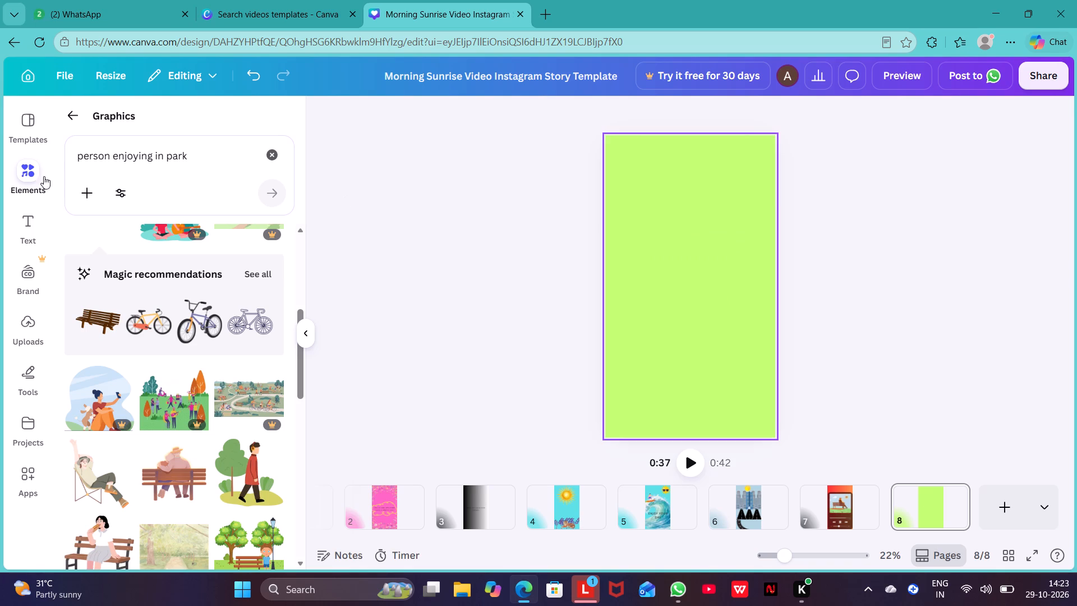
Change page 8's background to the 90° linear gradient from black #000000 to white #ffffff.
left_click(647, 191)
left_click(682, 113)
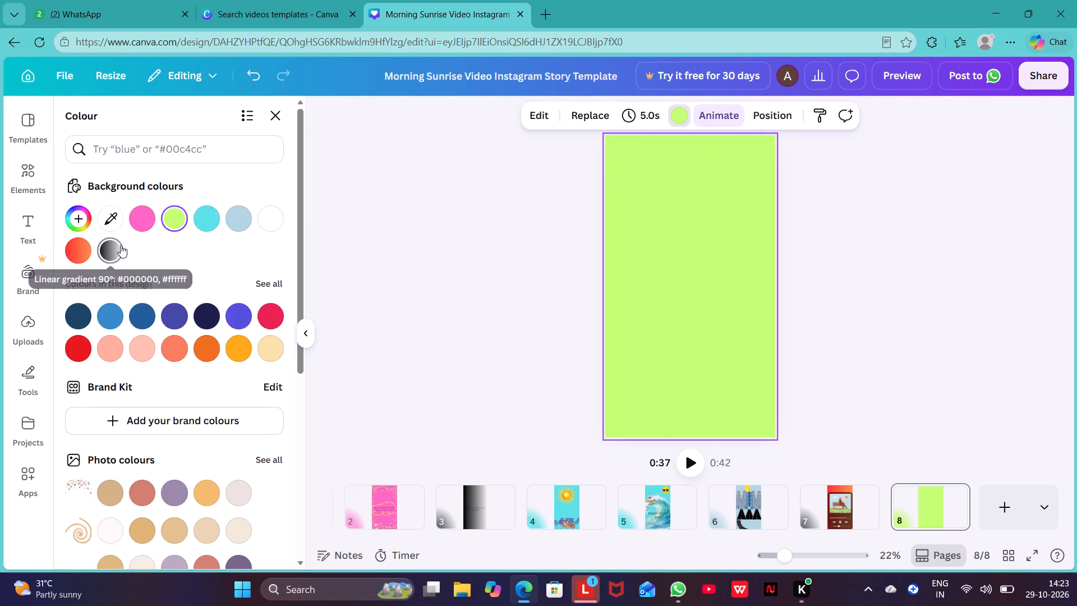
left_click(121, 245)
left_click(495, 313)
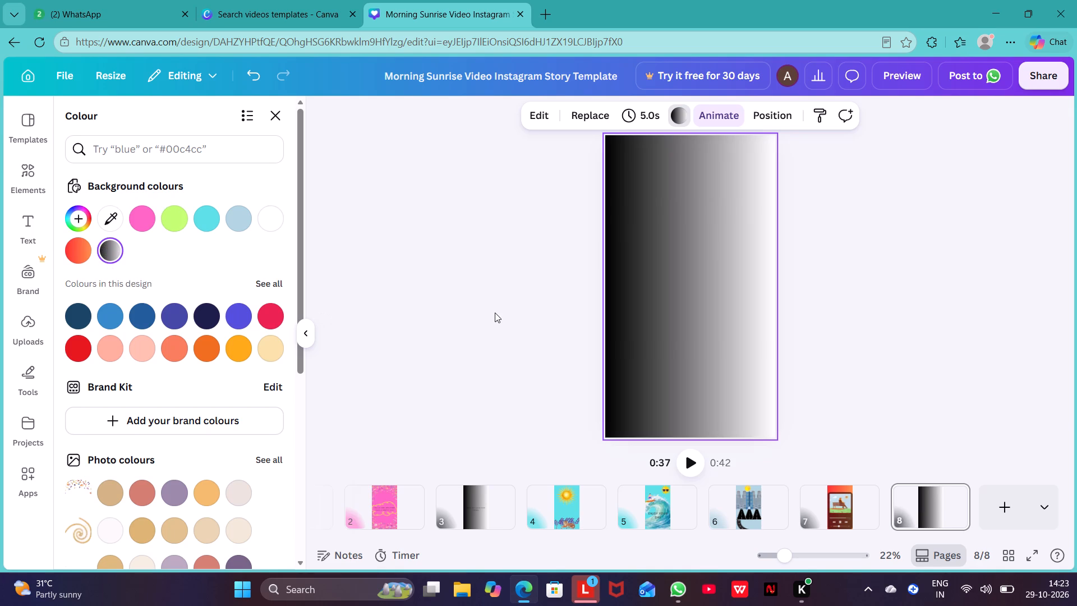
Browse further through the "person enjoying in park" graphics for an illustration that suits page 8's gradient background.
scroll(227, 375, "down", 2)
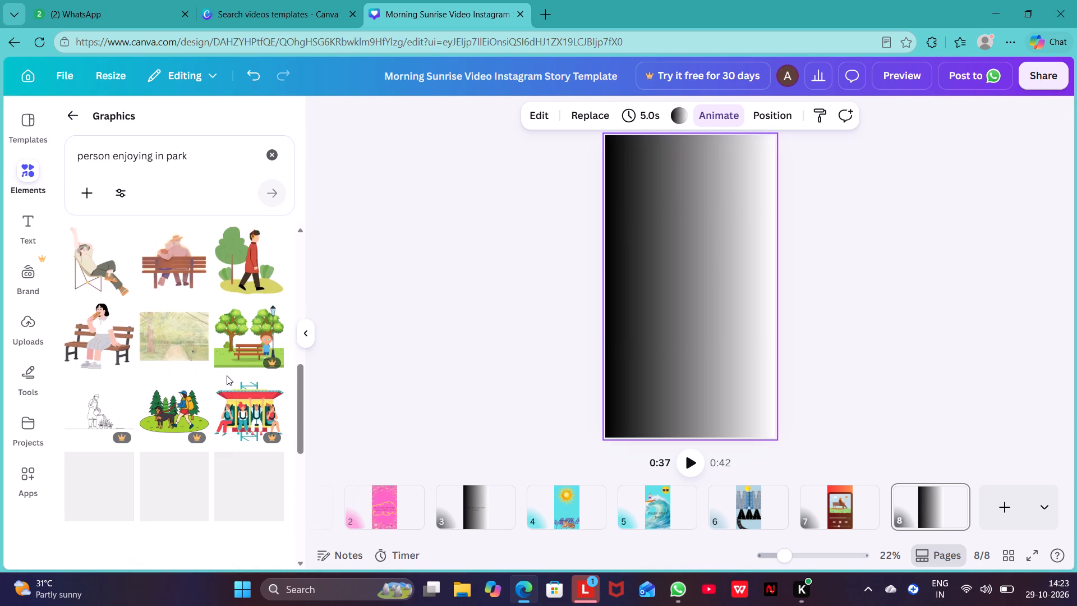
scroll(227, 375, "down", 2)
scroll(227, 375, "up", 3)
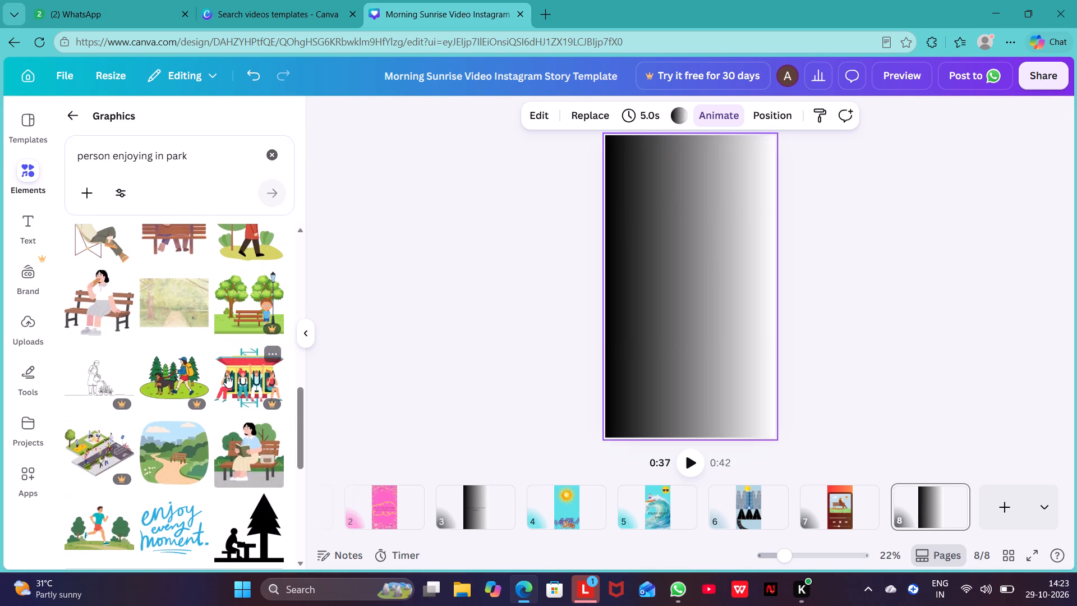
scroll(227, 375, "down", 4)
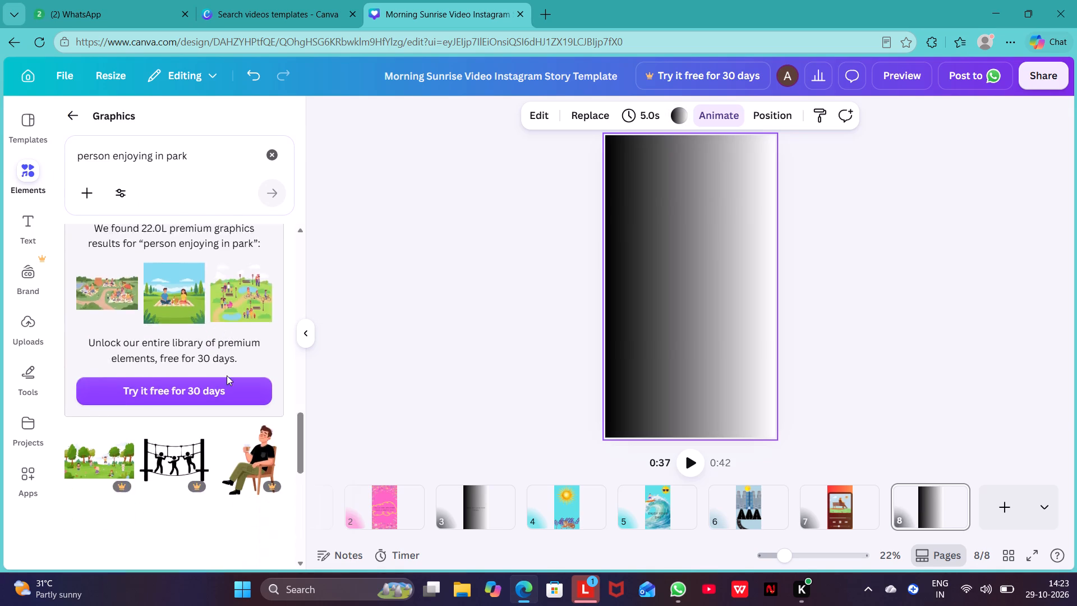
scroll(227, 375, "down", 3)
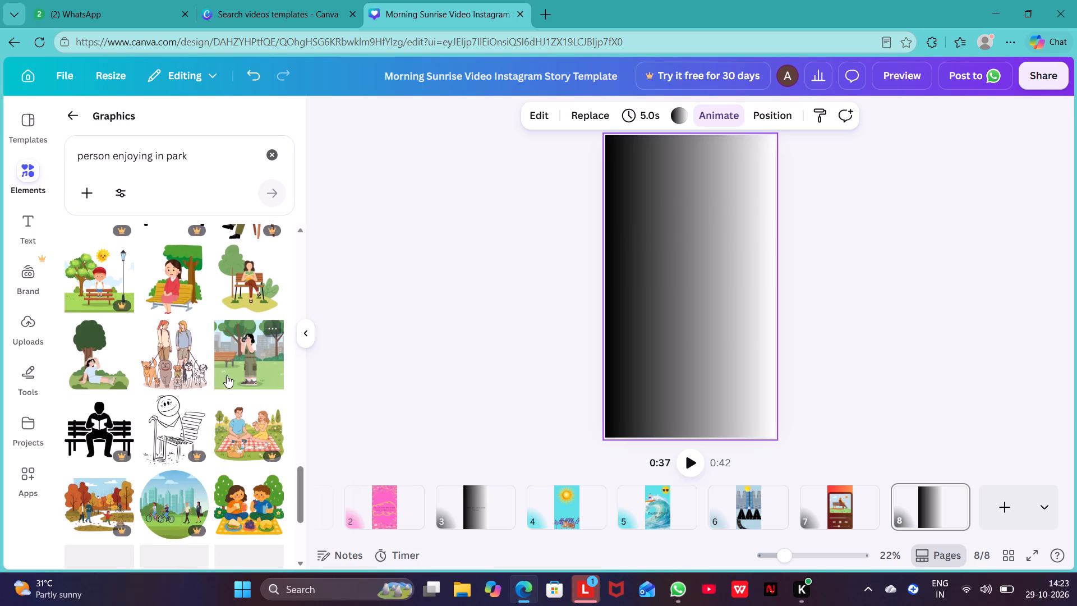
scroll(227, 375, "down", 1)
scroll(227, 375, "up", 8)
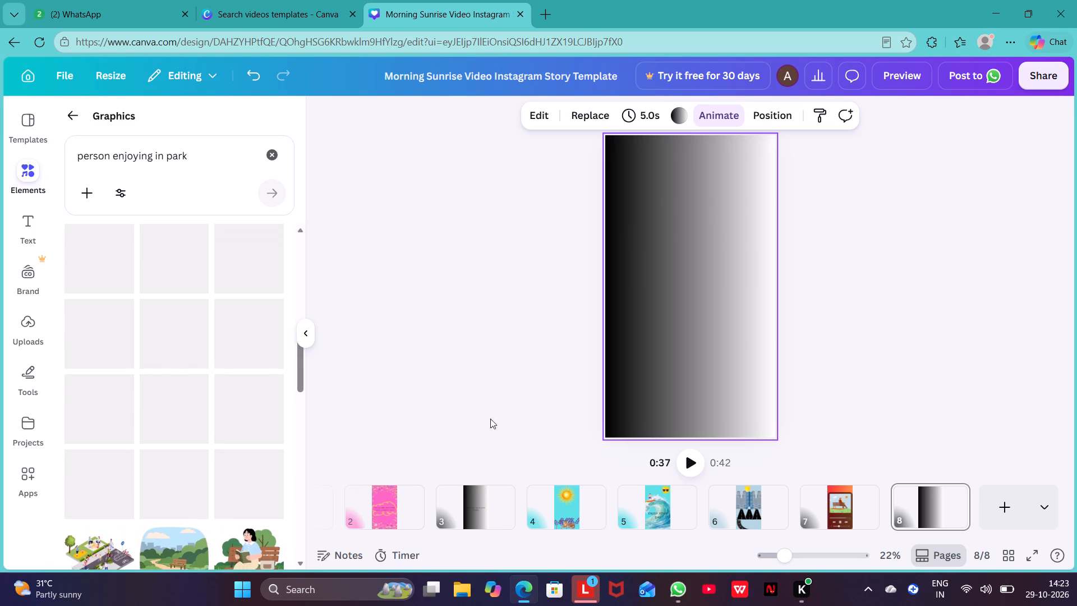
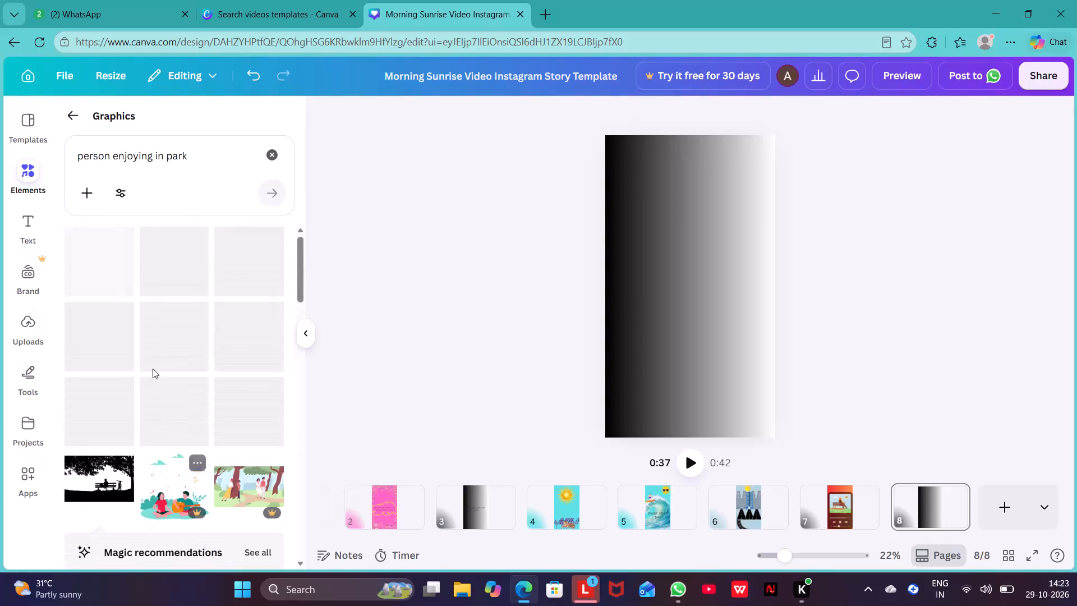
Add the black park bench silhouette graphic to page 8, enlarge it to nearly the page width and place it in the lower half.
left_click(103, 472)
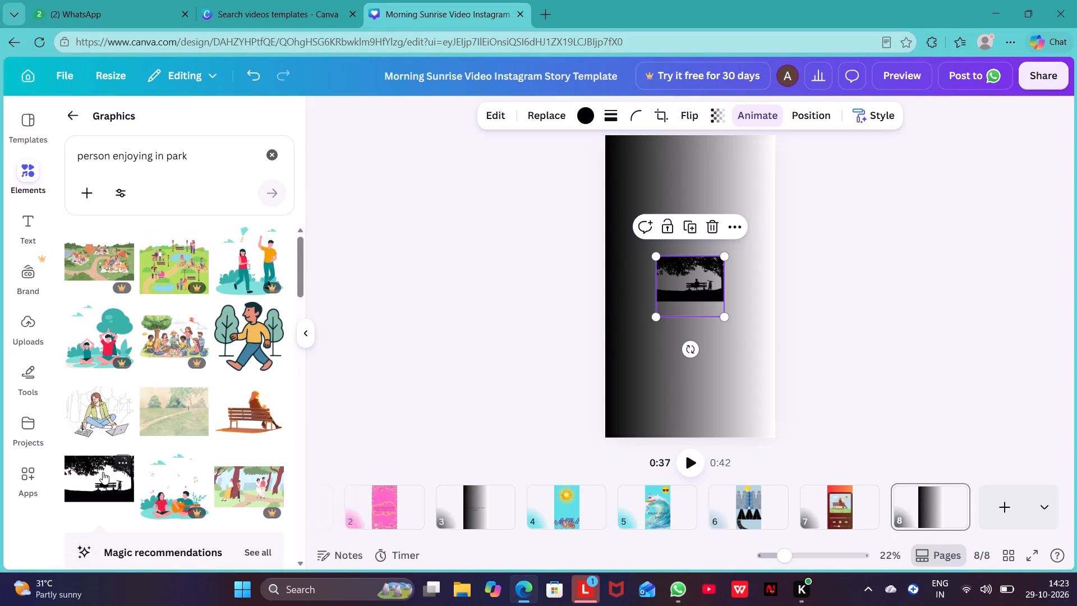
left_click_drag(659, 315, 657, 327)
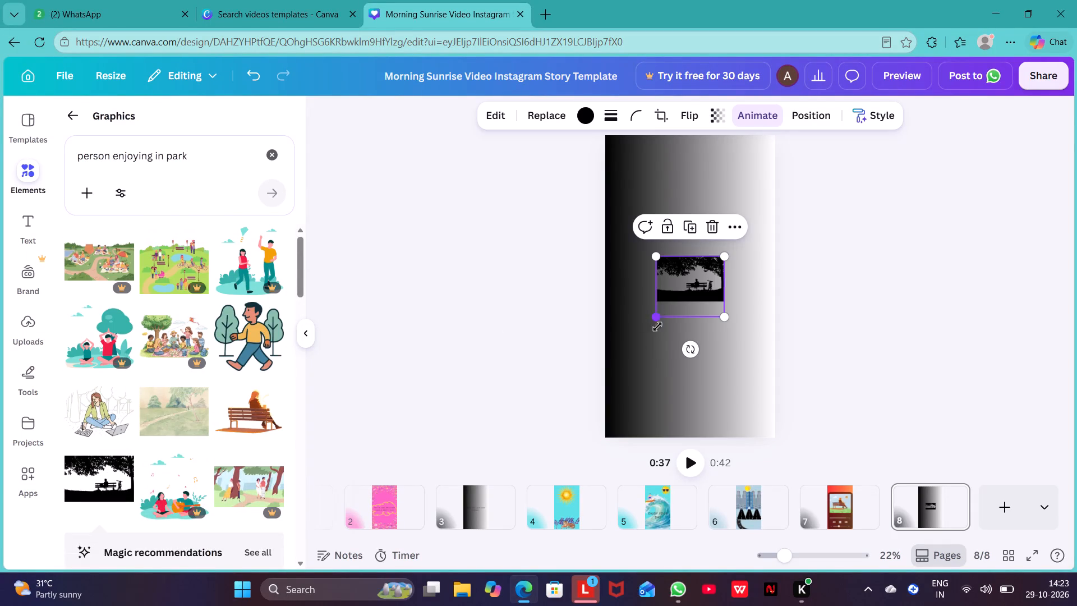
left_click_drag(657, 327, 656, 400)
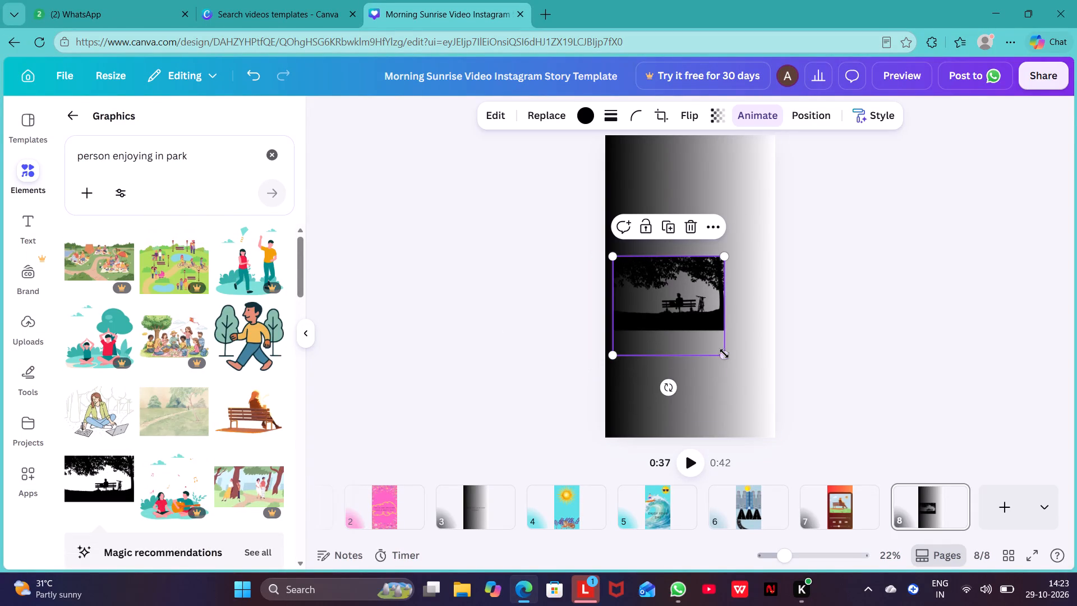
left_click_drag(725, 351, 767, 392)
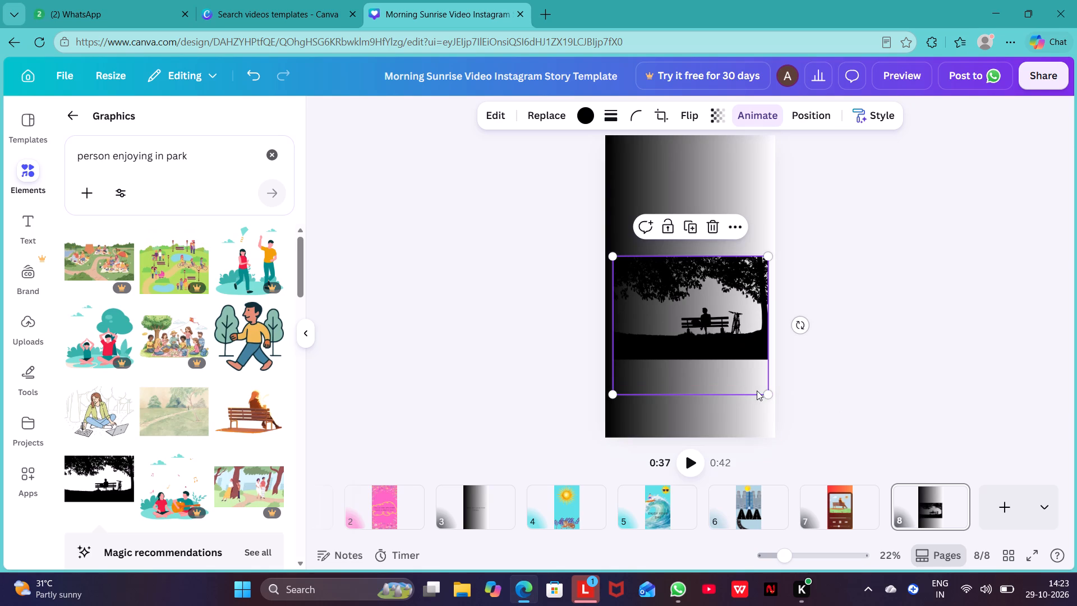
left_click_drag(696, 307, 682, 282)
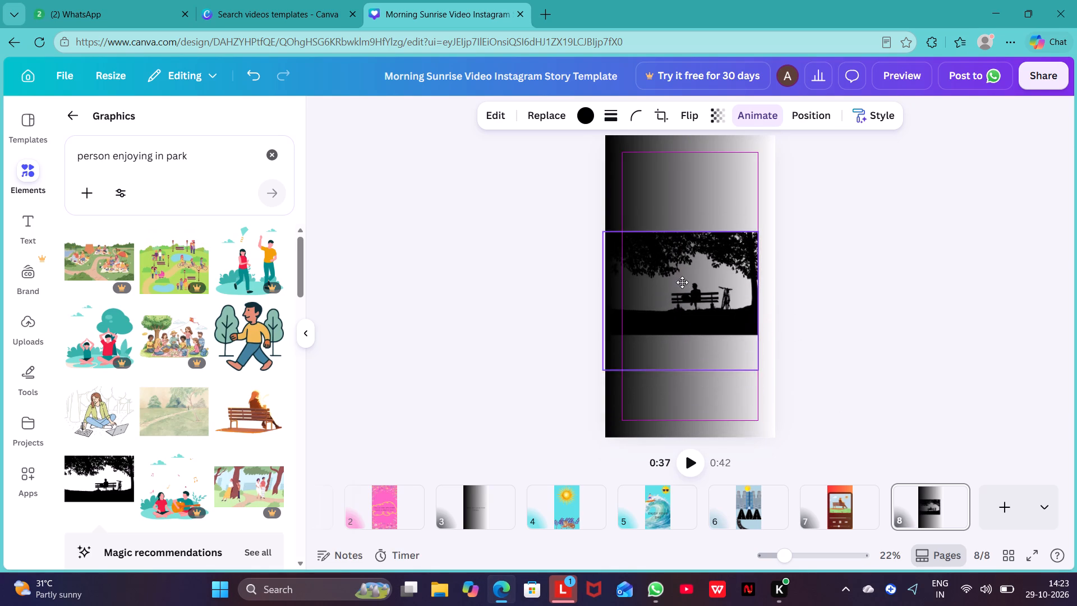
left_click_drag(682, 282, 695, 319)
left_click_drag(695, 319, 693, 343)
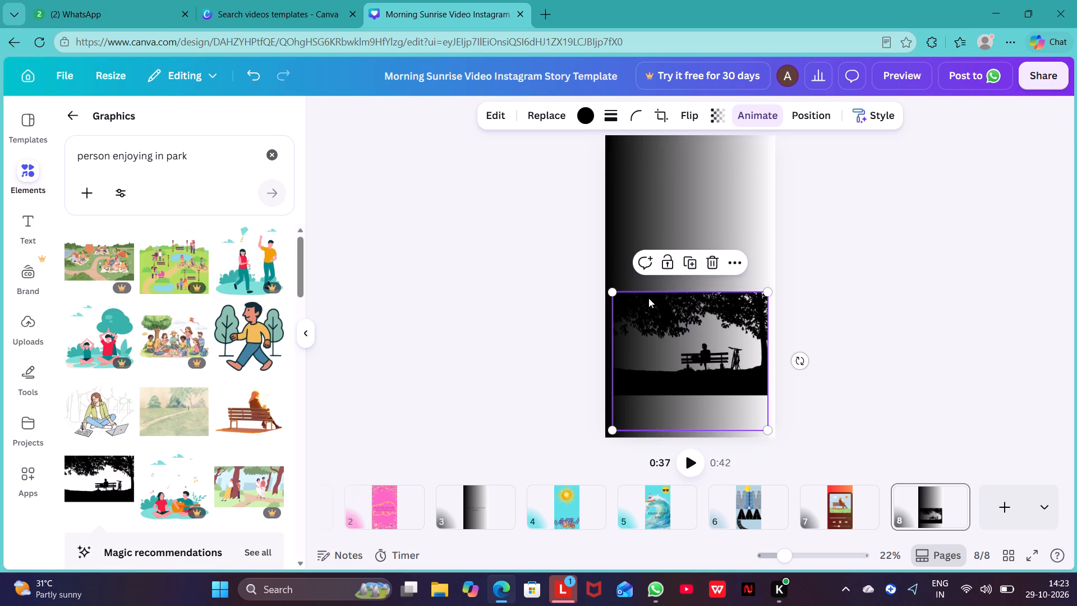
left_click_drag(615, 288, 615, 228)
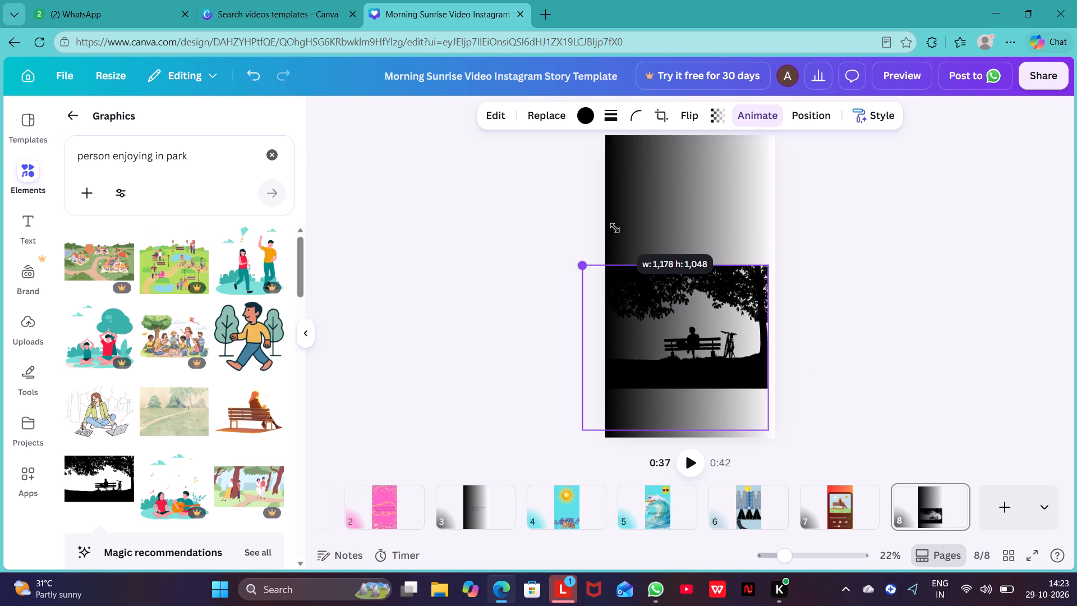
left_click_drag(615, 228, 660, 190)
scroll(157, 388, "down", 1)
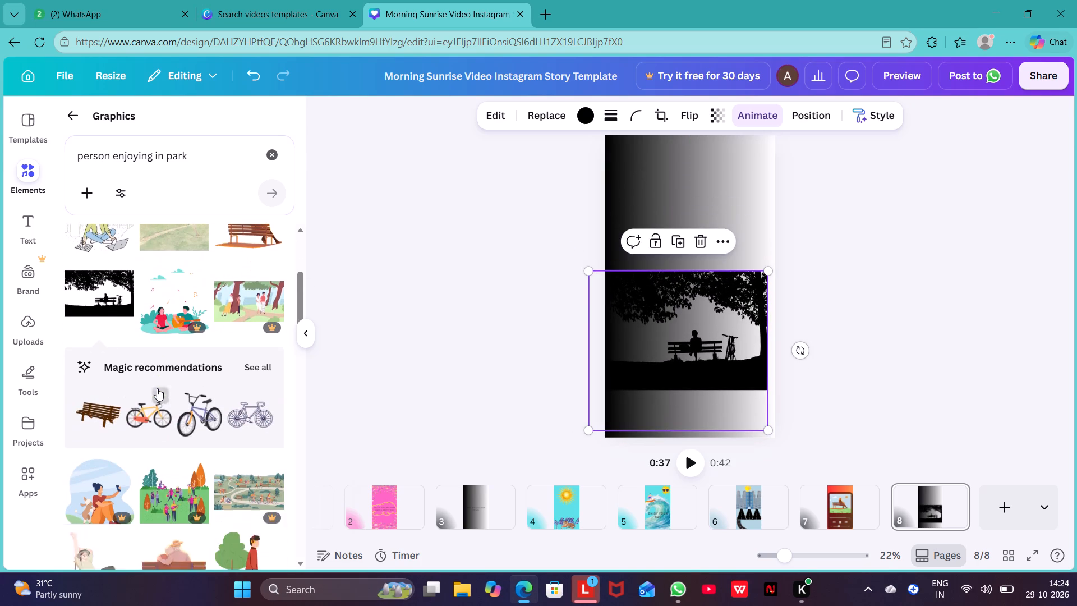
scroll(157, 388, "down", 1)
left_click(463, 292)
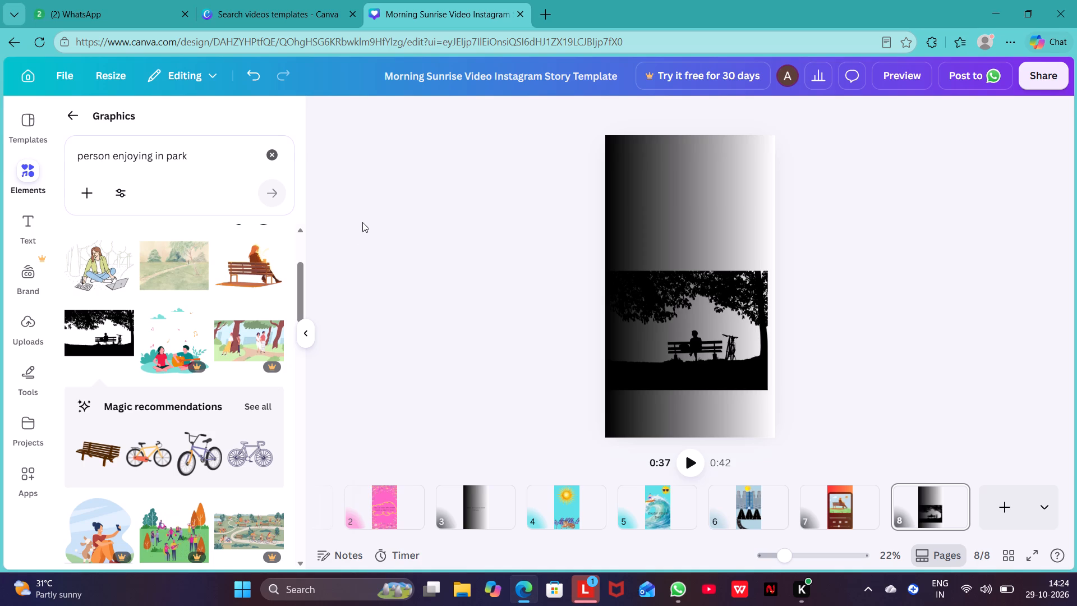
Add a text box on page 8 with an opening quotation mark and the text "with the new day comesday comes new strentgh and new thought".
left_click(39, 238)
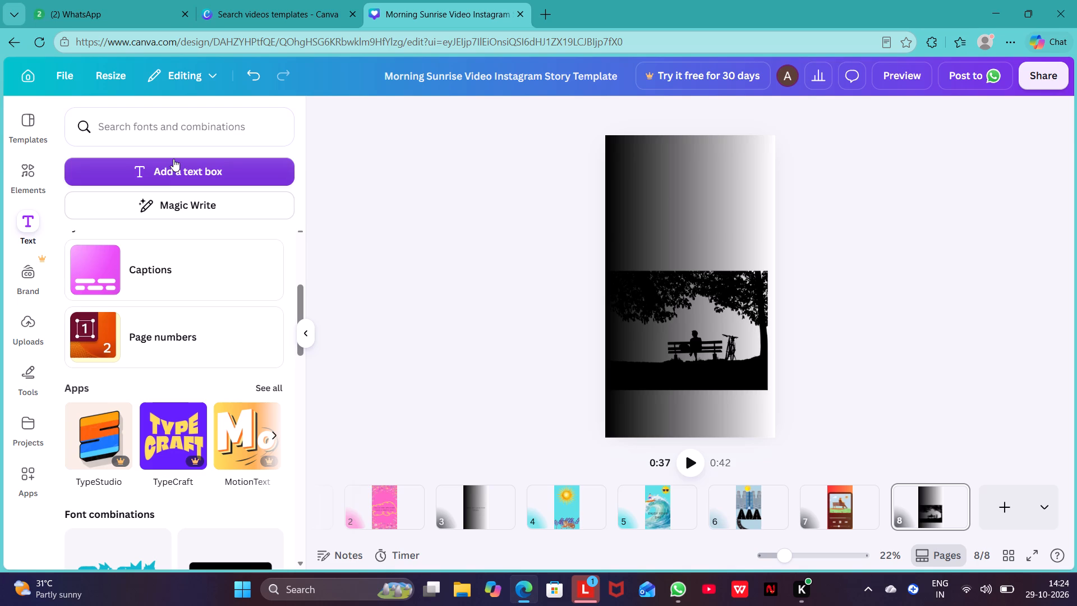
left_click(173, 163)
key("BackSpace")
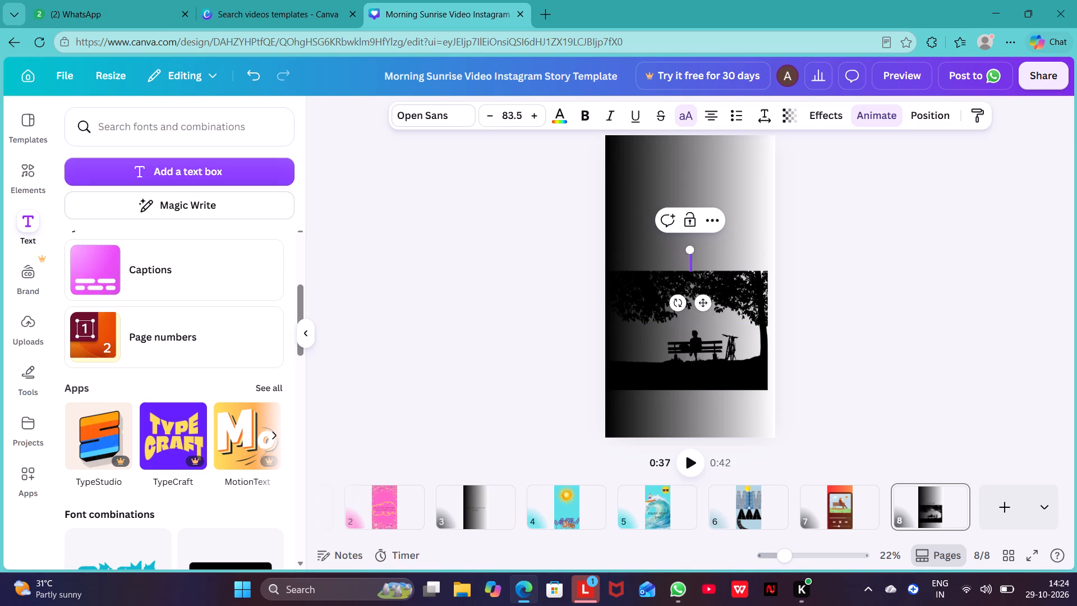
type("with")
key("BackSpace")
key("BackSpace")
key("BackSpace")
key("BackSpace")
key("shift+quotedbl")
type("with the new day comes")
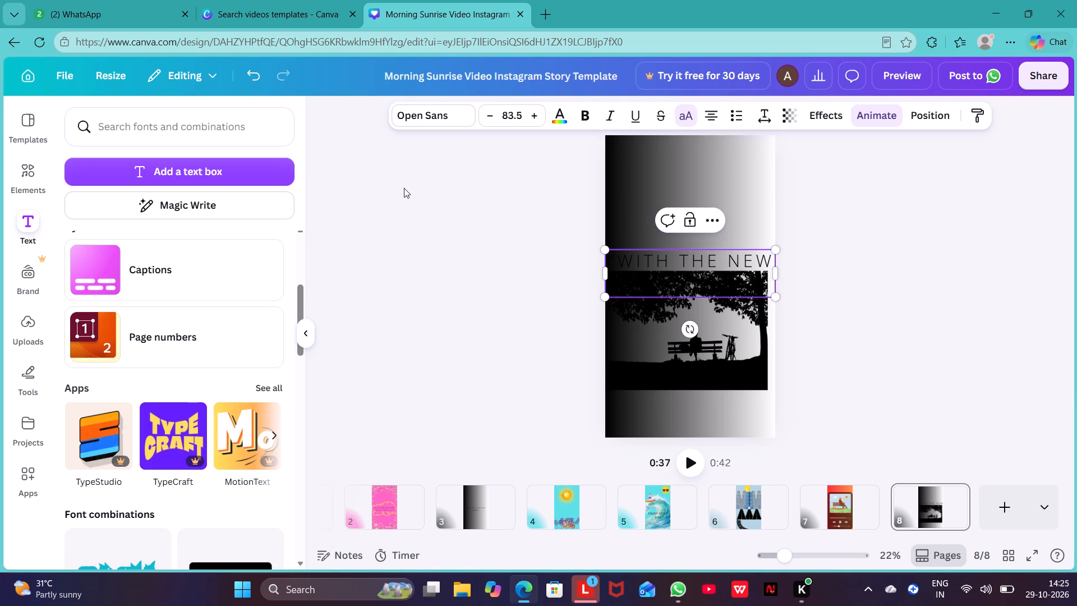
type("da")
key("y")
key("space")
type("comes")
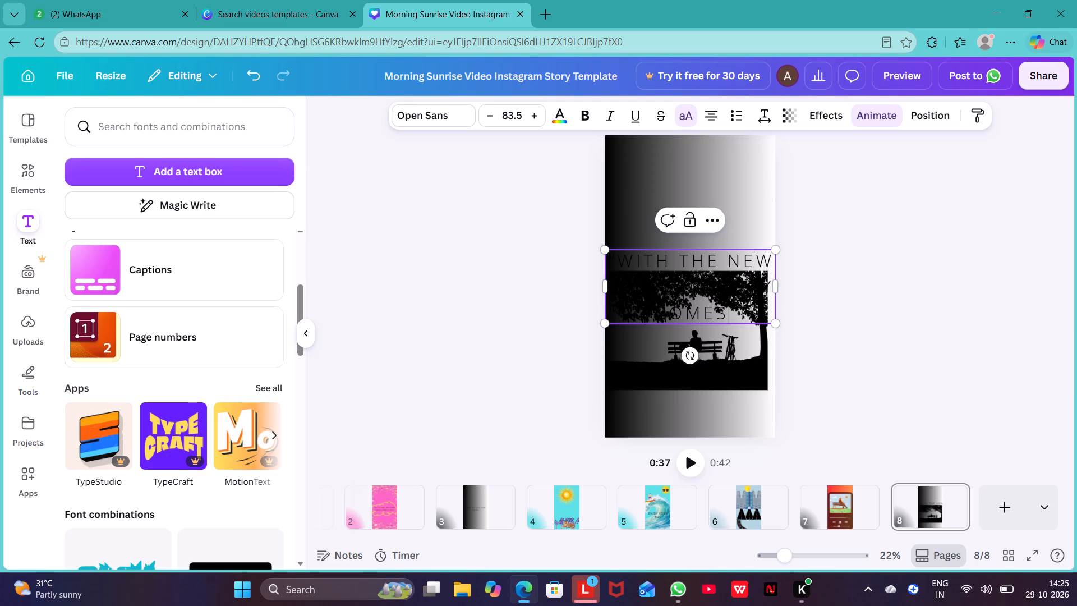
key("space")
type("new strentgh")
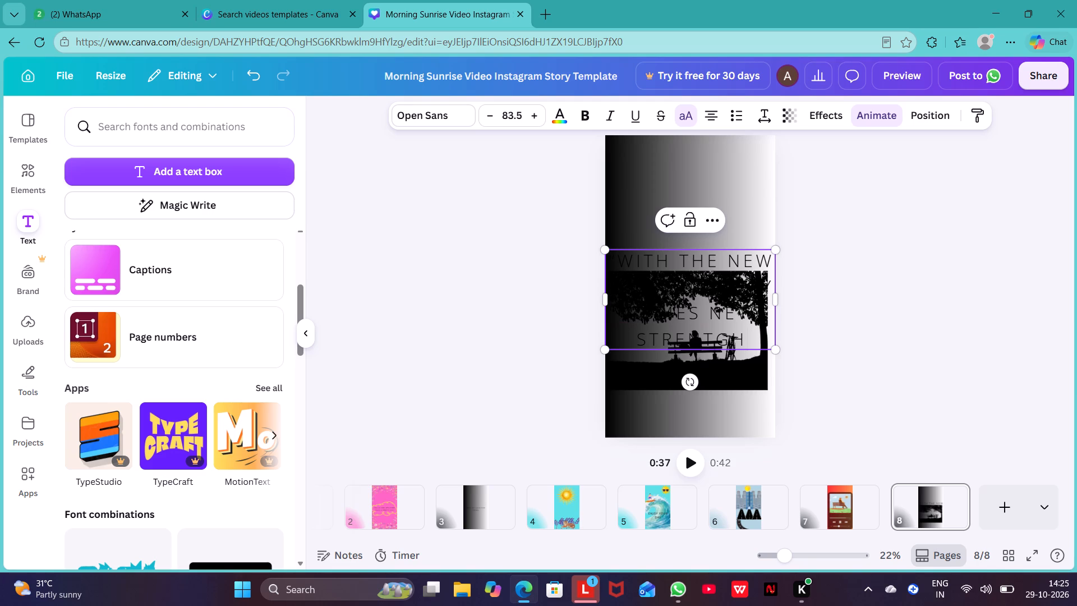
key("space")
type("and new thought")
left_click(705, 289)
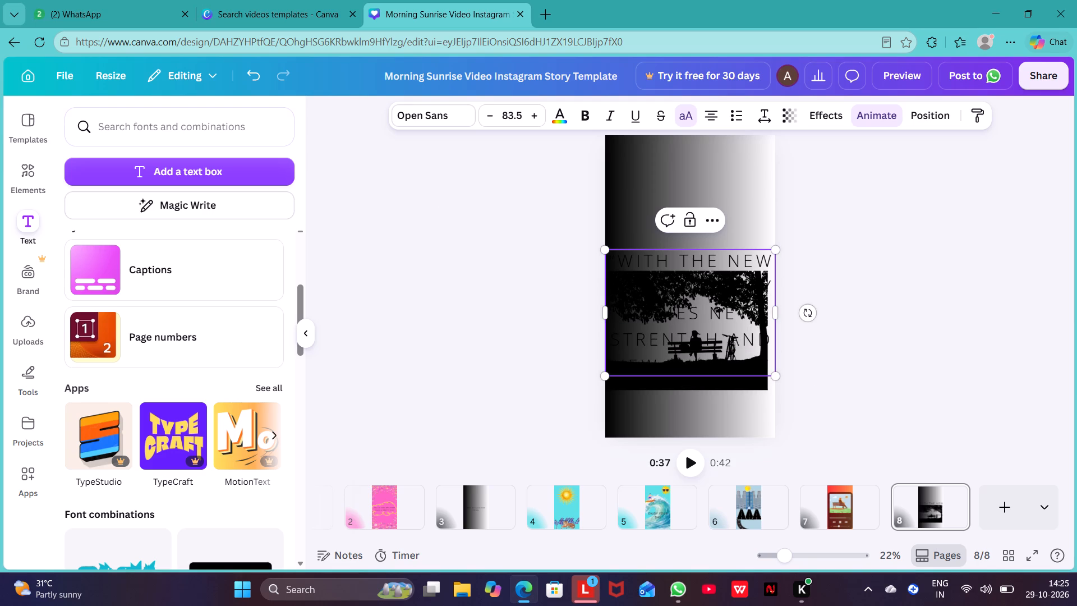
left_click(1004, 309)
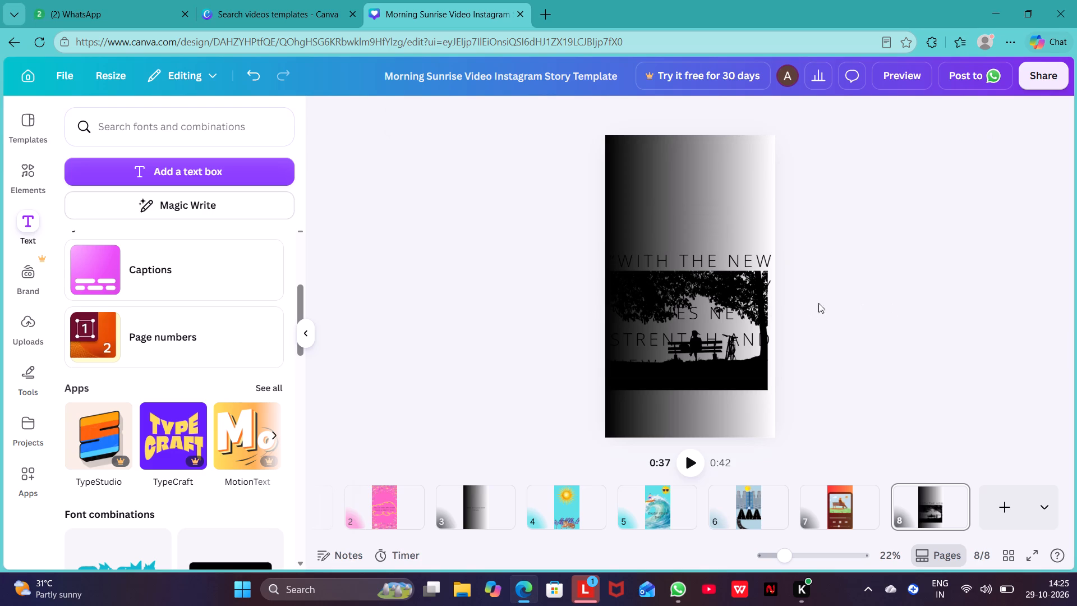
Move the quote text on page 8 up into the empty area above the park bench graphic.
left_click(716, 315)
left_click_drag(716, 315, 719, 202)
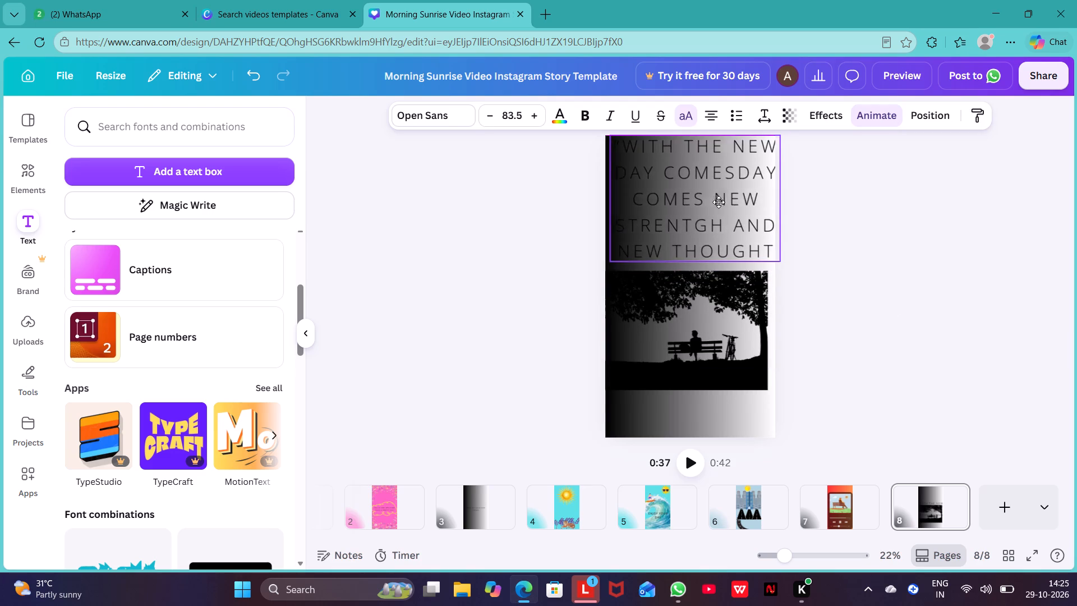
left_click_drag(719, 202, 722, 205)
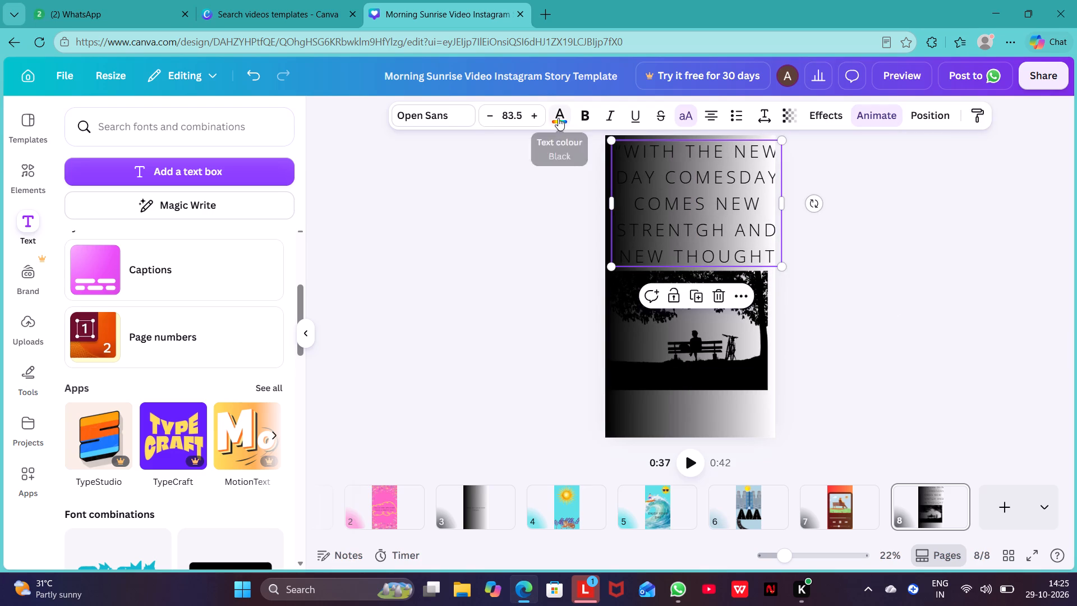
Recolour the quote text, trying white, muted purple and gold before choosing bright cyan from the default solid colours.
left_click(558, 118)
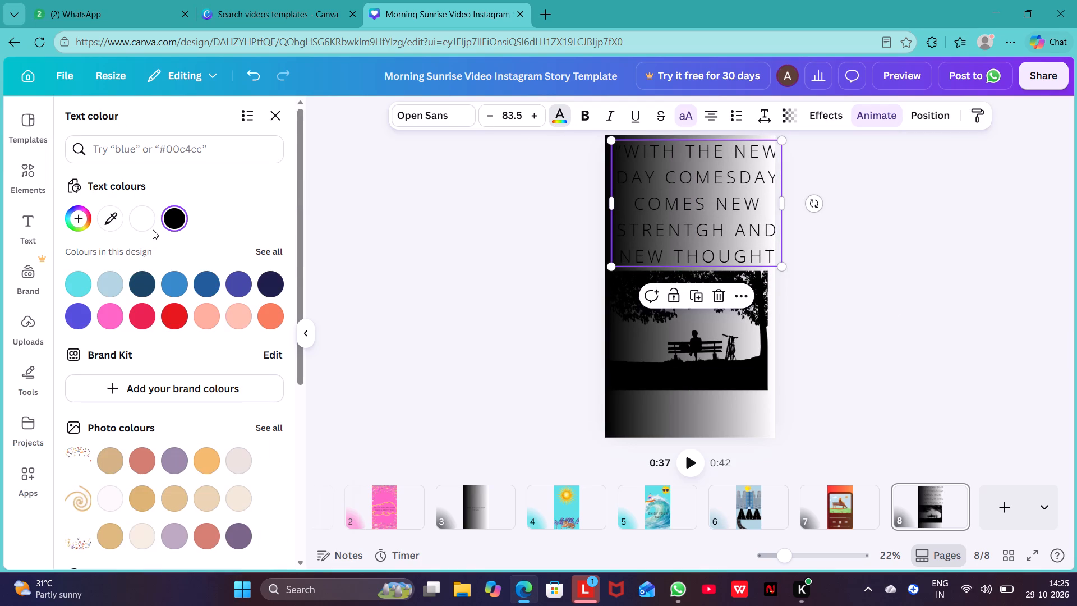
left_click(144, 219)
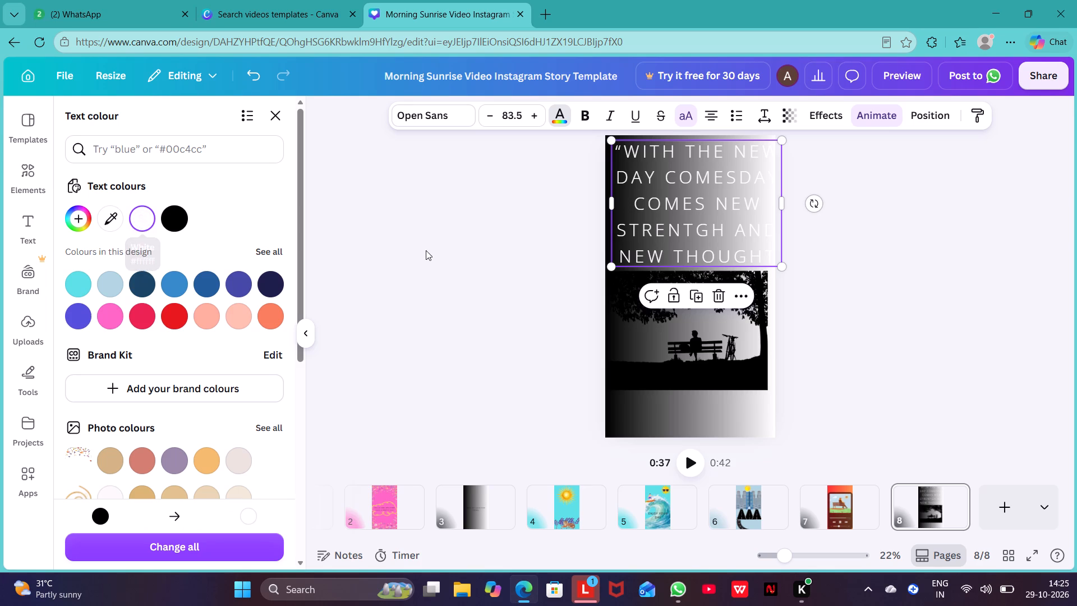
scroll(205, 408, "down", 1)
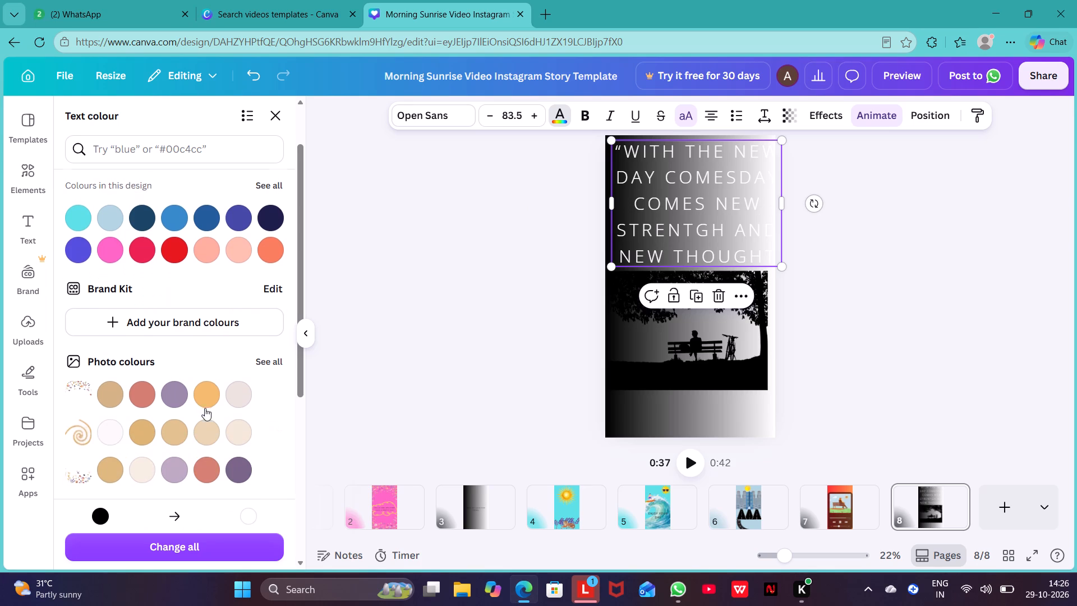
scroll(205, 408, "down", 1)
left_click(177, 398)
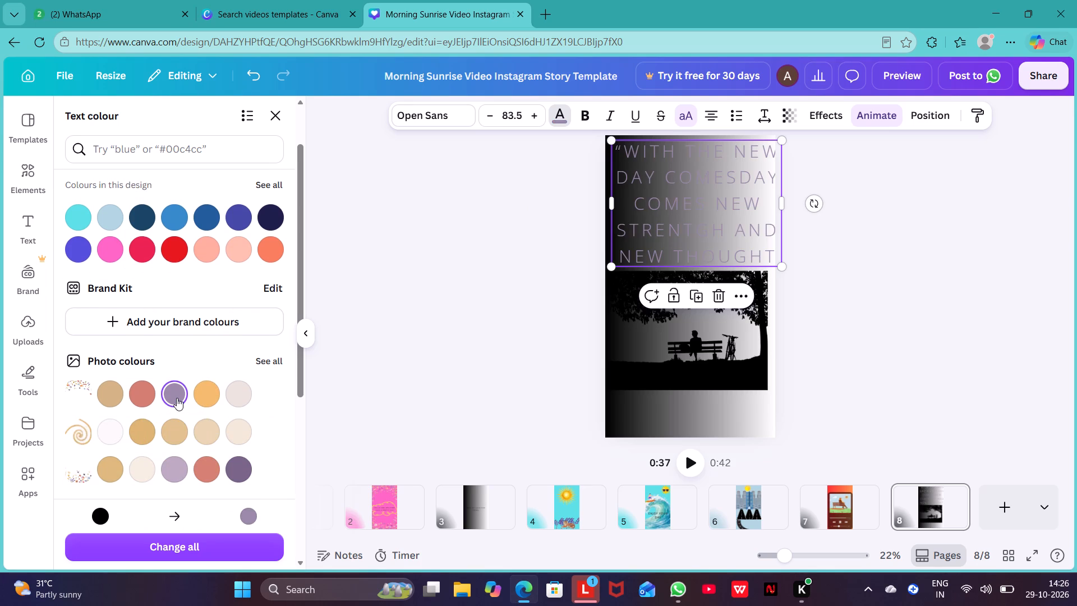
left_click(140, 440)
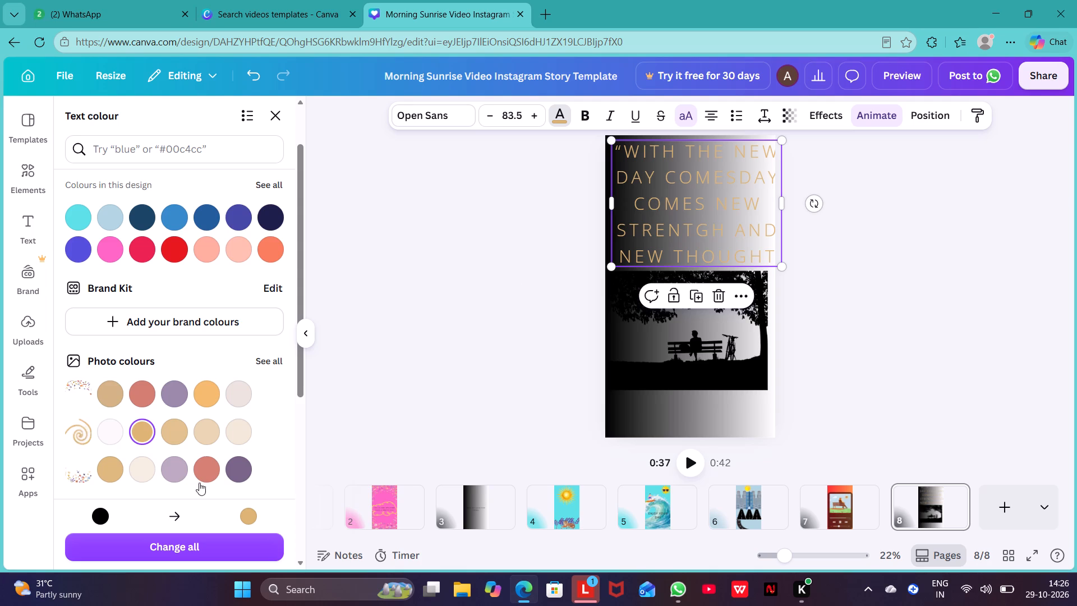
scroll(195, 479, "down", 3)
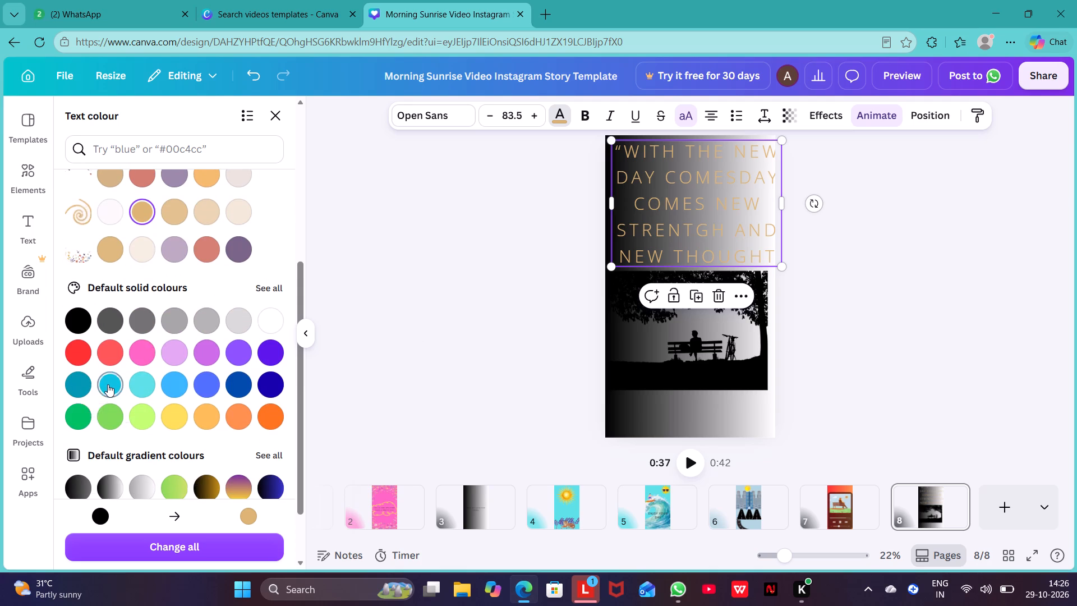
left_click(108, 384)
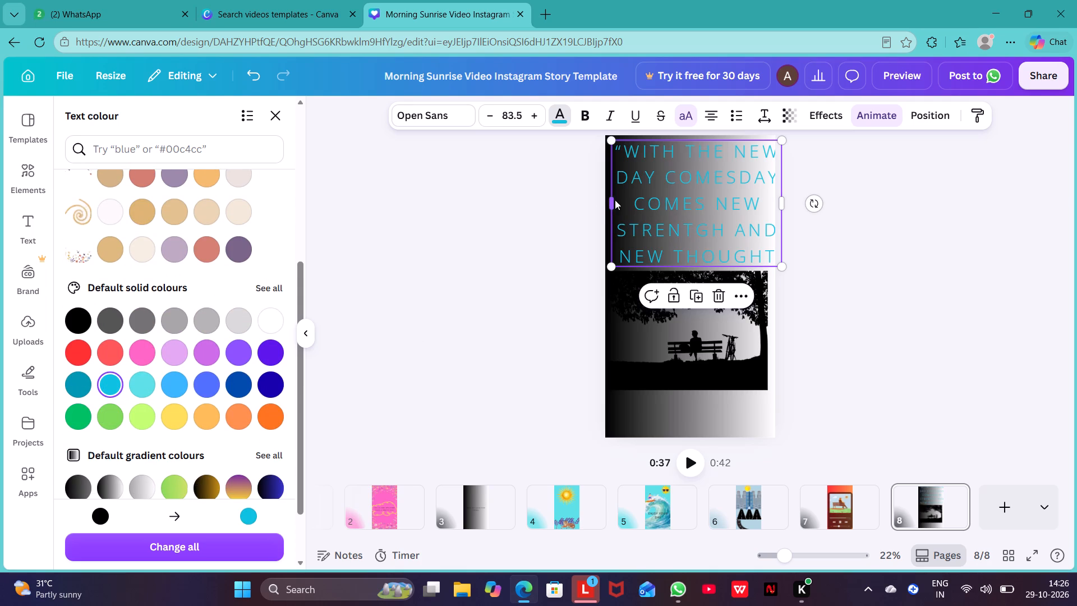
Adjust both sides of the quote text box so that it spans exactly the width of page 8.
left_click_drag(607, 204, 600, 204)
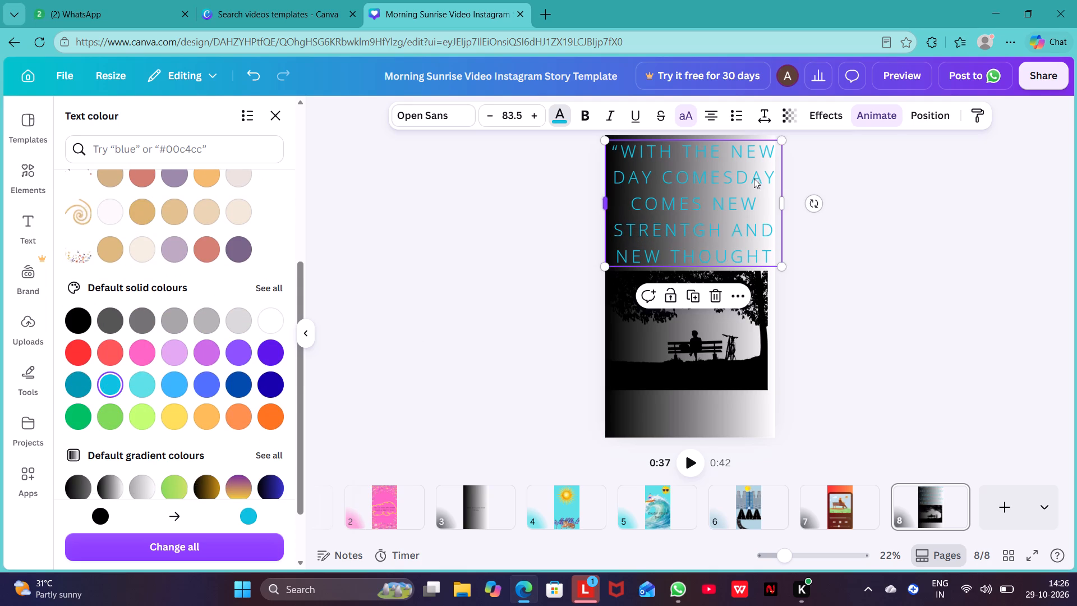
left_click(781, 203)
left_click_drag(789, 203, 781, 203)
left_click(876, 279)
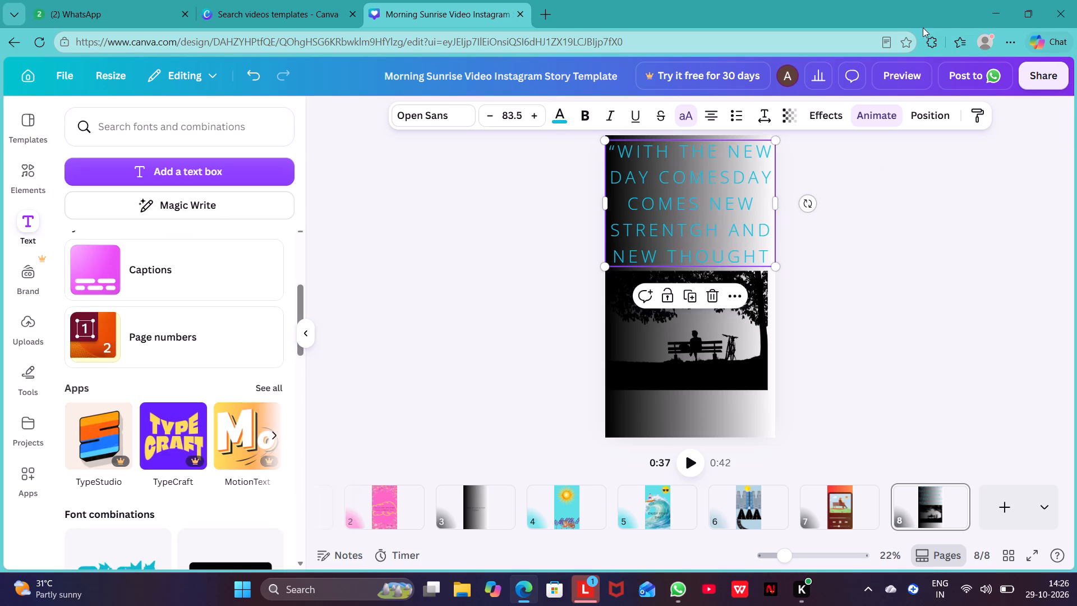
Preview the story video to check its pages, and return to the editor.
left_click(908, 84)
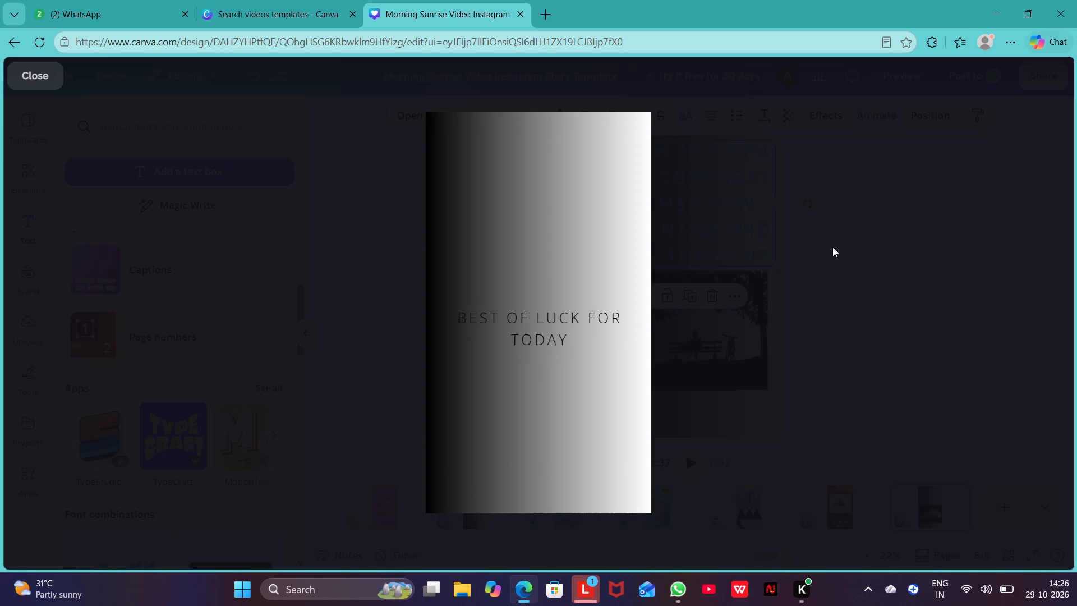
left_click(832, 247)
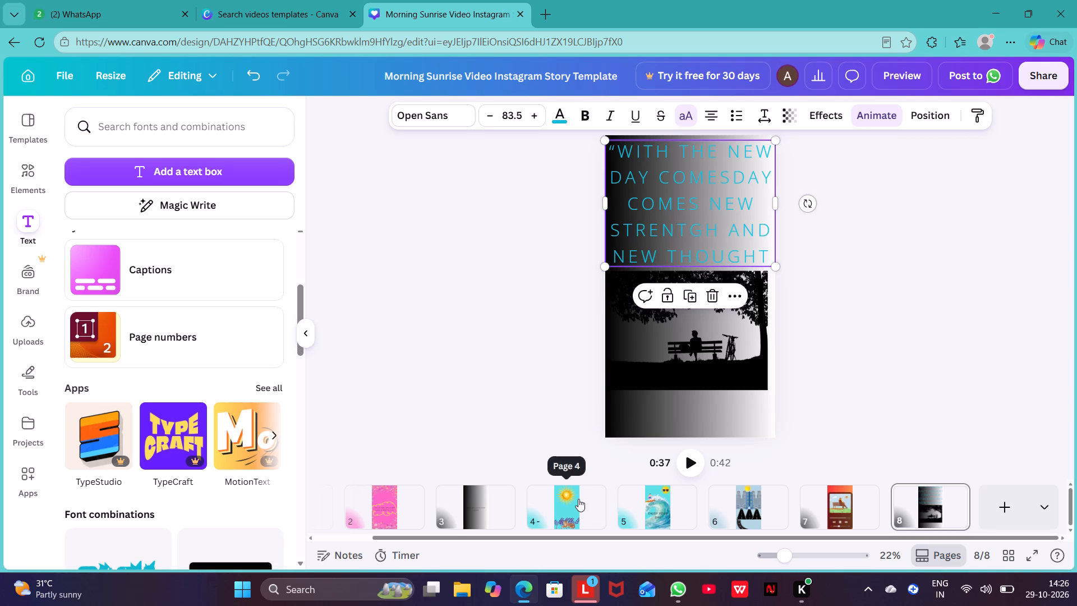
Delete the "Best of luck for today" text from page 3.
left_click(461, 520)
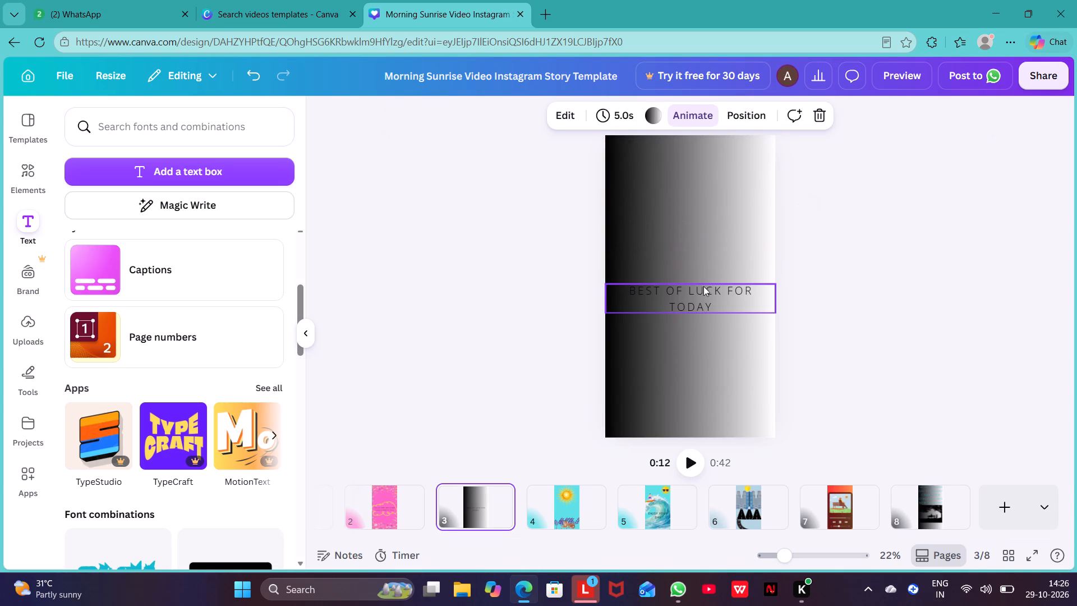
left_click(701, 292)
key("Delete")
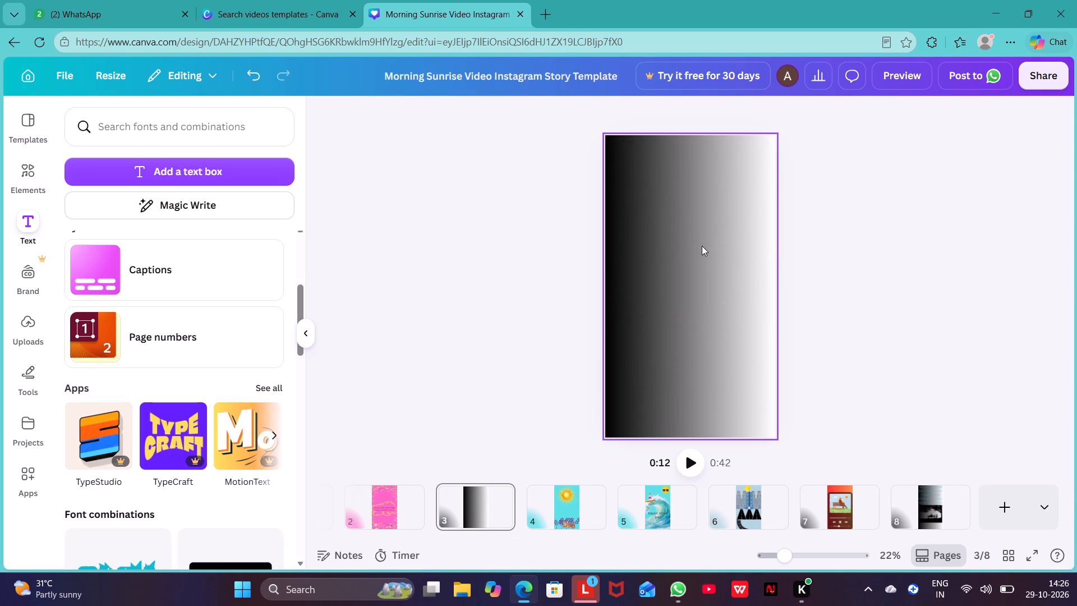
Replace page 3's black-to-white gradient background with a design colour, trying dark blue before choosing solid red.
left_click(702, 246)
left_click(671, 117)
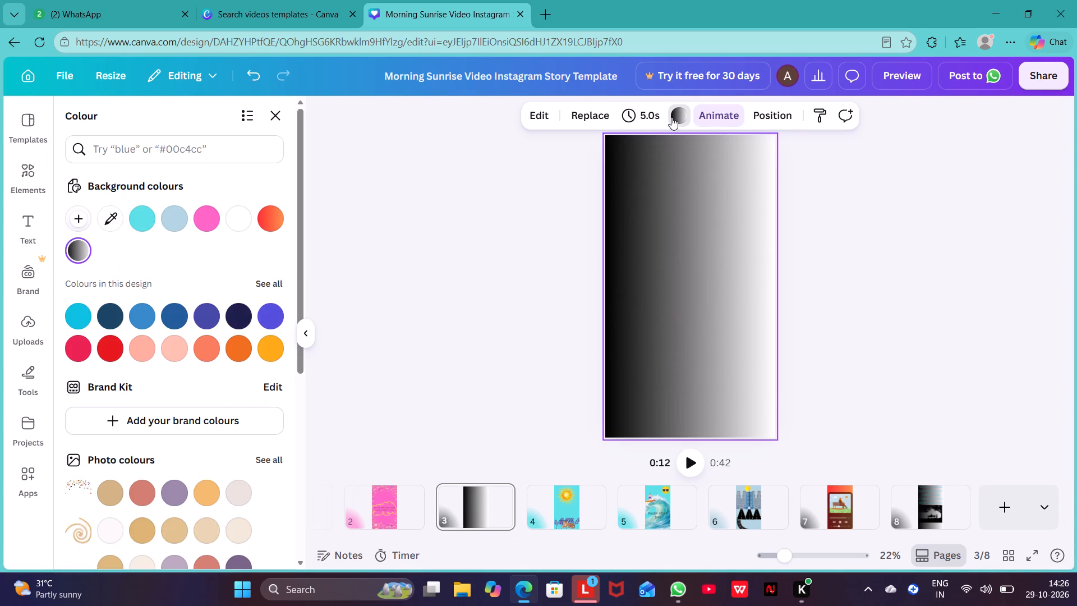
left_click(237, 309)
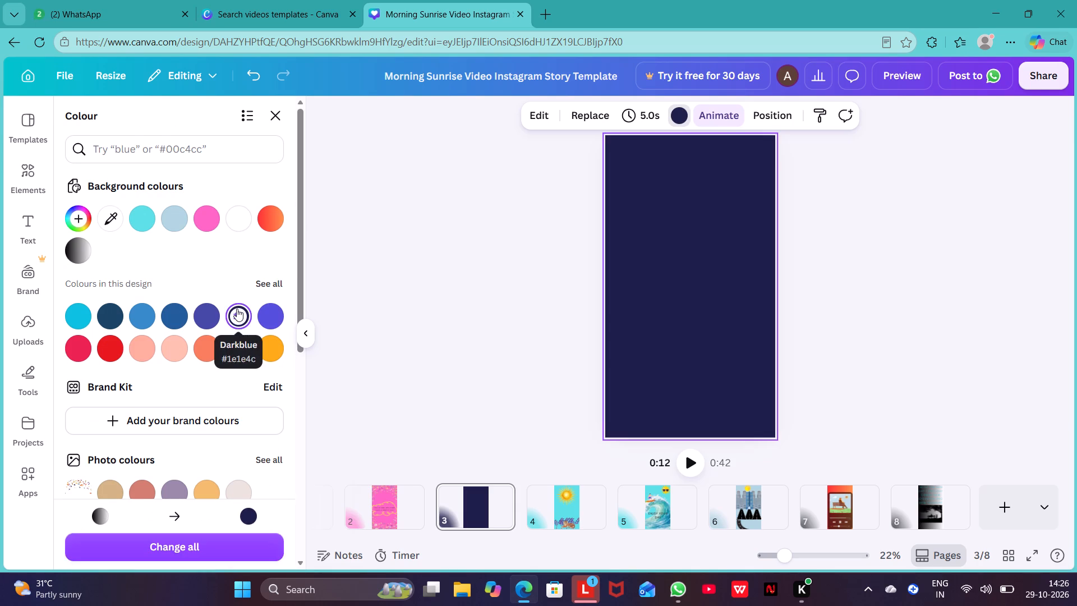
left_click(105, 346)
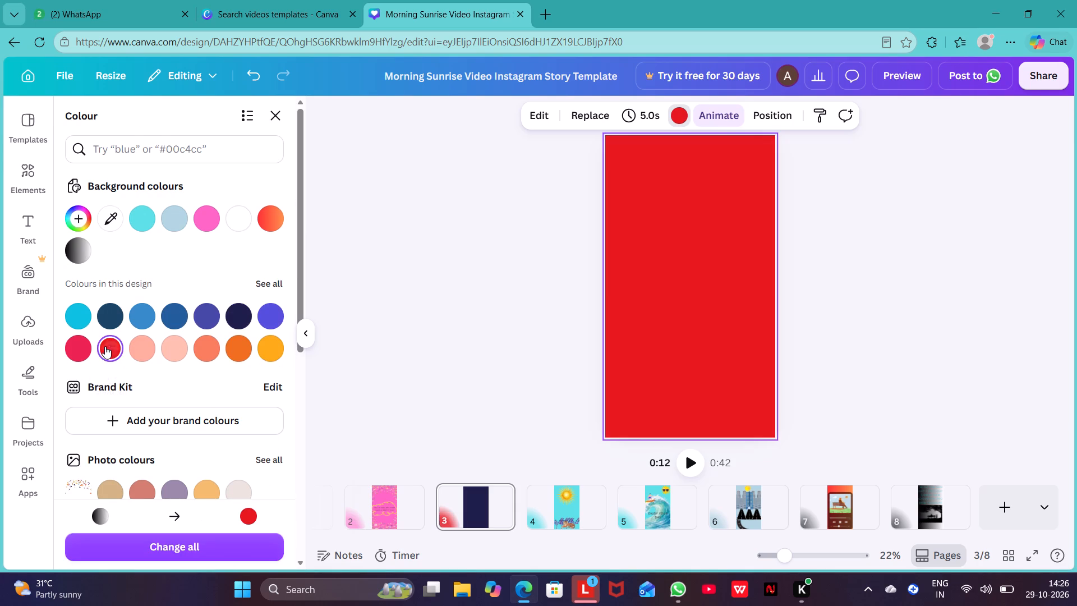
scroll(217, 344, "down", 6)
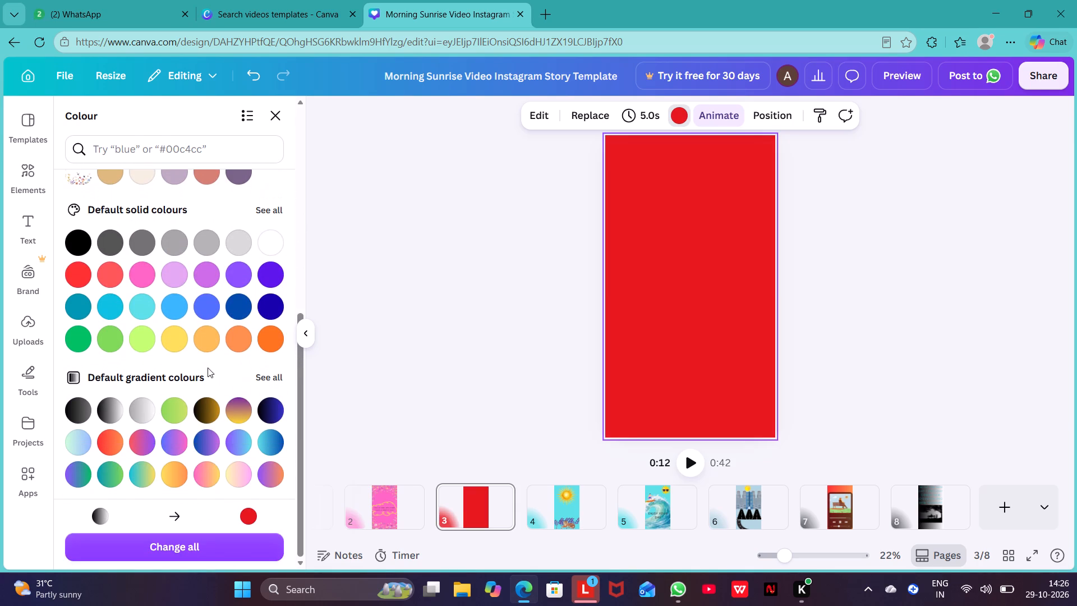
left_click(489, 300)
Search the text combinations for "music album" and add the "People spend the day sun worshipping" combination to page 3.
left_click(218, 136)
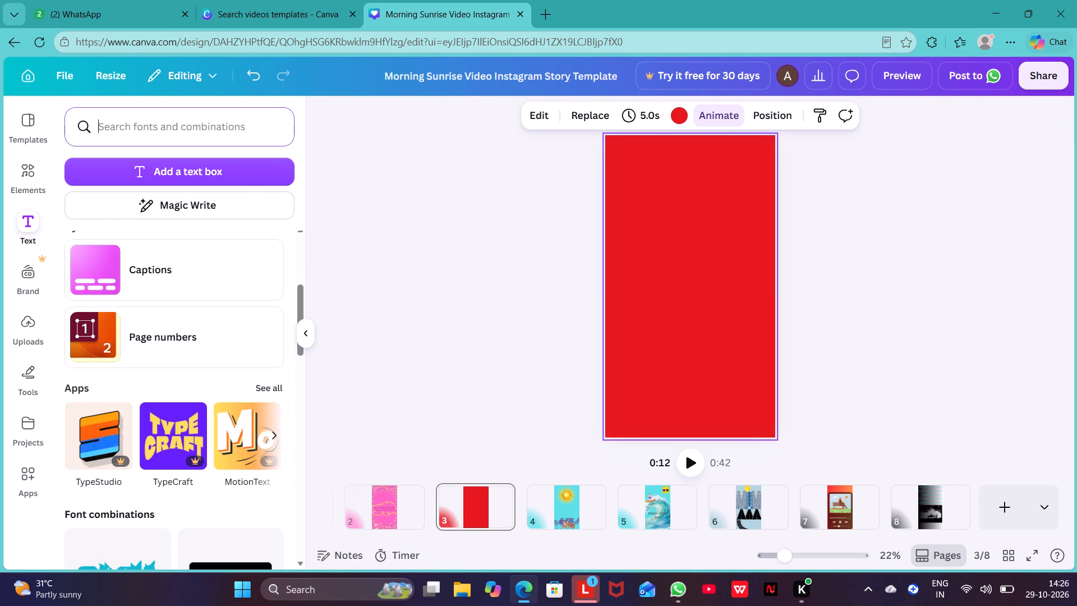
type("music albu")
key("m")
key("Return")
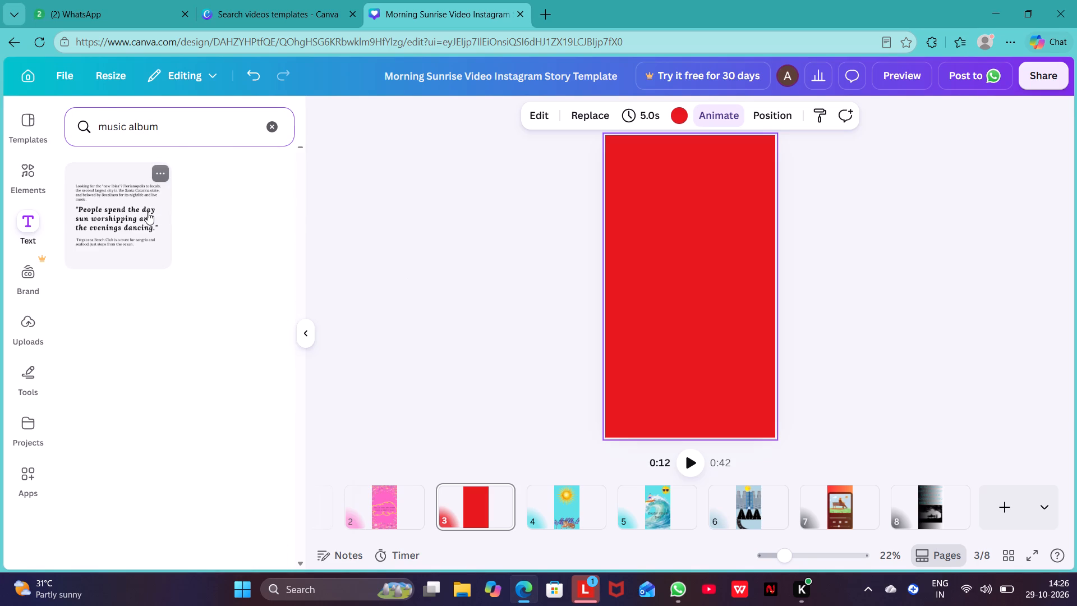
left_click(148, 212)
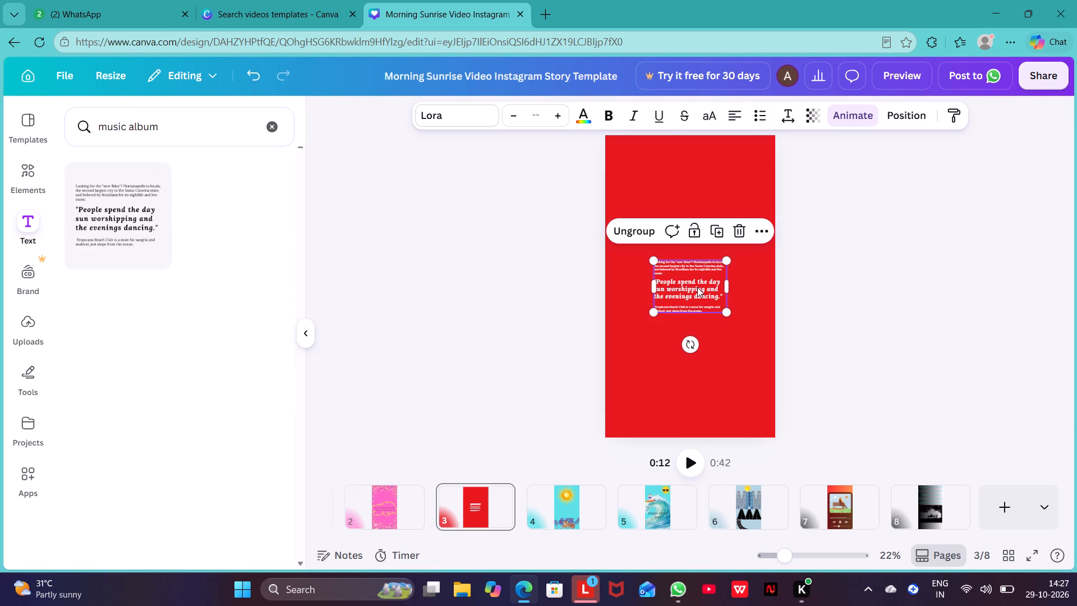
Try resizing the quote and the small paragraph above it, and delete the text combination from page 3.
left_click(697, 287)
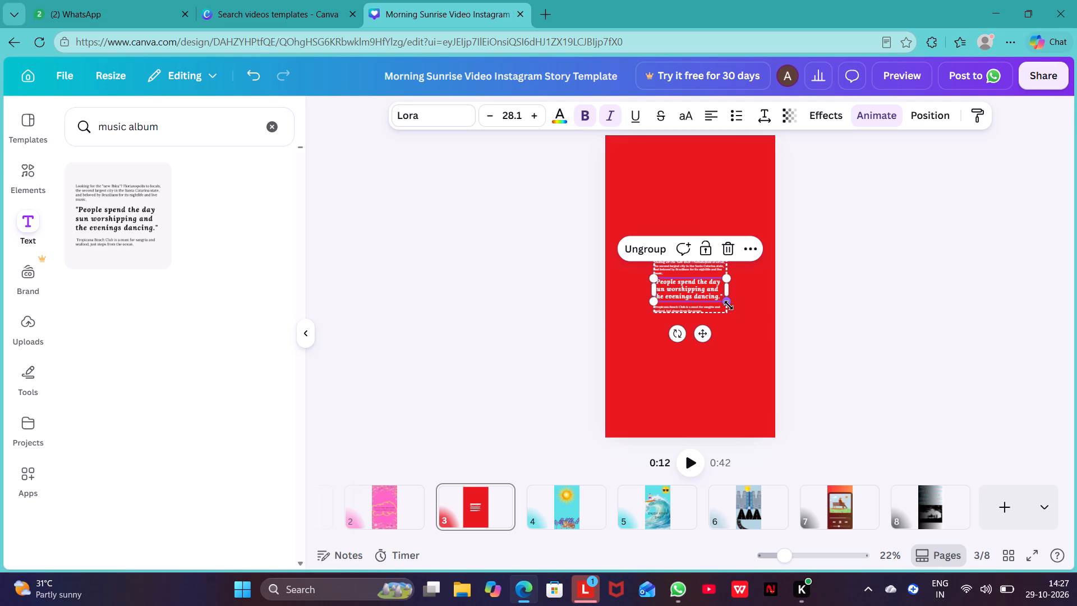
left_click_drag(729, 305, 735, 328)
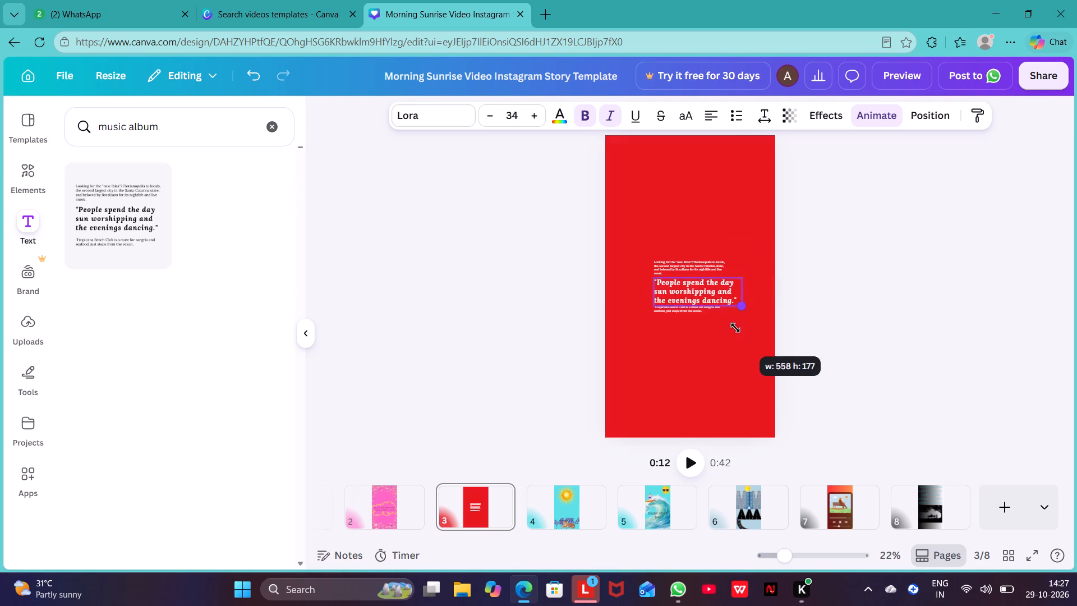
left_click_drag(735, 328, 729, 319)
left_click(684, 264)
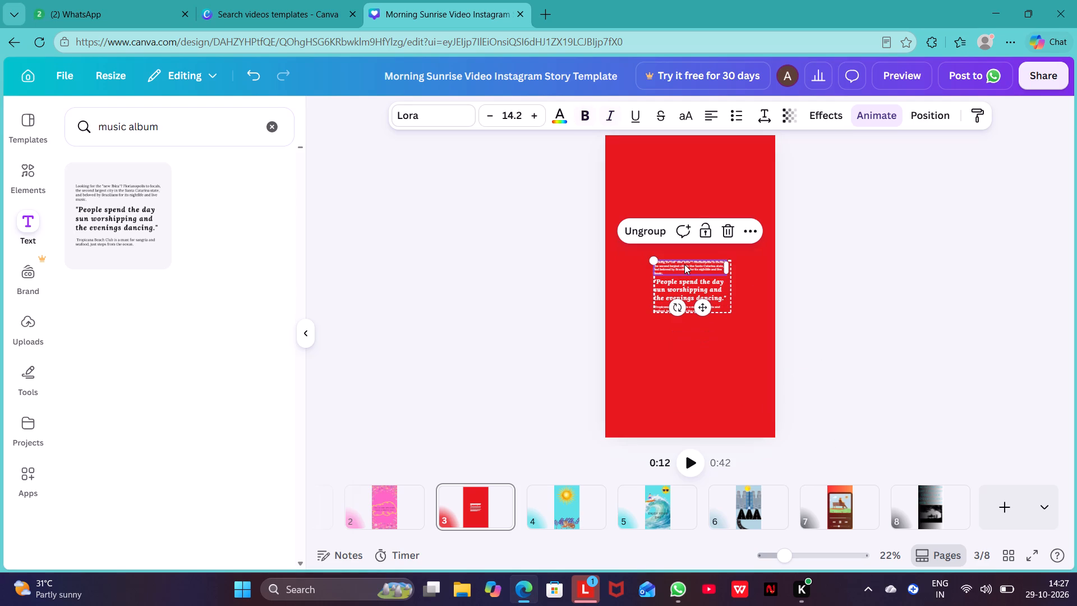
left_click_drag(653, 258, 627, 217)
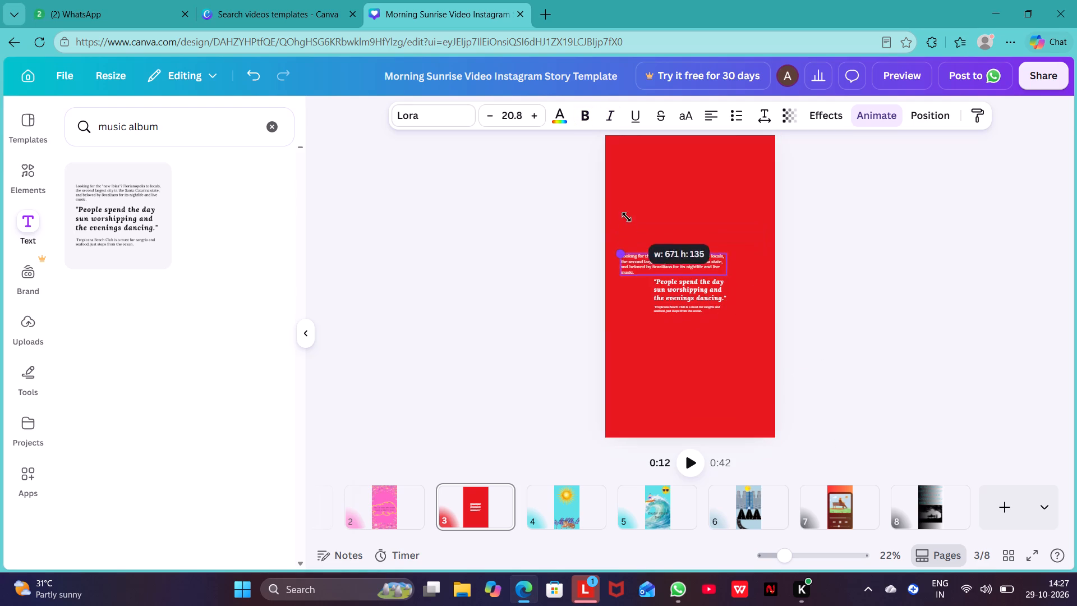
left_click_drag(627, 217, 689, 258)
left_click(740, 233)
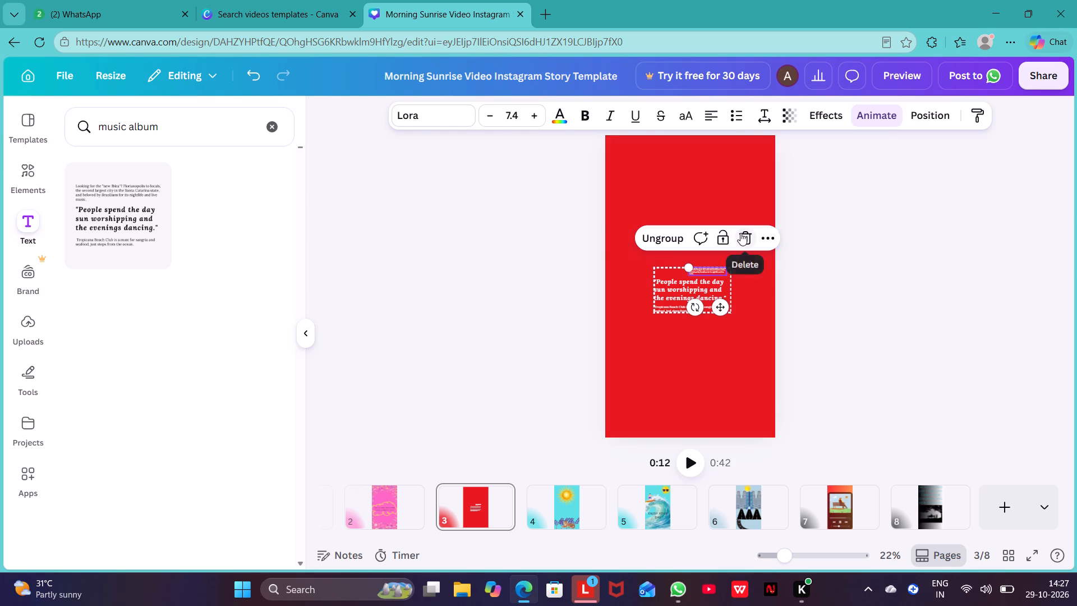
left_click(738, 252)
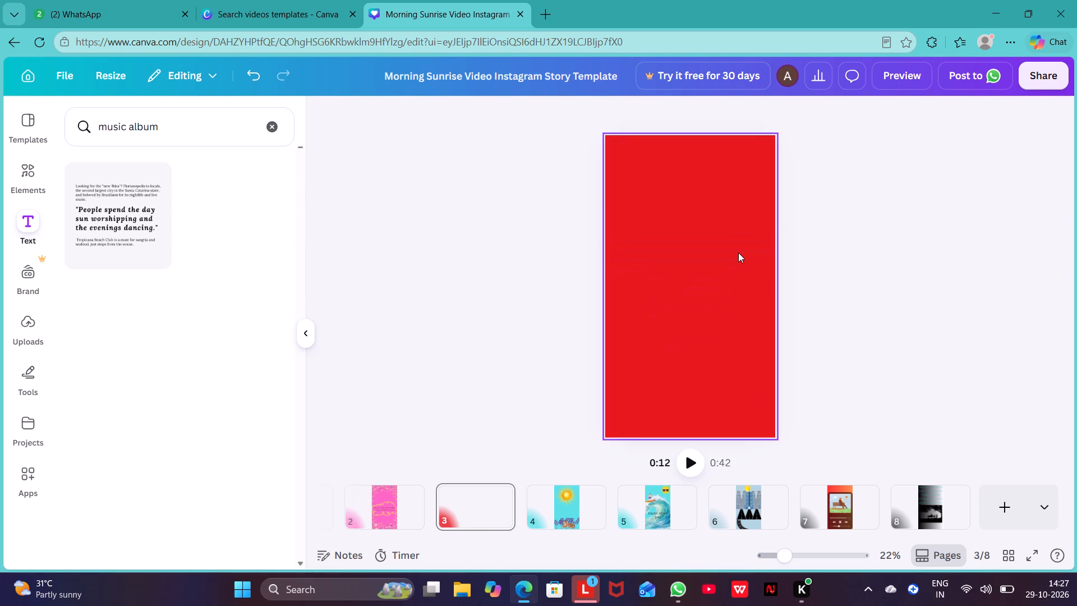
Search the fonts and text combinations for "music screen", and clear the search.
left_click(268, 131)
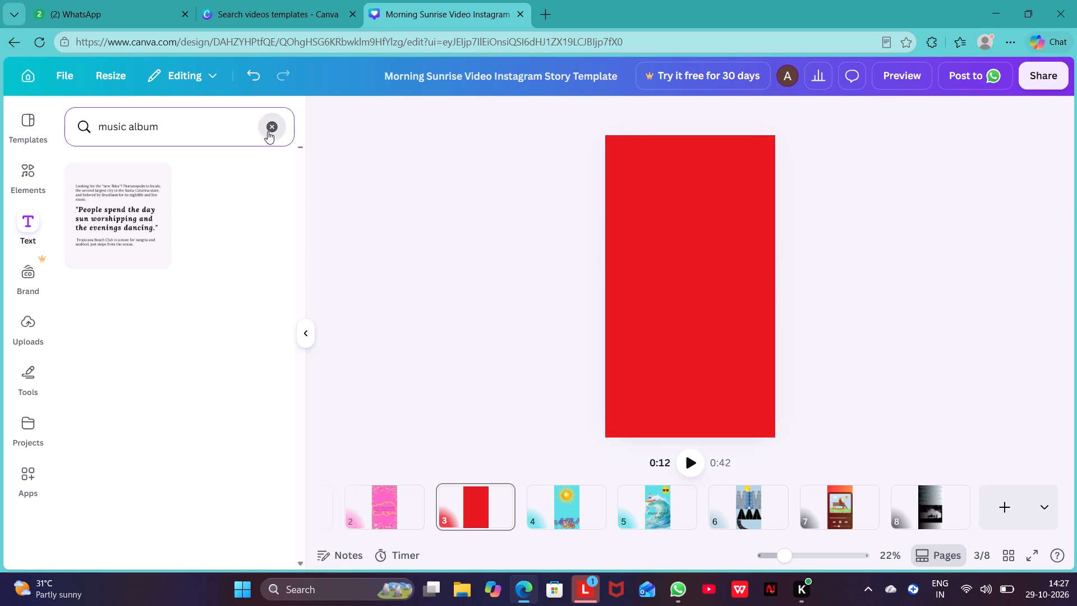
type("music screen")
key("Return")
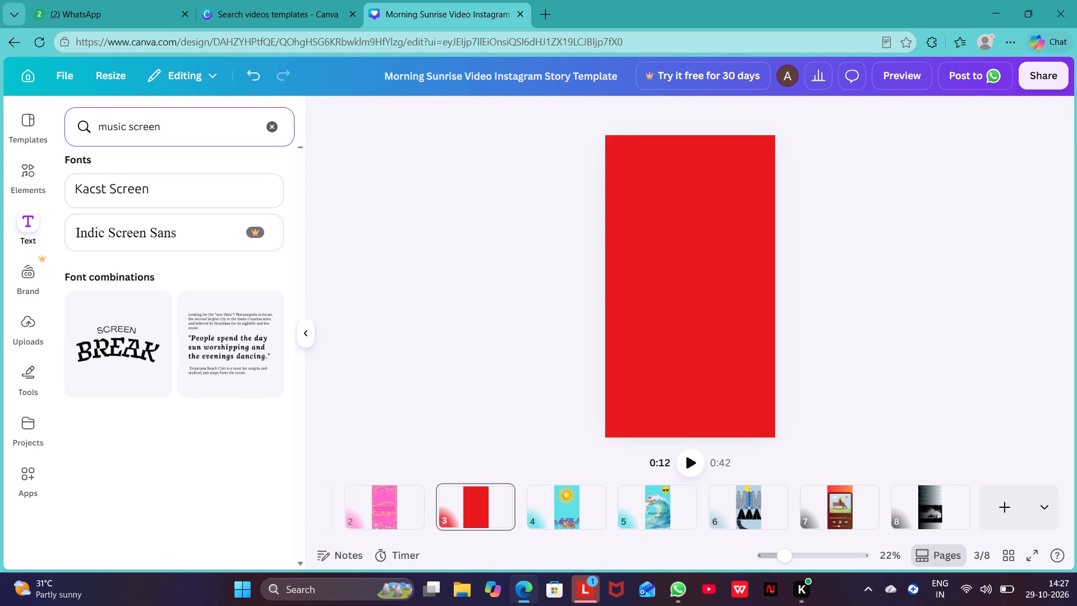
left_click(279, 130)
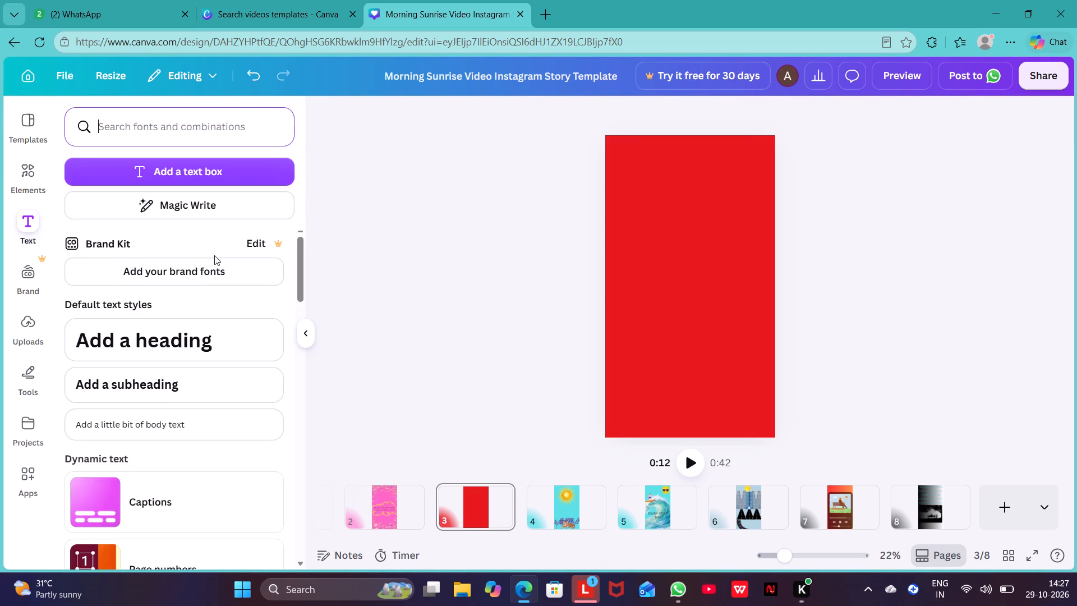
scroll(214, 255, "down", 6)
Search the graphics elements for "music album" in place of the previous search.
left_click(43, 163)
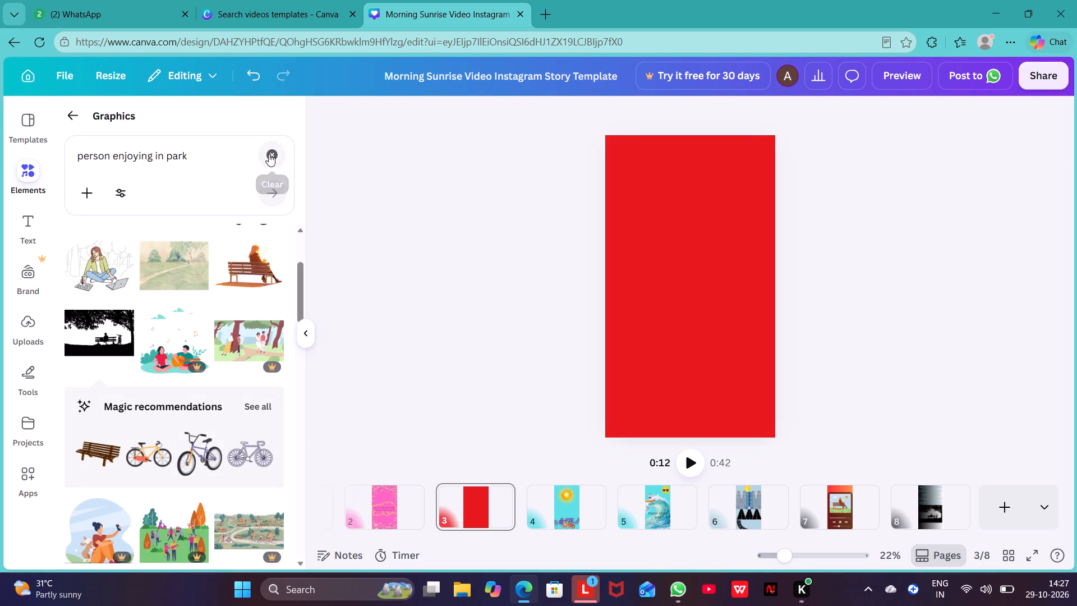
left_click(269, 154)
type("music album")
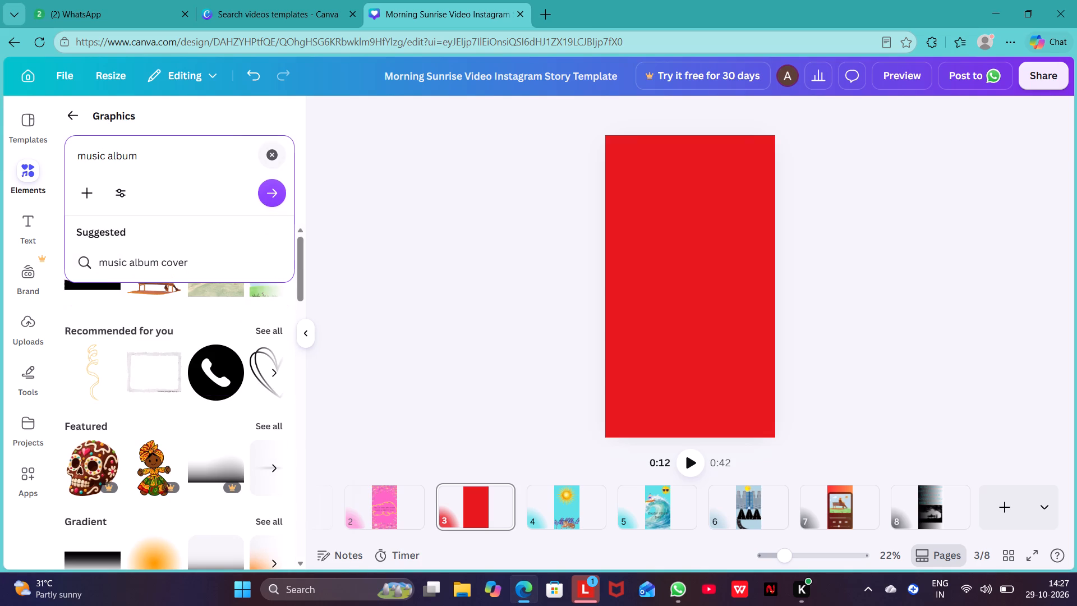
key("Return")
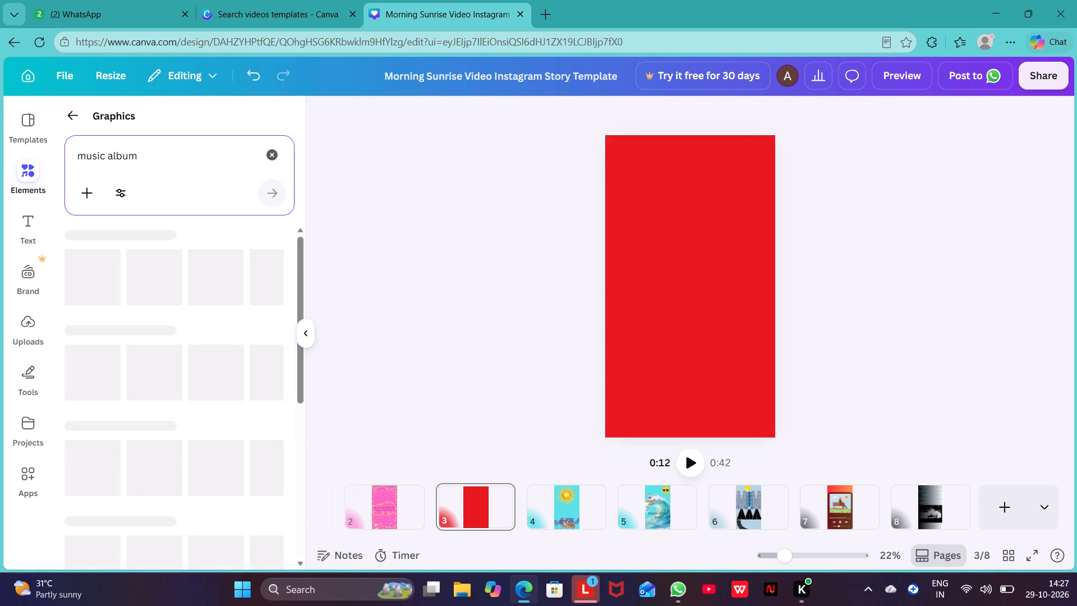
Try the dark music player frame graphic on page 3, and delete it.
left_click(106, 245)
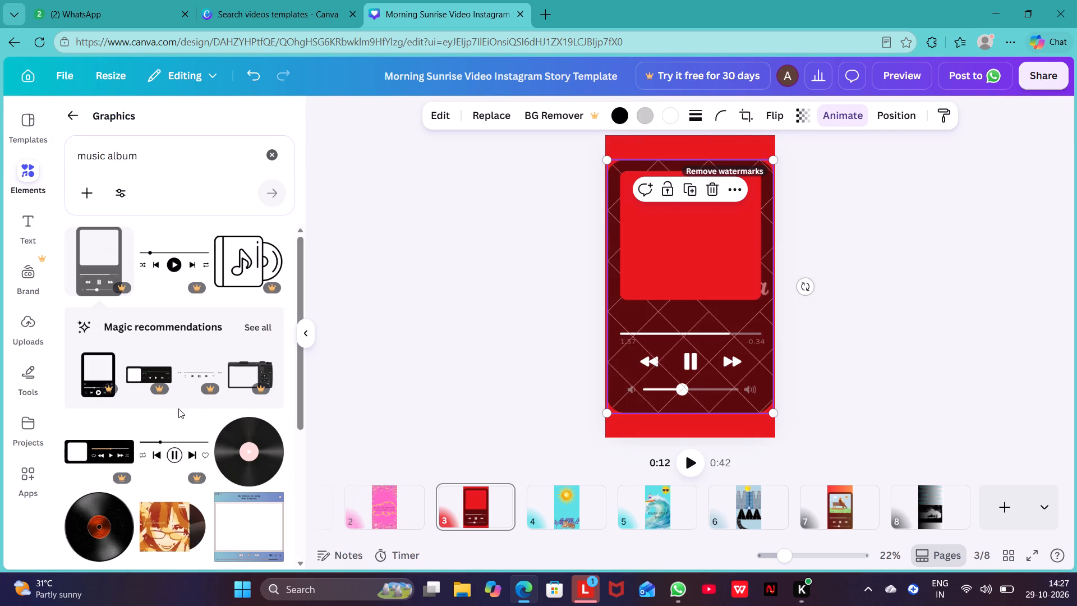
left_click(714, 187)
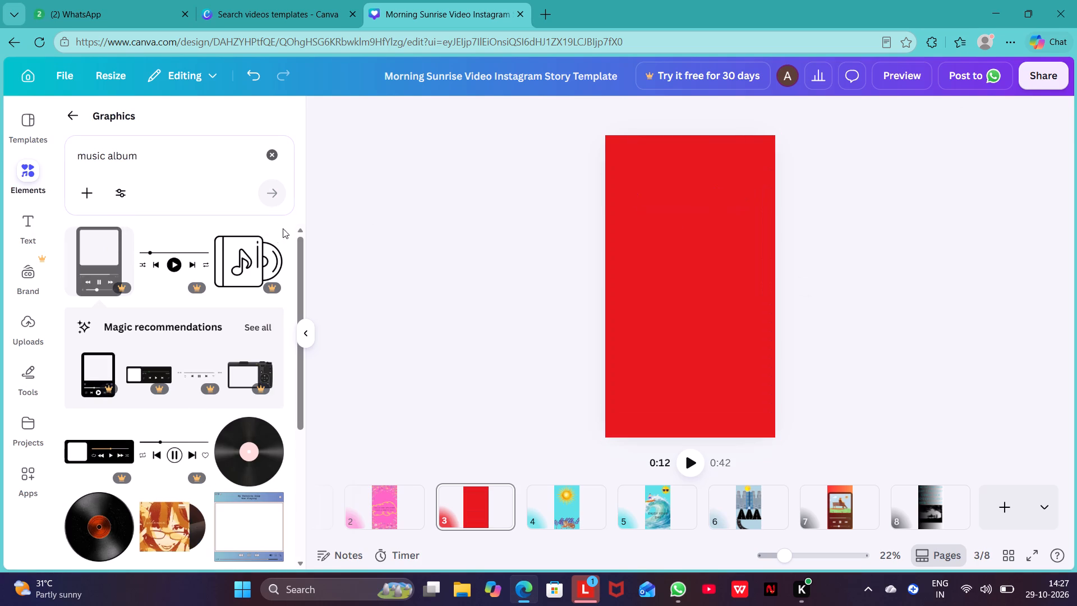
Add the black music playback controls with a round play button to page 3's lower part and enlarge them.
left_click(163, 257)
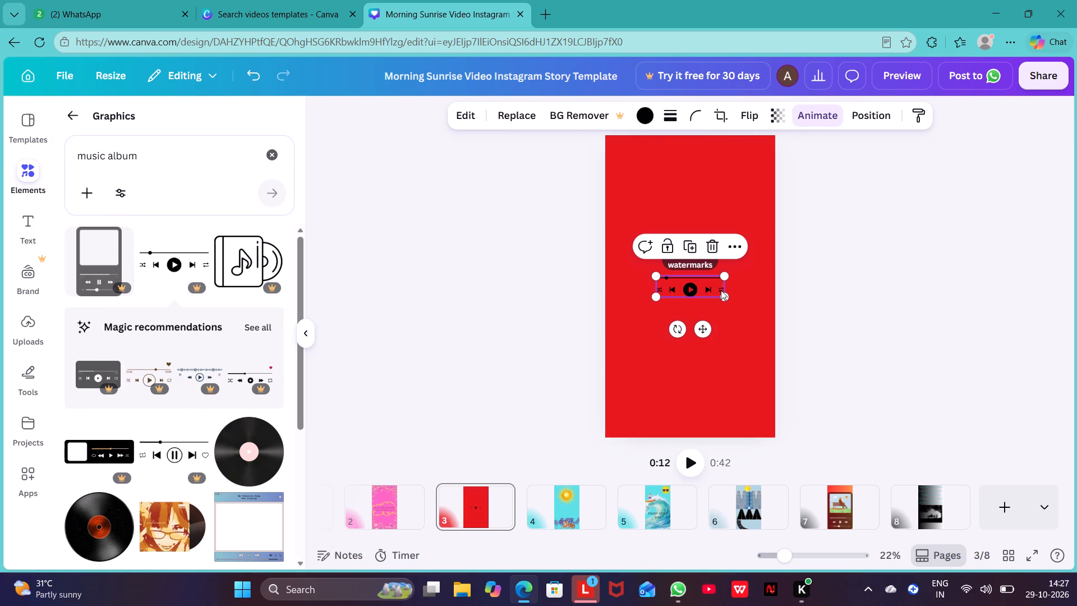
left_click_drag(682, 283, 673, 371)
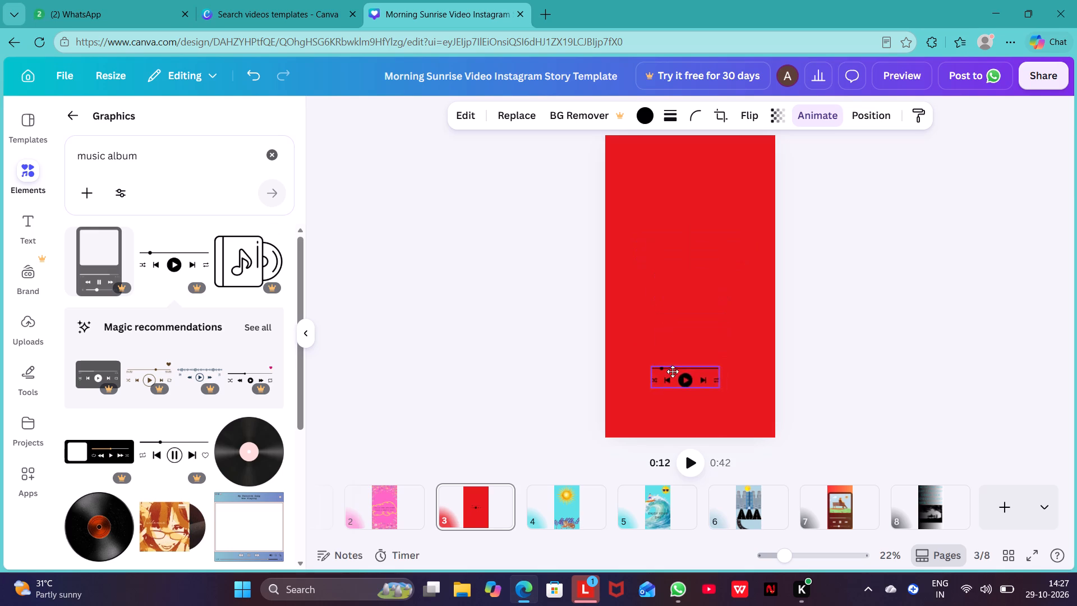
left_click_drag(673, 371, 671, 369)
left_click_drag(715, 381, 744, 398)
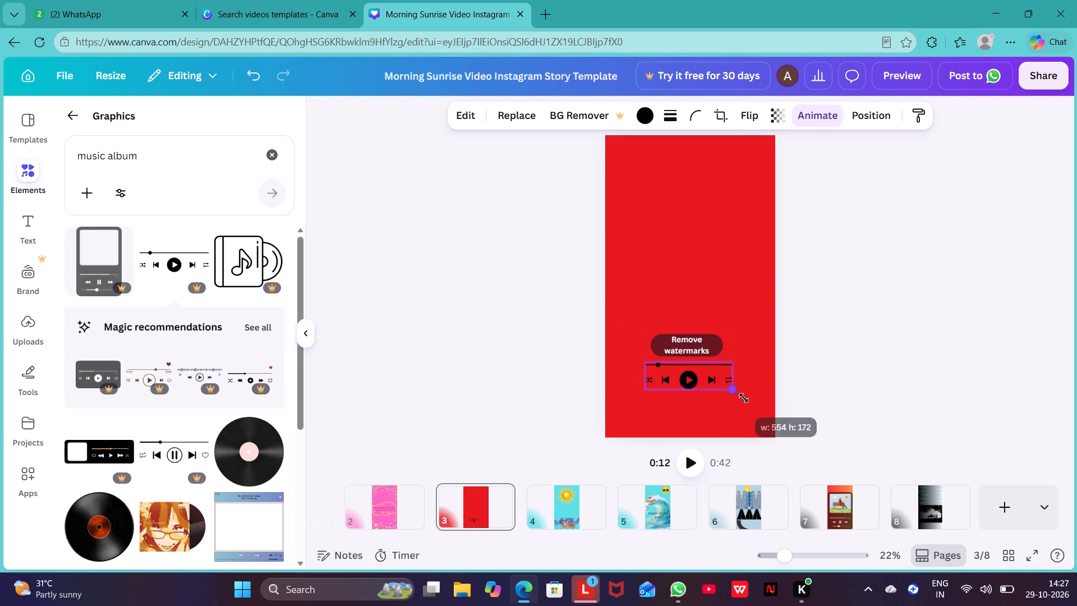
left_click_drag(744, 398, 771, 417)
left_click_drag(718, 394, 703, 394)
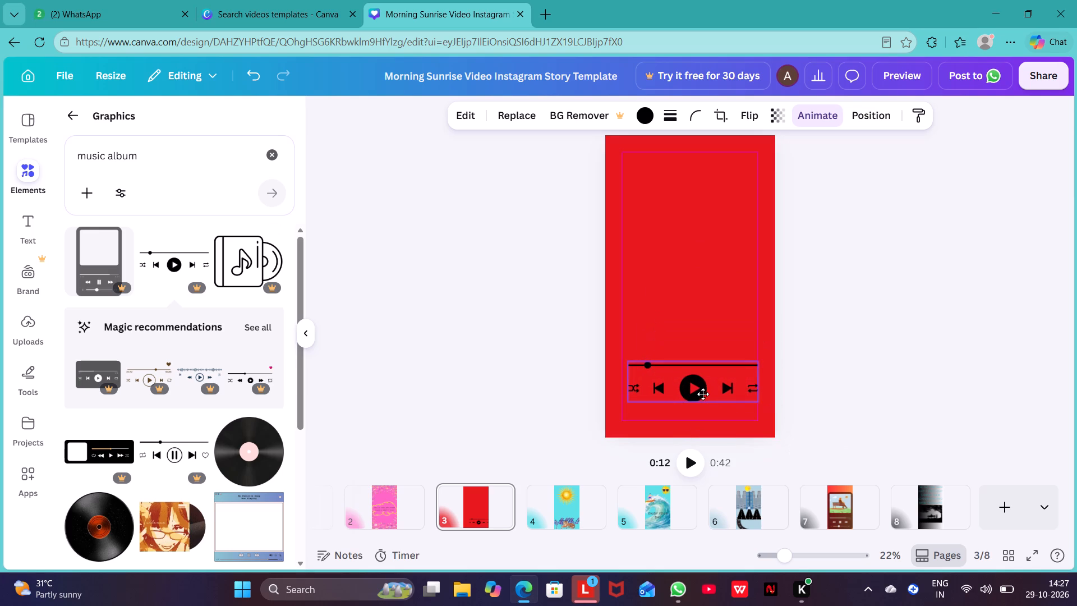
left_click_drag(703, 394, 703, 394)
Enlarge the playback controls to about 975 px wide and centre them horizontally near the bottom of page 3.
left_click_drag(755, 401, 761, 411)
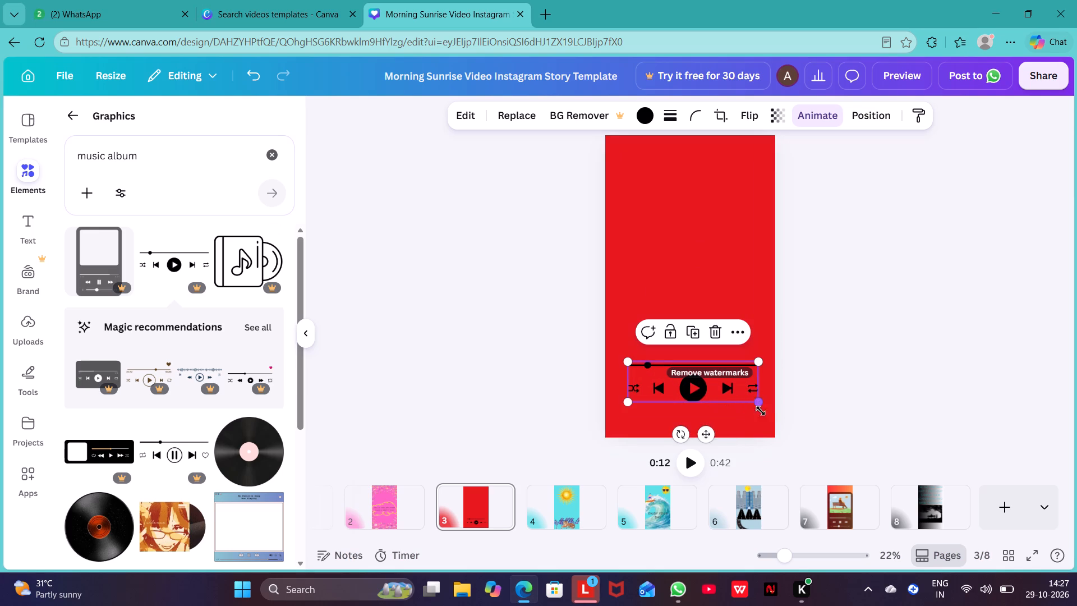
left_click_drag(761, 411, 768, 418)
left_click_drag(717, 389, 696, 389)
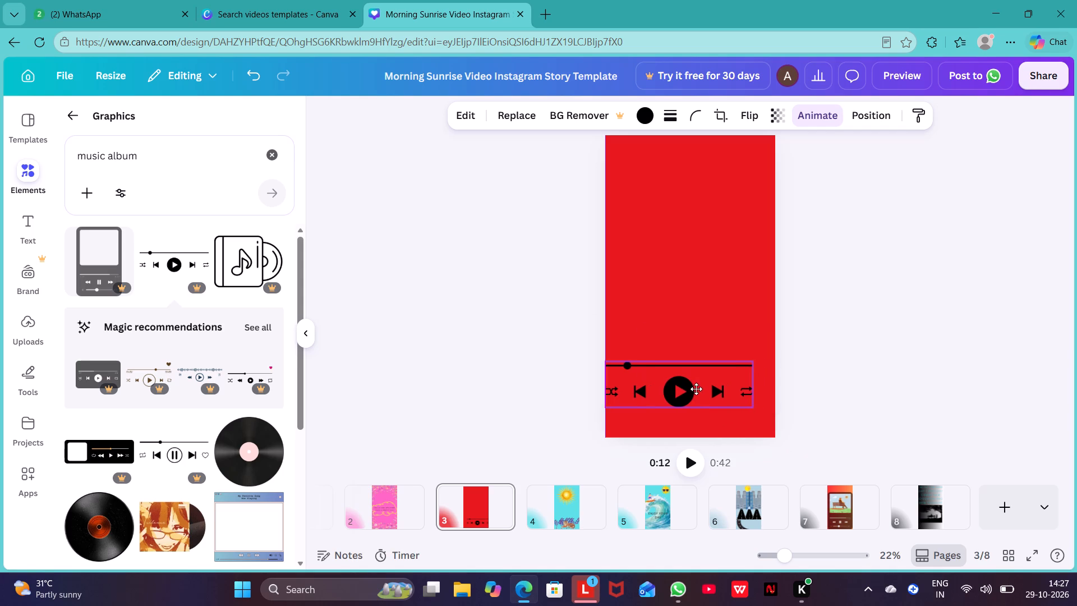
left_click_drag(696, 389, 703, 389)
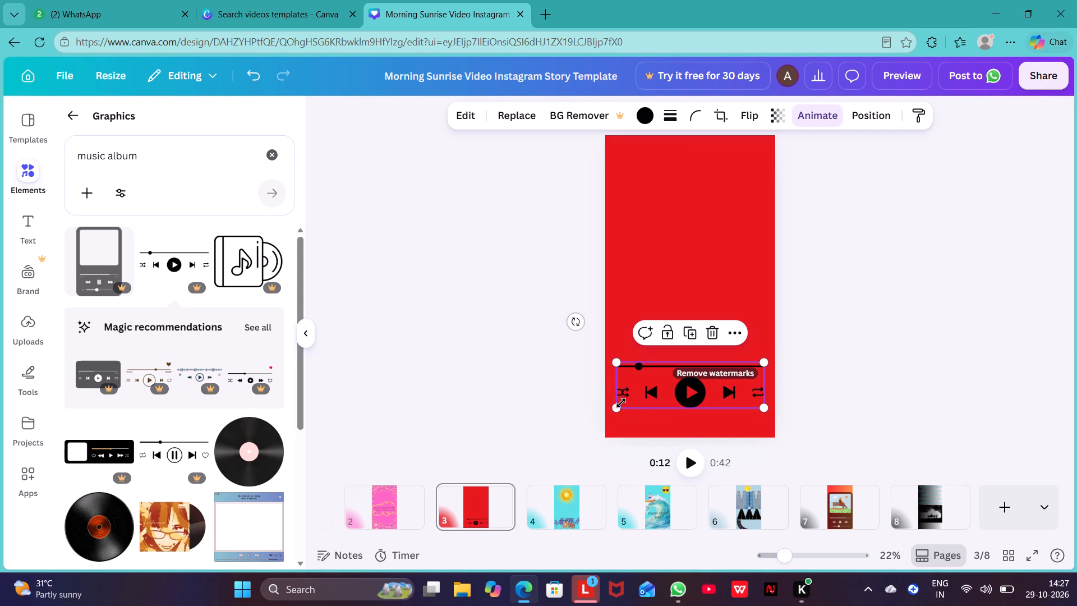
left_click_drag(619, 404, 619, 424)
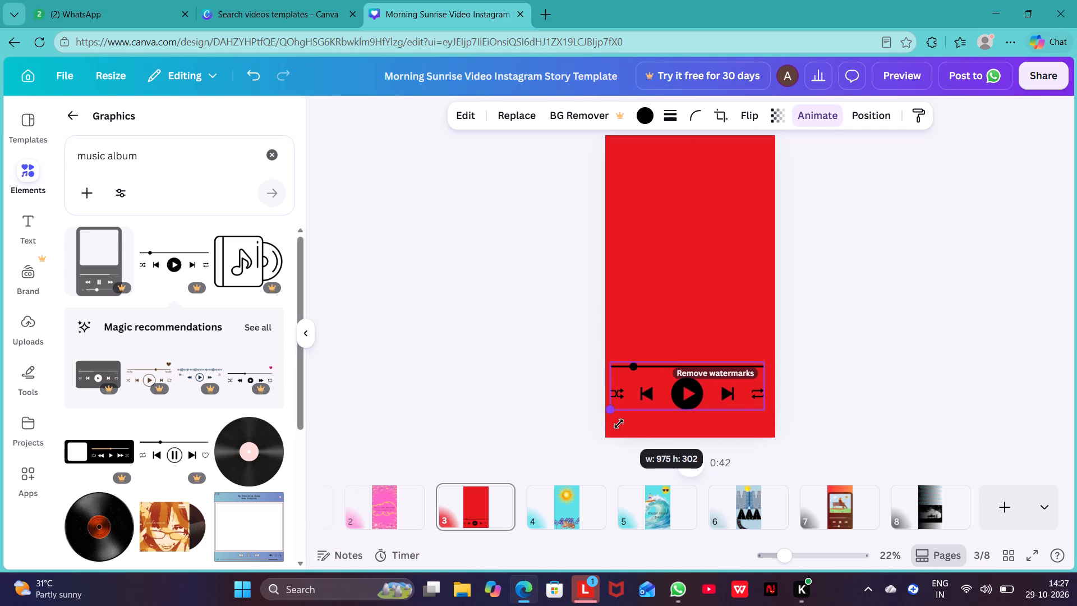
left_click_drag(619, 424, 619, 423)
left_click_drag(689, 382, 679, 375)
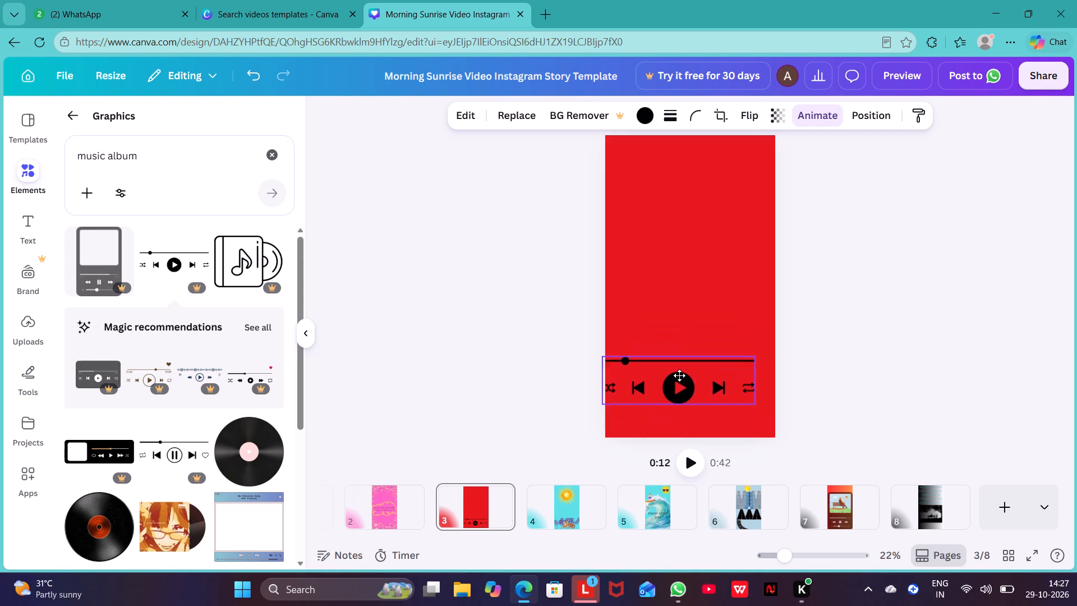
left_click_drag(679, 375, 688, 371)
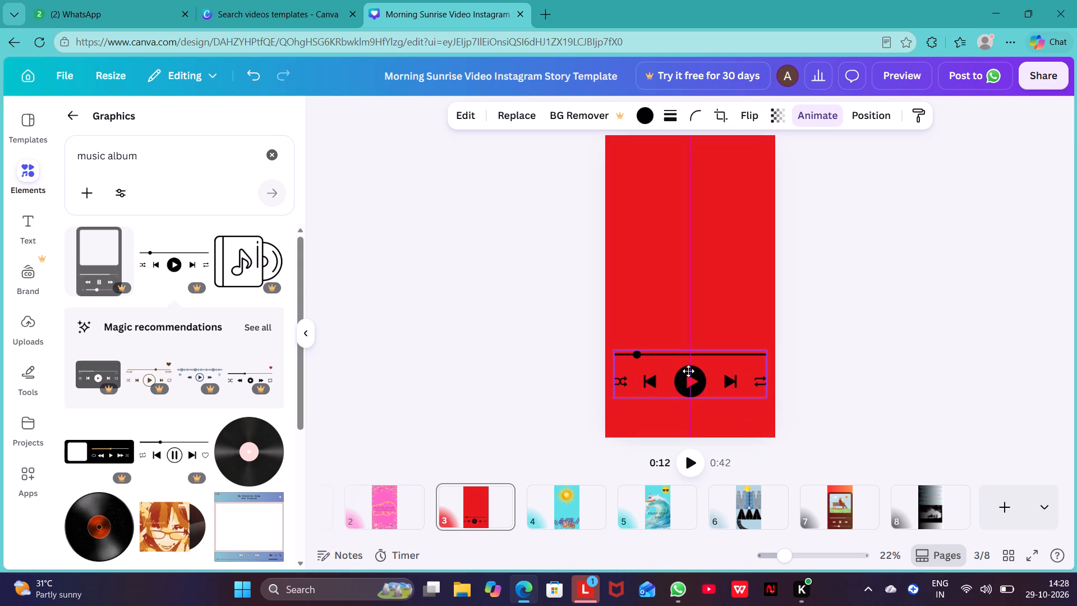
left_click_drag(688, 371, 689, 373)
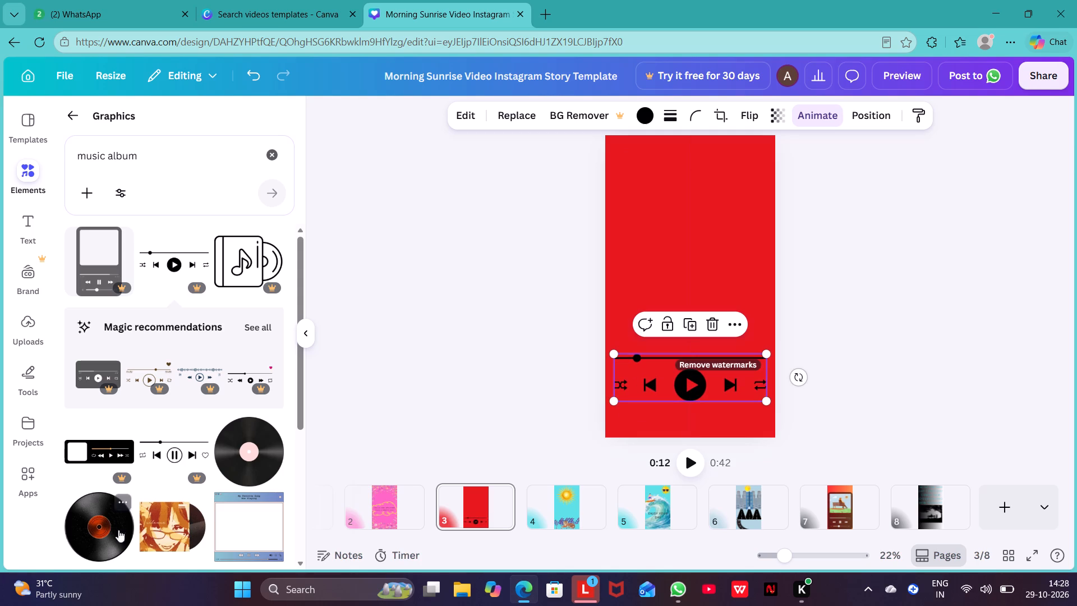
Add the orange album cover with vinyl record graphic to page 3, enlarge it to nearly page width, and centre it above the playback controls.
left_click(159, 530)
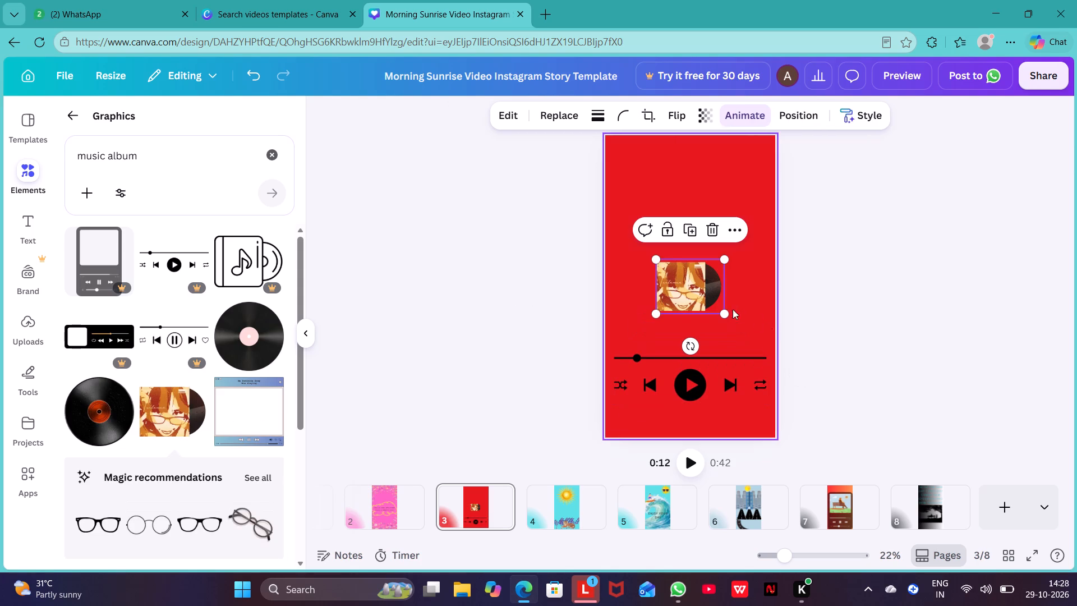
left_click_drag(723, 309, 756, 334)
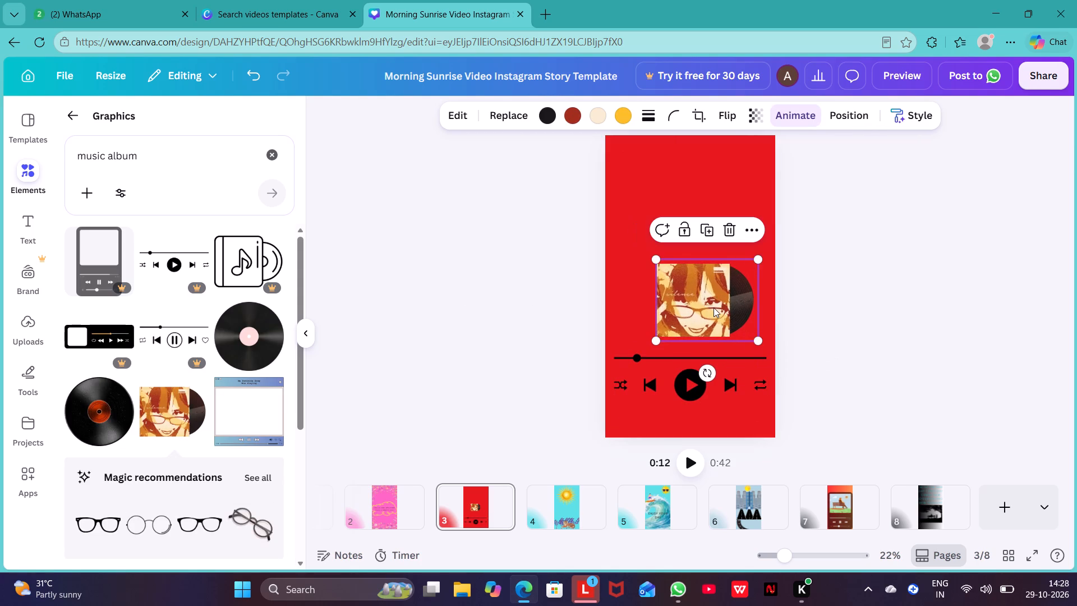
left_click_drag(714, 307, 684, 250)
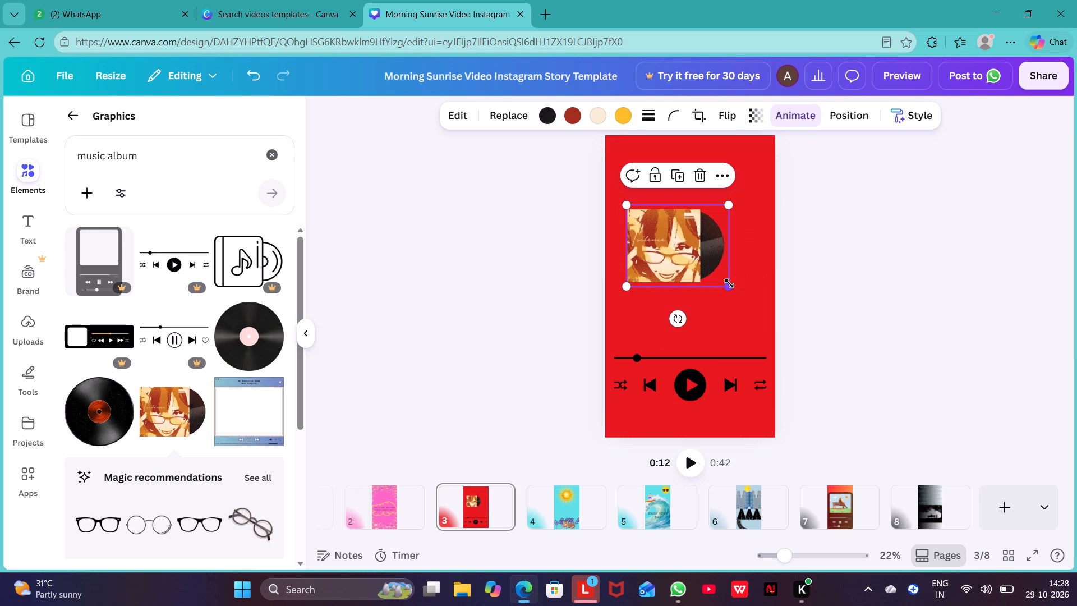
left_click_drag(729, 283, 765, 325)
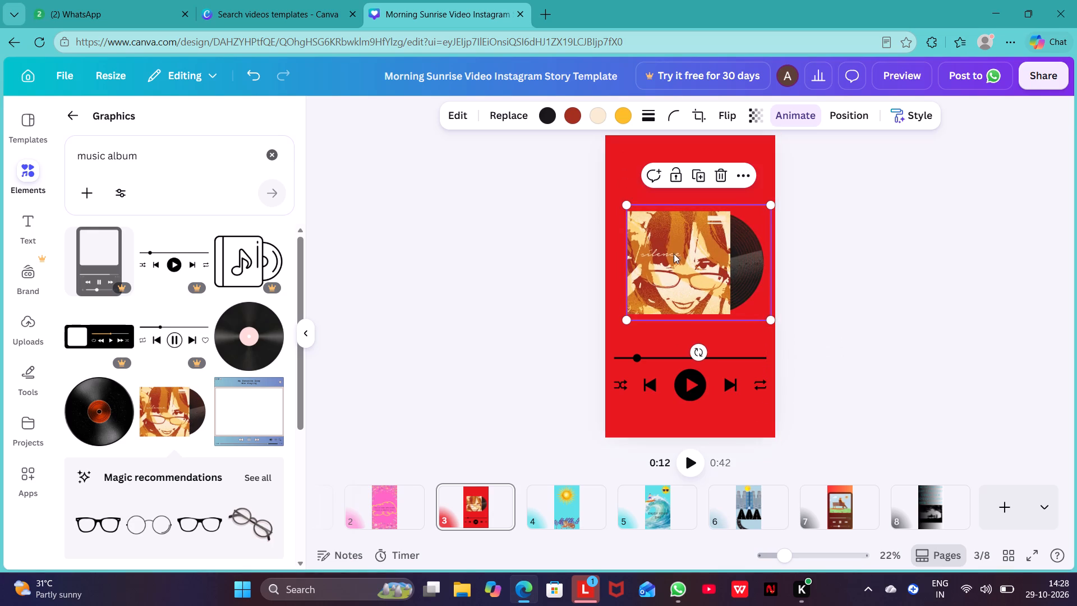
left_click_drag(666, 246, 658, 249)
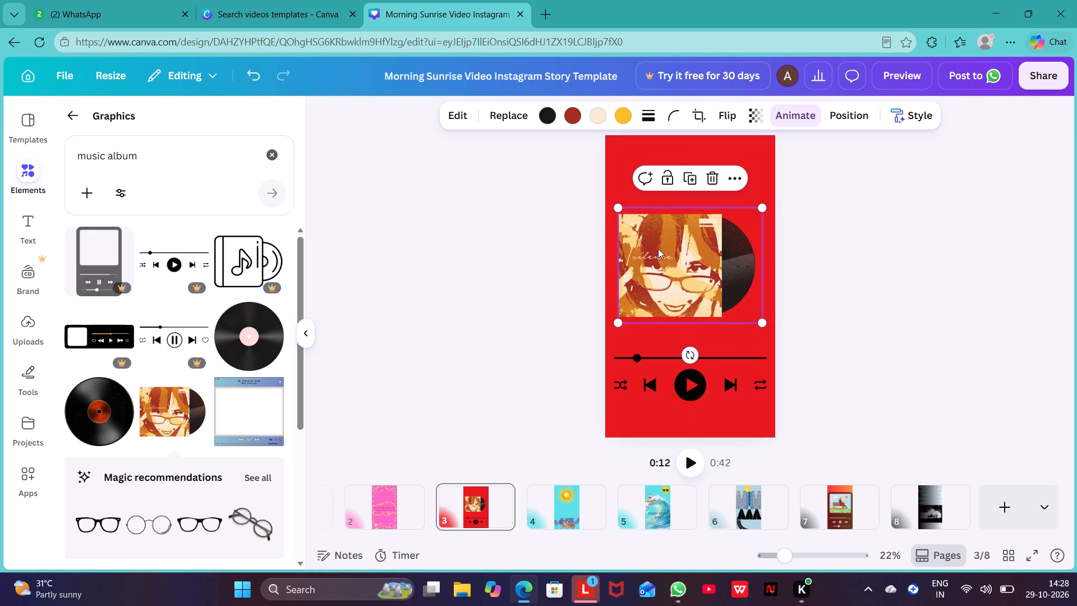
left_click(657, 340)
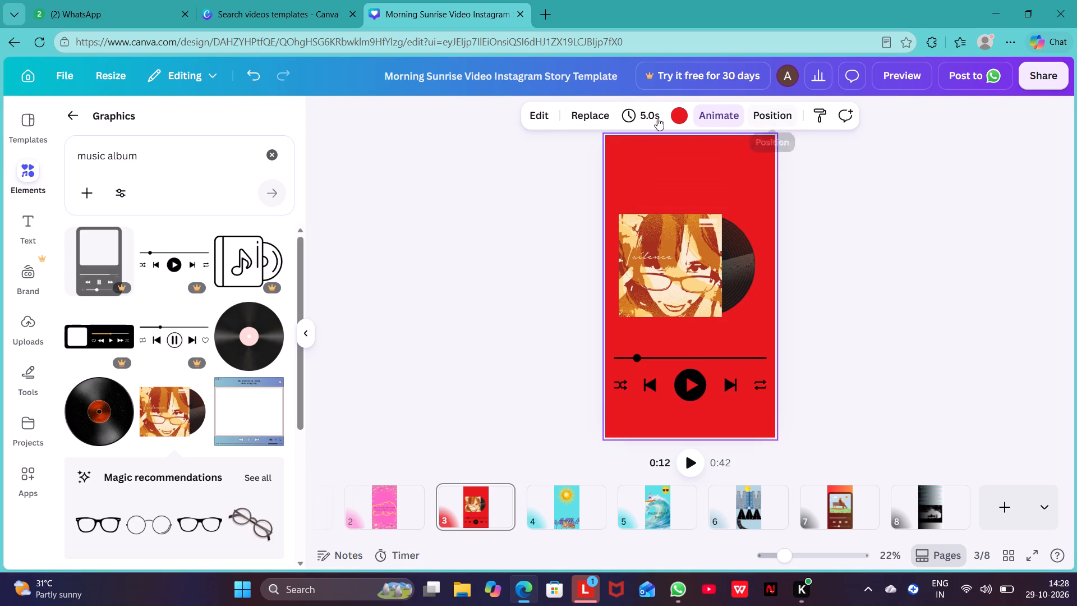
left_click(910, 259)
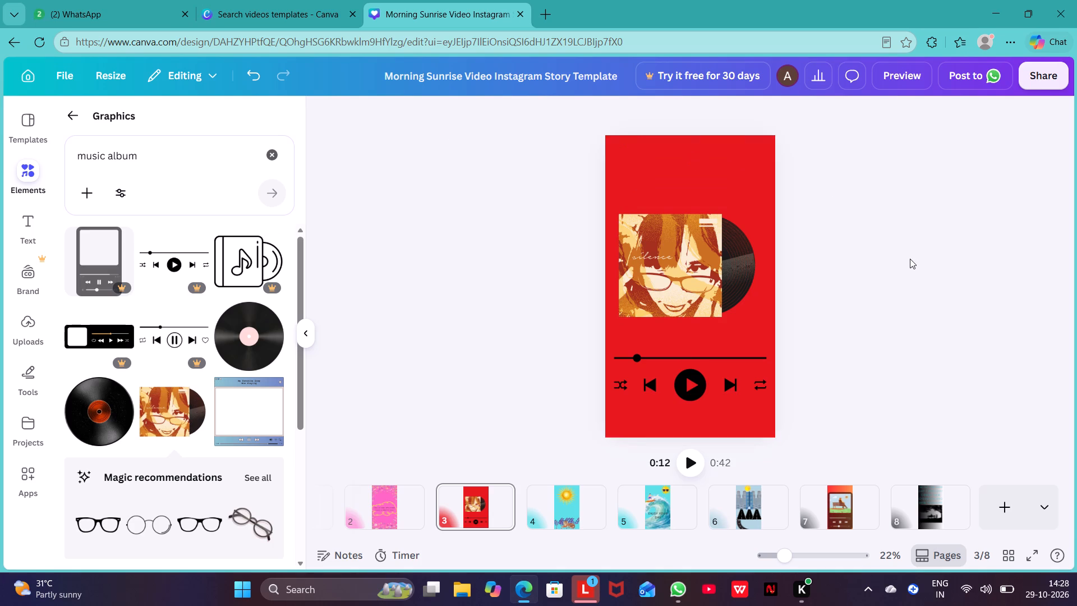
Delete the orange scribble frame and the "Hello and welcome have a pretty day" text from page 2.
left_click(371, 513)
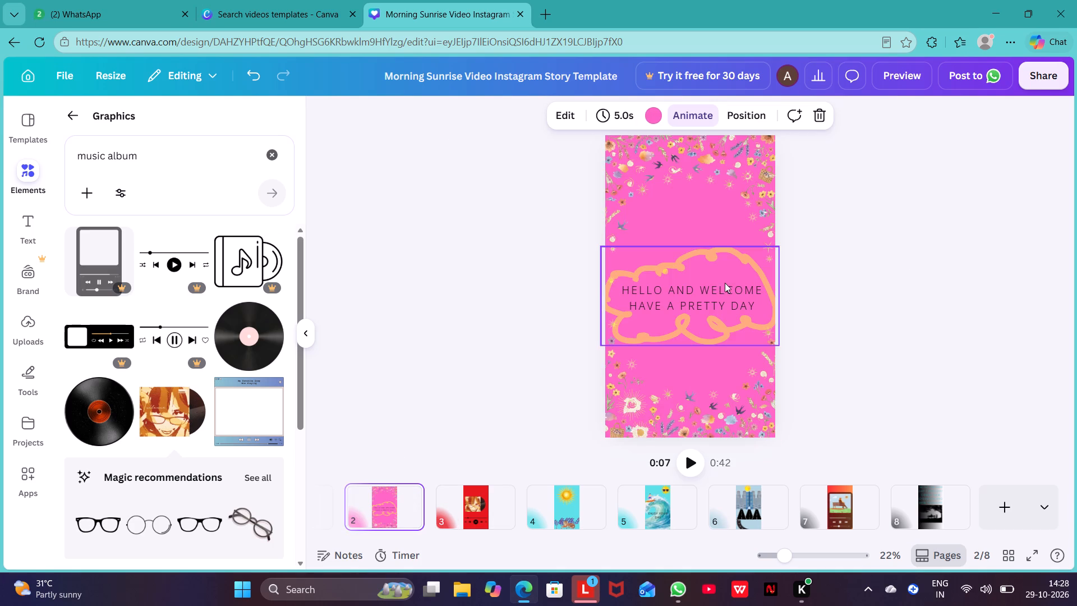
left_click(706, 290)
key("Delete")
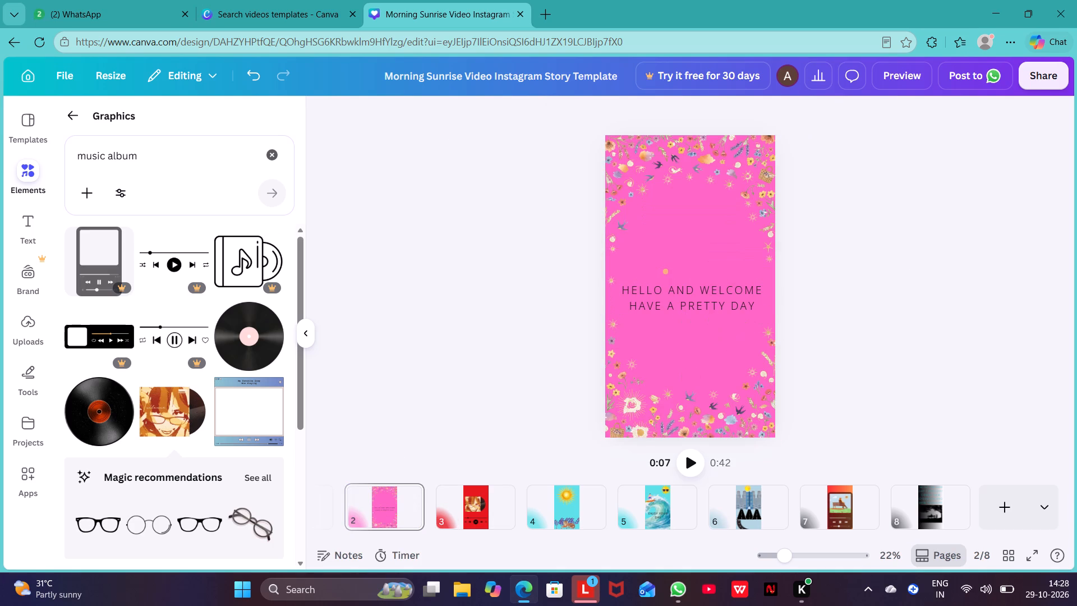
left_click(712, 298)
key("Delete")
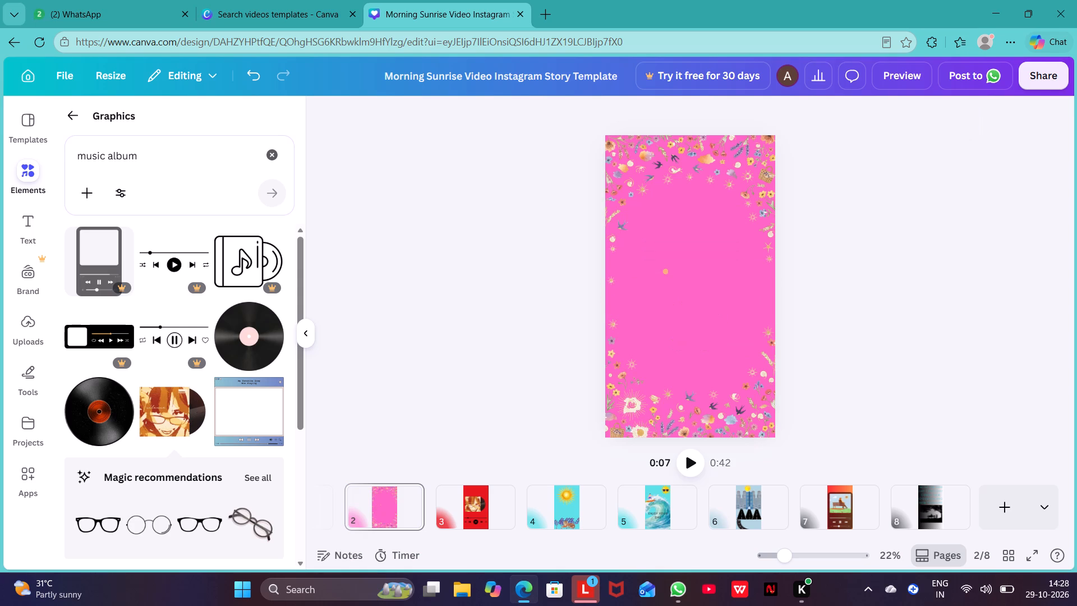
Add the red crayon-style book graphic to page 2, enlarge it to about 1,028 px wide, and stretch it taller in both directions.
scroll(148, 399, "down", 5)
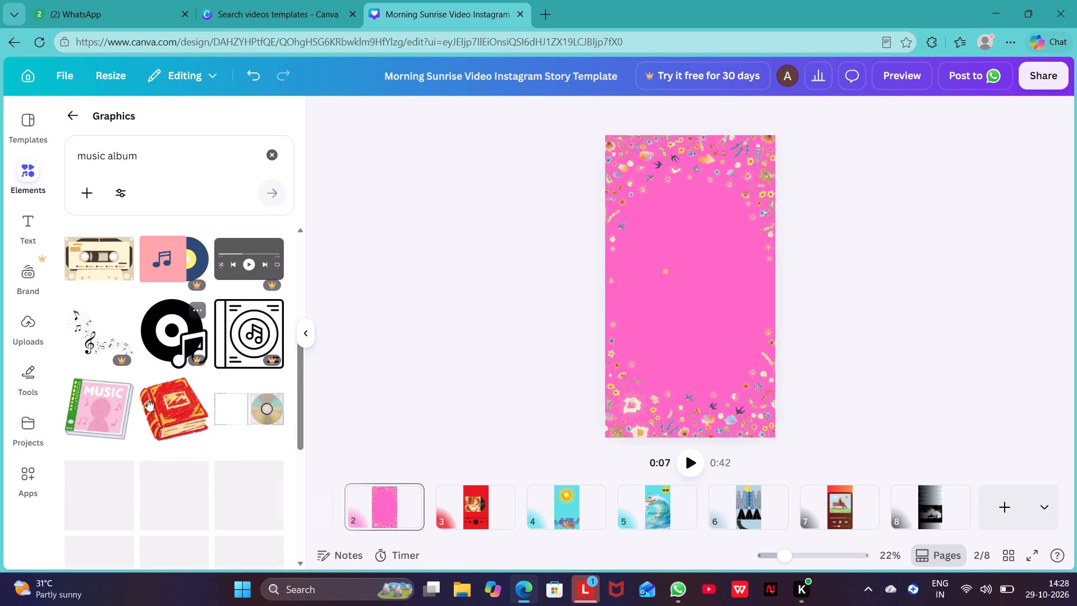
scroll(148, 399, "down", 1)
left_click(173, 393)
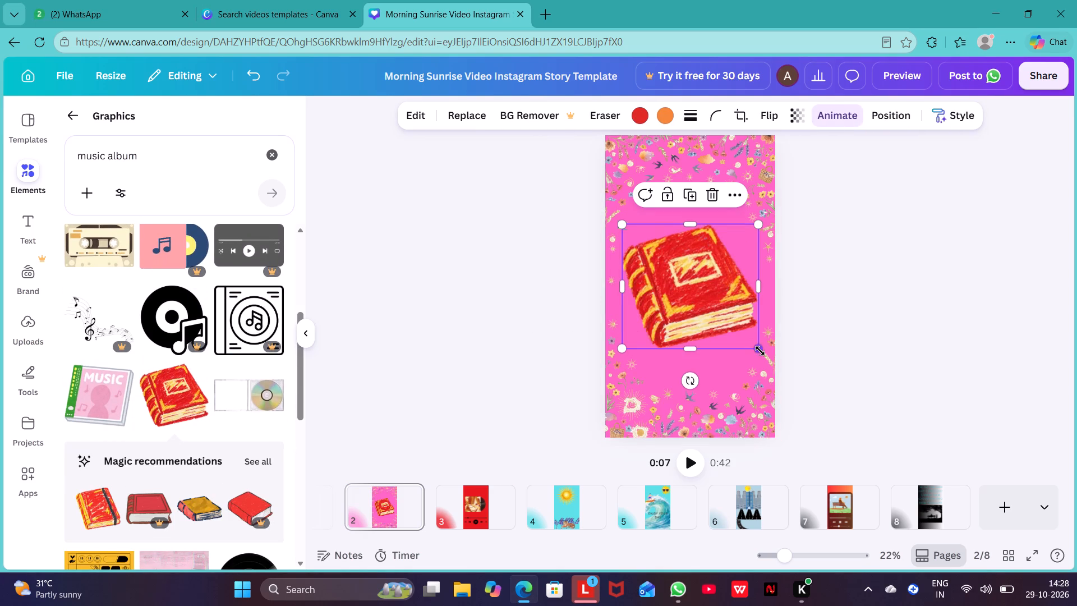
left_click_drag(760, 351, 777, 382)
left_click_drag(685, 296, 669, 301)
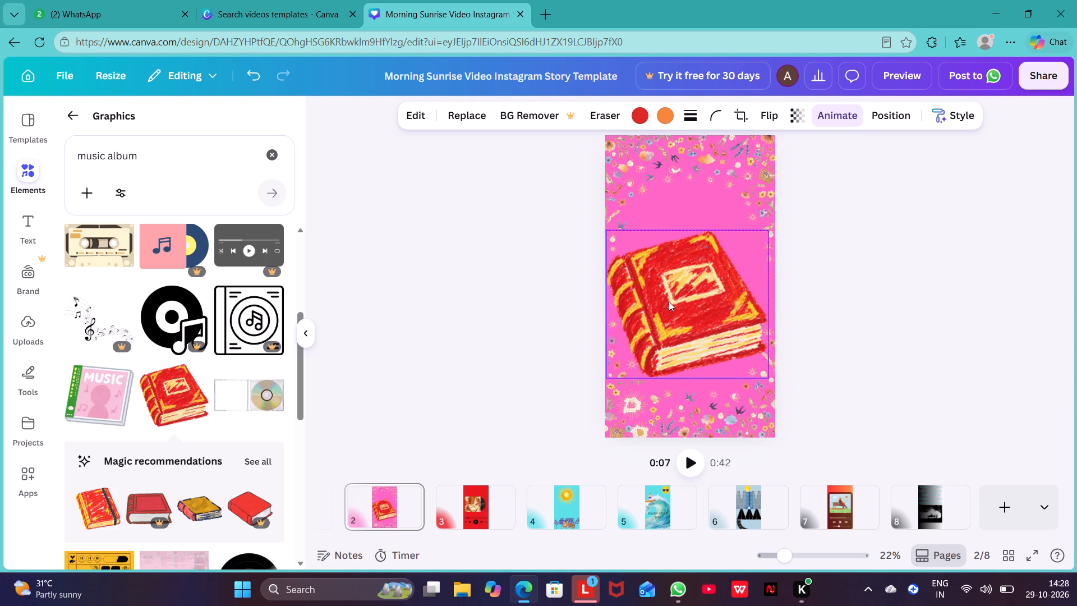
left_click_drag(689, 374, 694, 405)
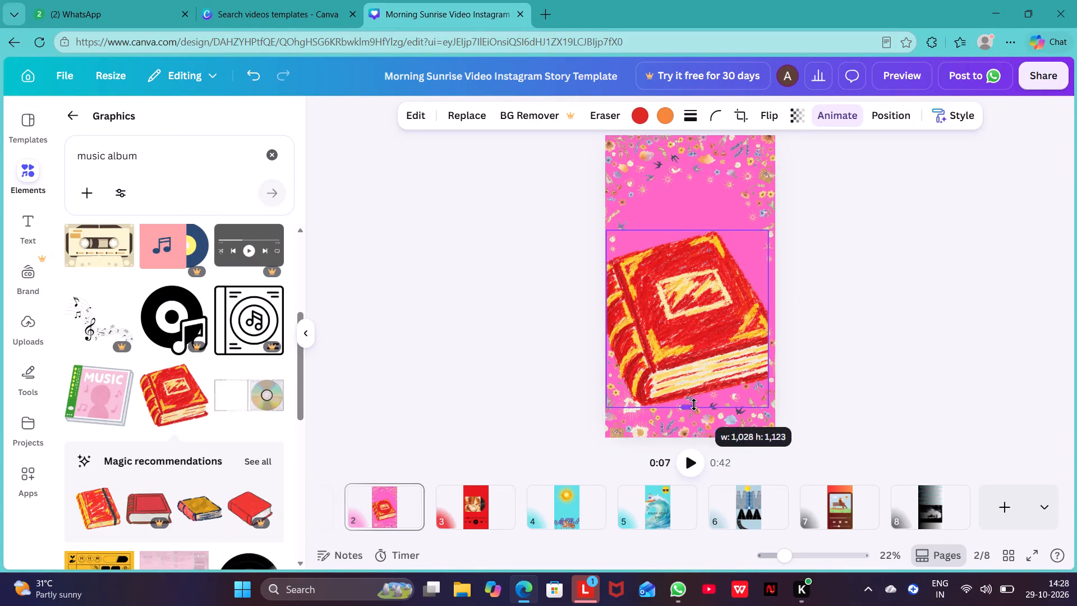
left_click_drag(684, 231, 685, 190)
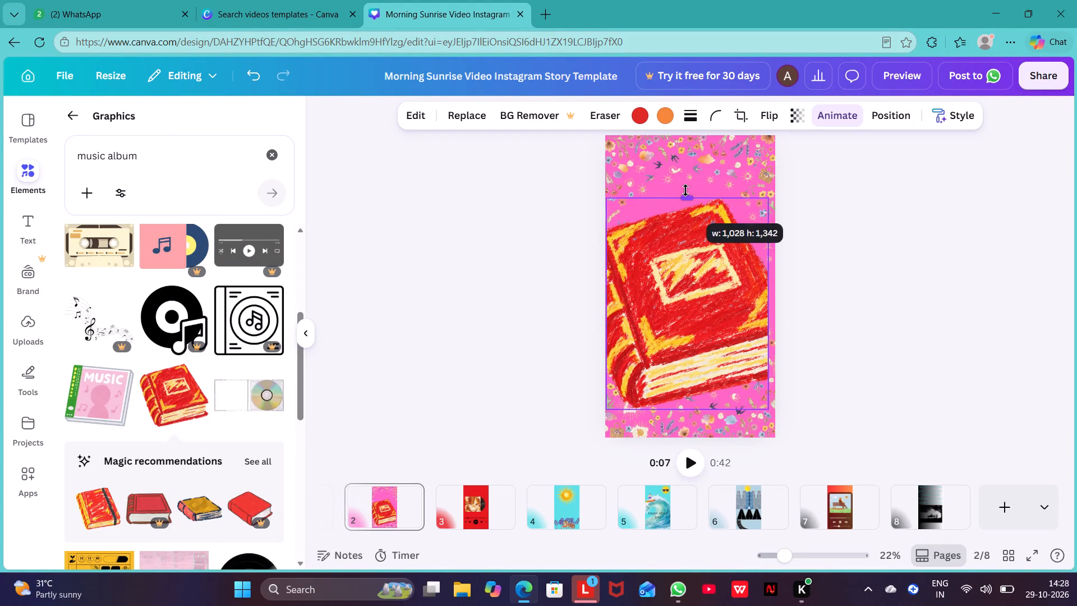
left_click_drag(685, 190, 686, 184)
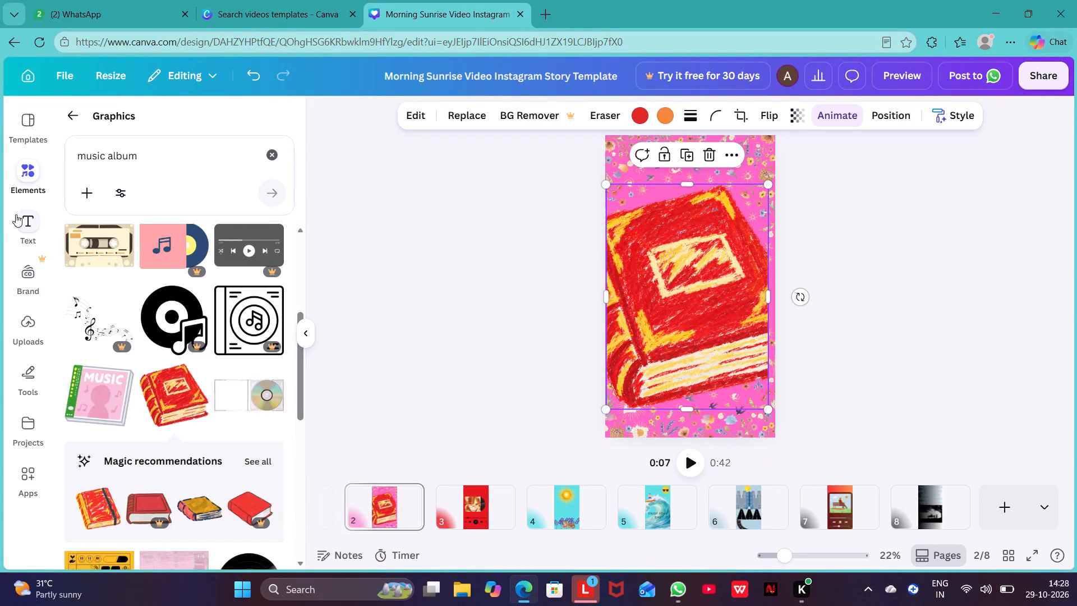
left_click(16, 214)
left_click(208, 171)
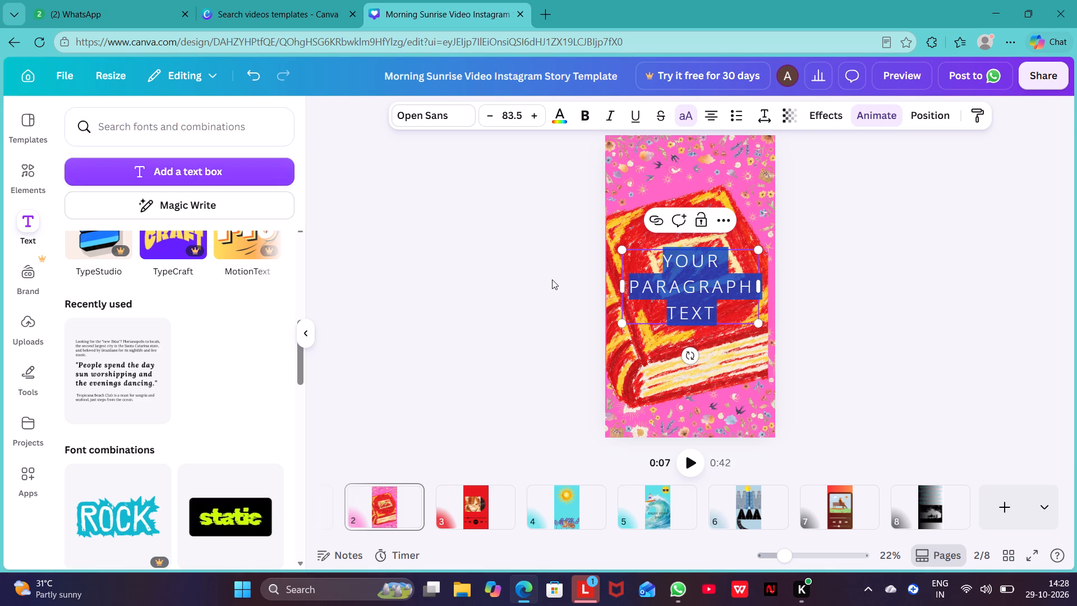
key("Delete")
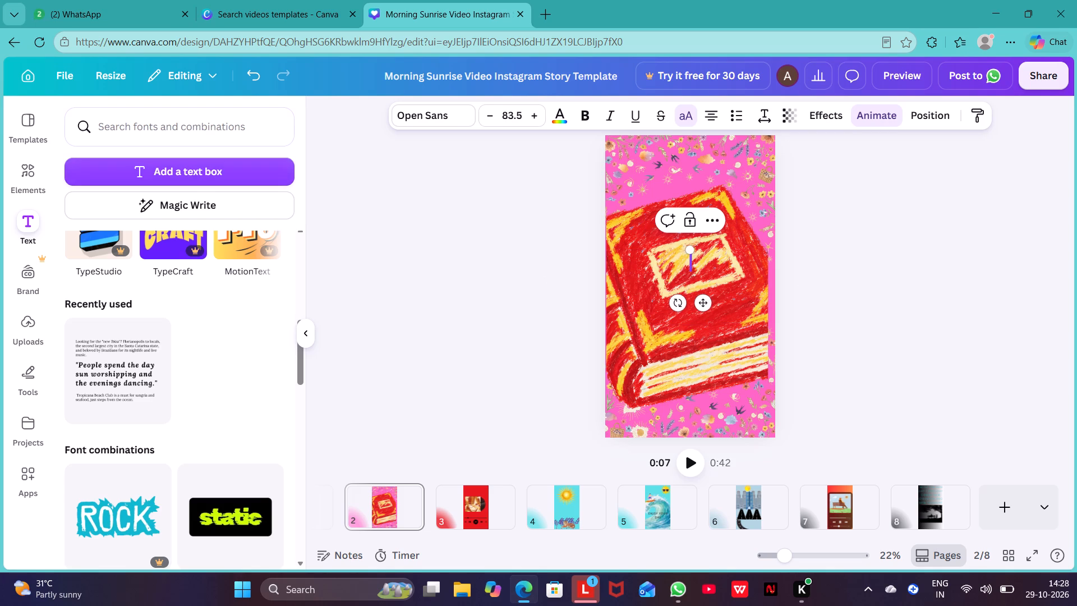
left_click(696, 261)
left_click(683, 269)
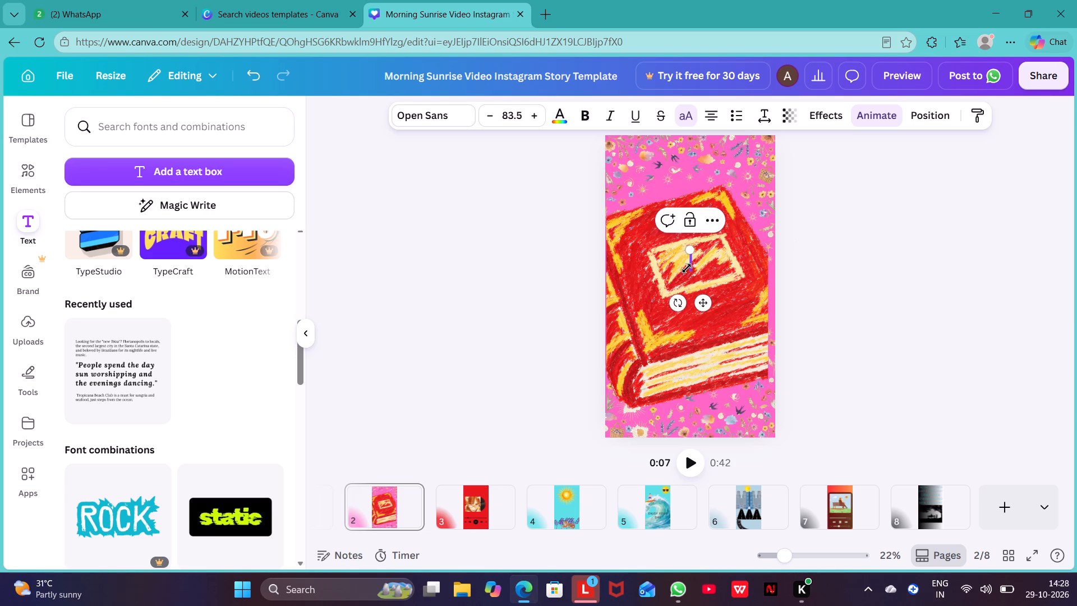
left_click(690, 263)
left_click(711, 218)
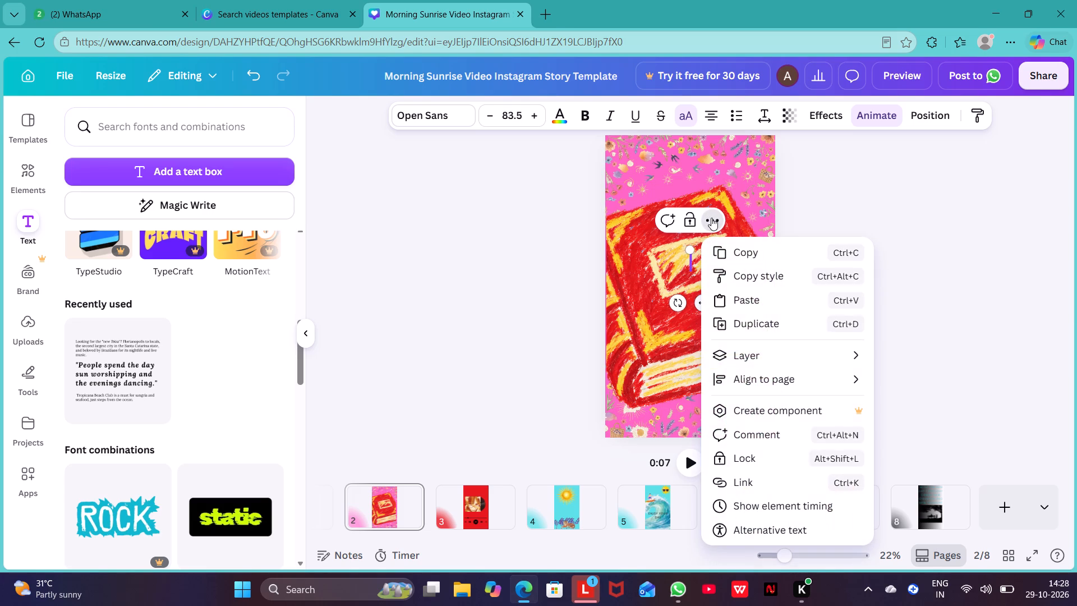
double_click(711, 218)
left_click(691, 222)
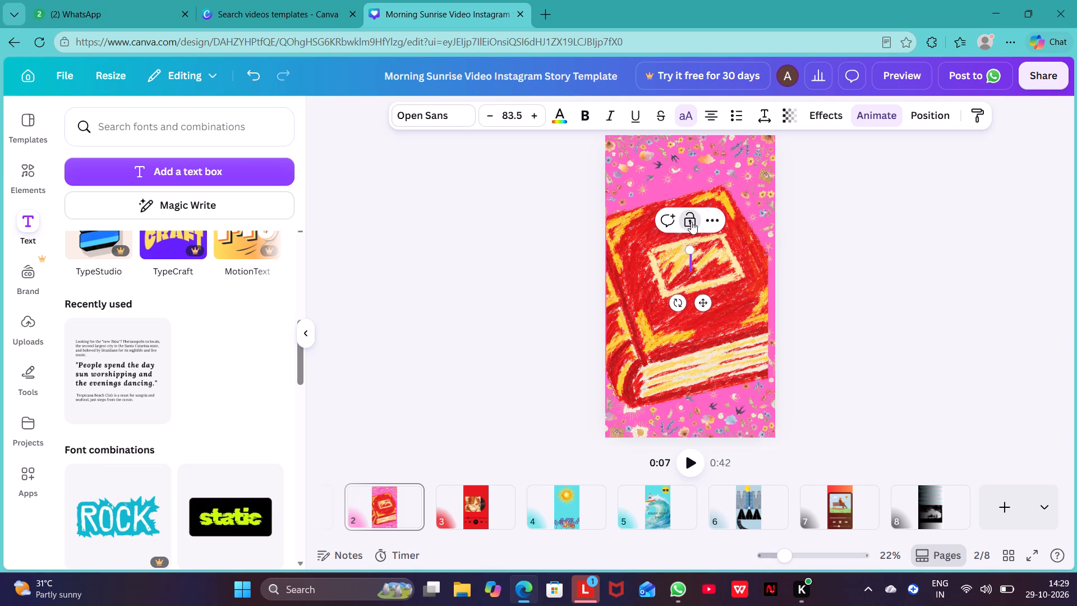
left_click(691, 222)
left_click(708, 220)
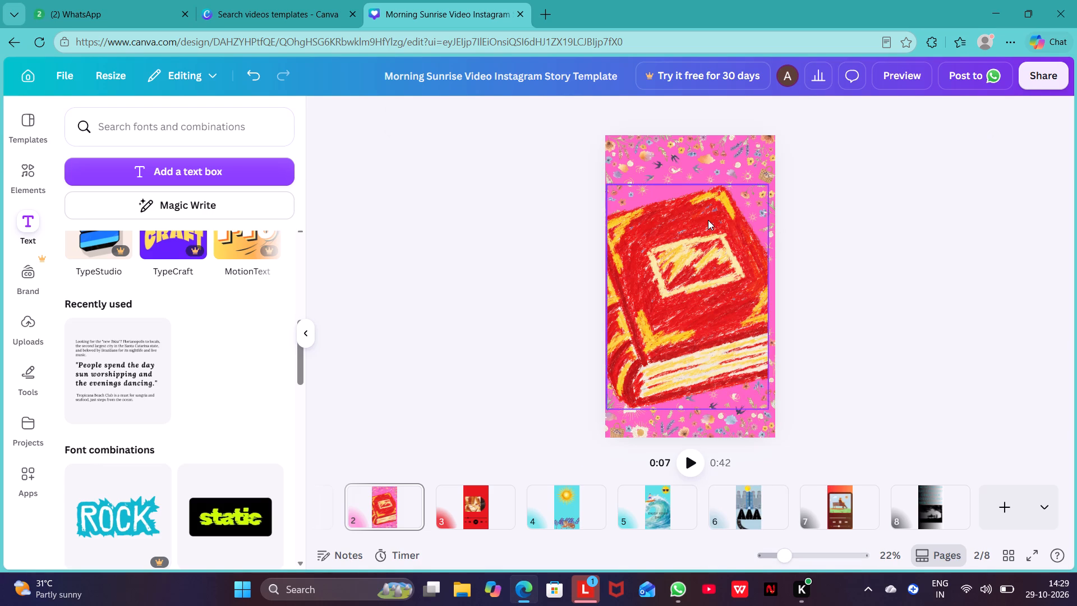
Add a text box over the book on page 2 reading "Every morning starts a new page in your story", including the quotation marks.
left_click(176, 171)
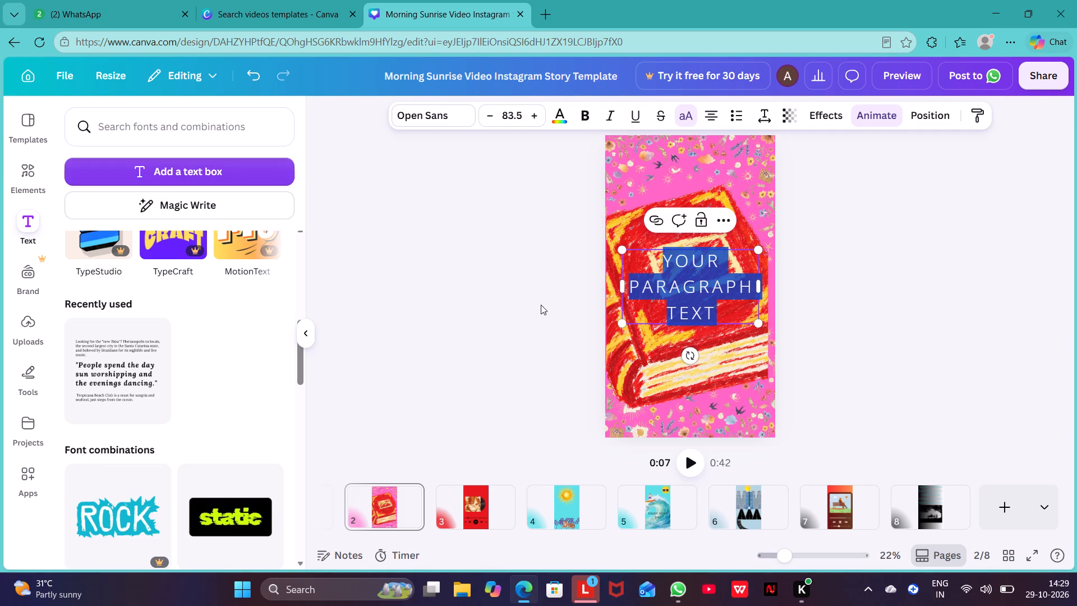
left_click(731, 315)
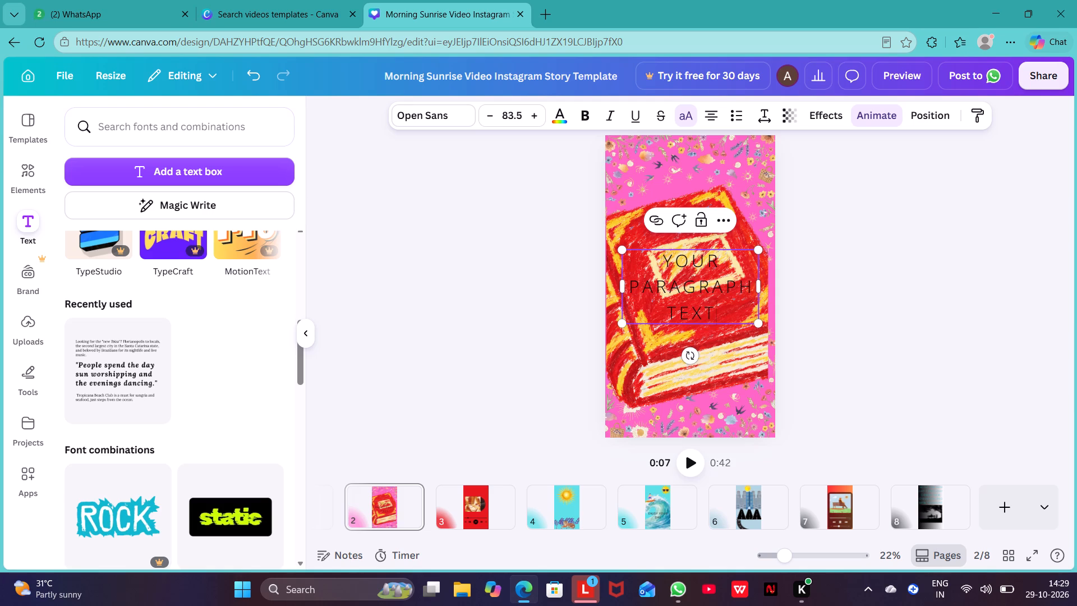
key("BackSpace")
key("BackSpace")
key("BackSpace")
key("BackSpace")
key("BackSpace")
key("BackSpace")
key("BackSpace")
key("BackSpace")
key("BackSpace")
key("BackSpace")
key("BackSpace")
key("BackSpace")
key("BackSpace")
key("BackSpace")
key("BackSpace")
key("BackSpace")
key("BackSpace")
key("BackSpace")
key("BackSpace")
key("BackSpace")
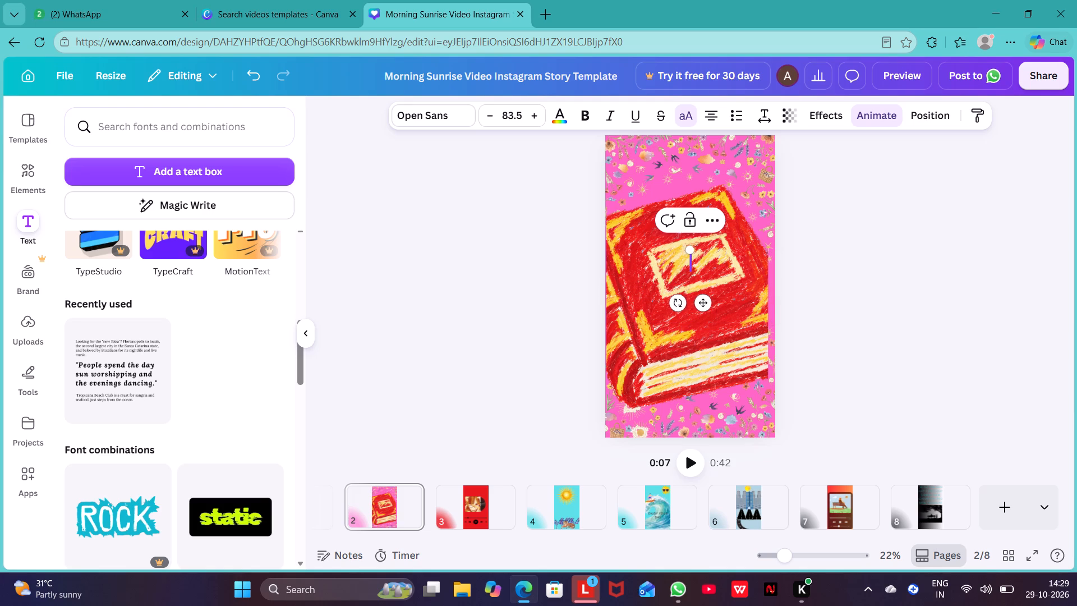
key("shift+quotedbl")
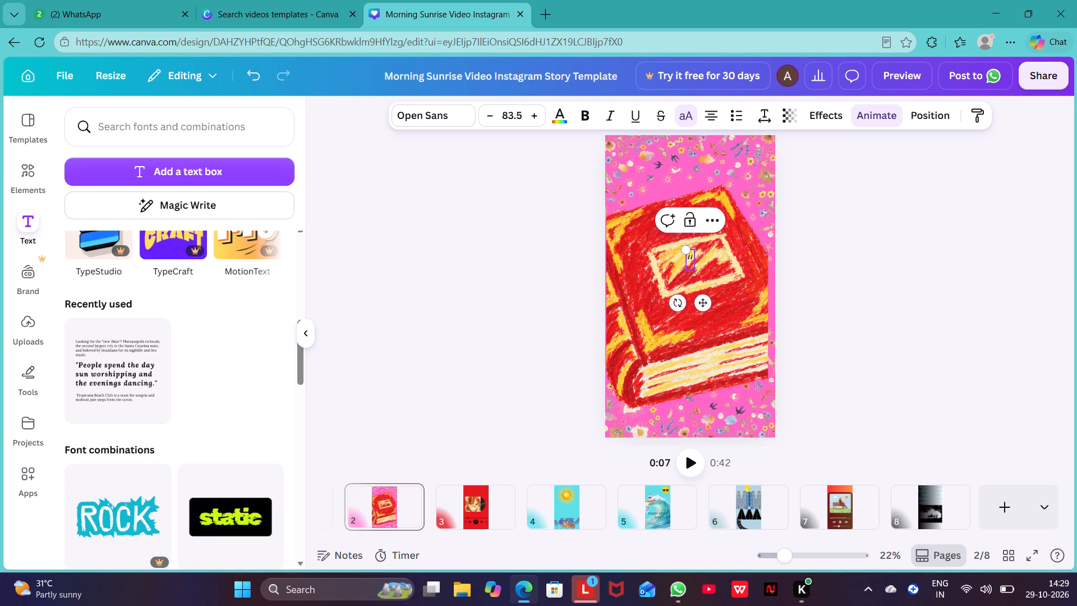
type("every")
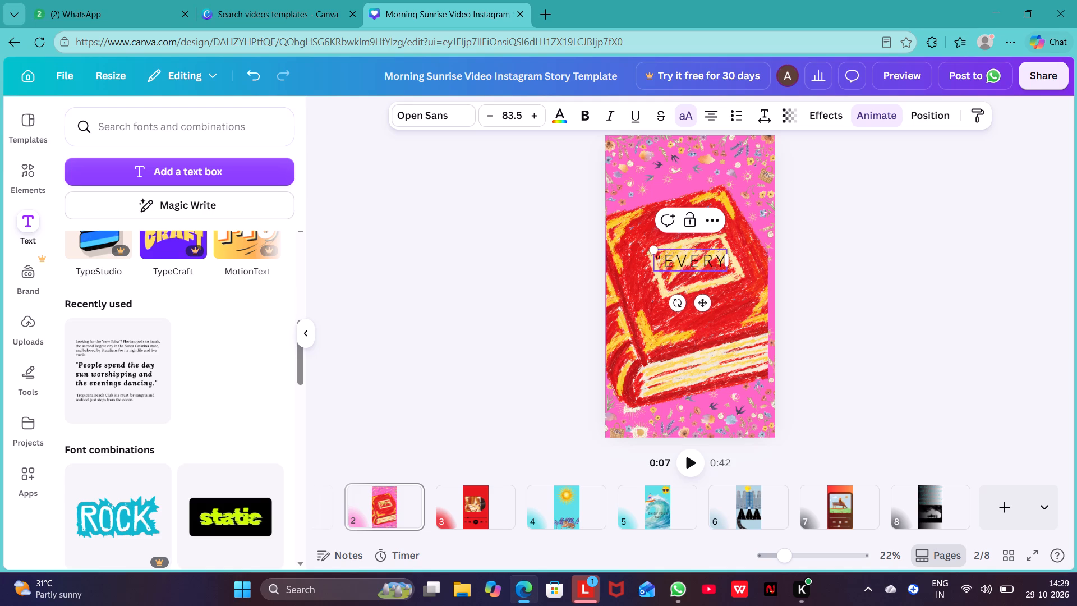
key("space")
type("morning")
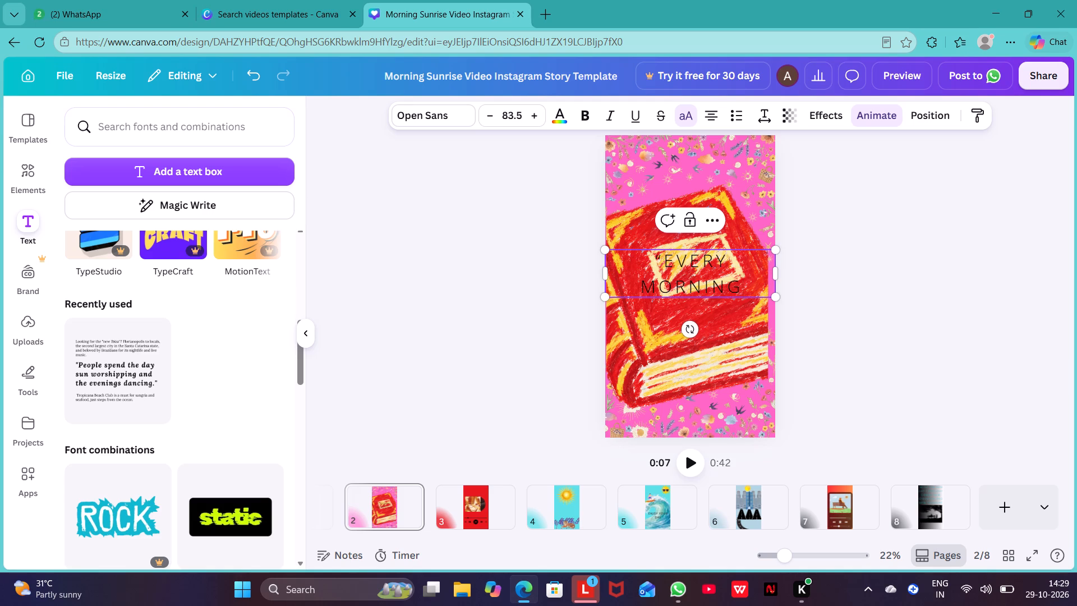
key("space")
type("star")
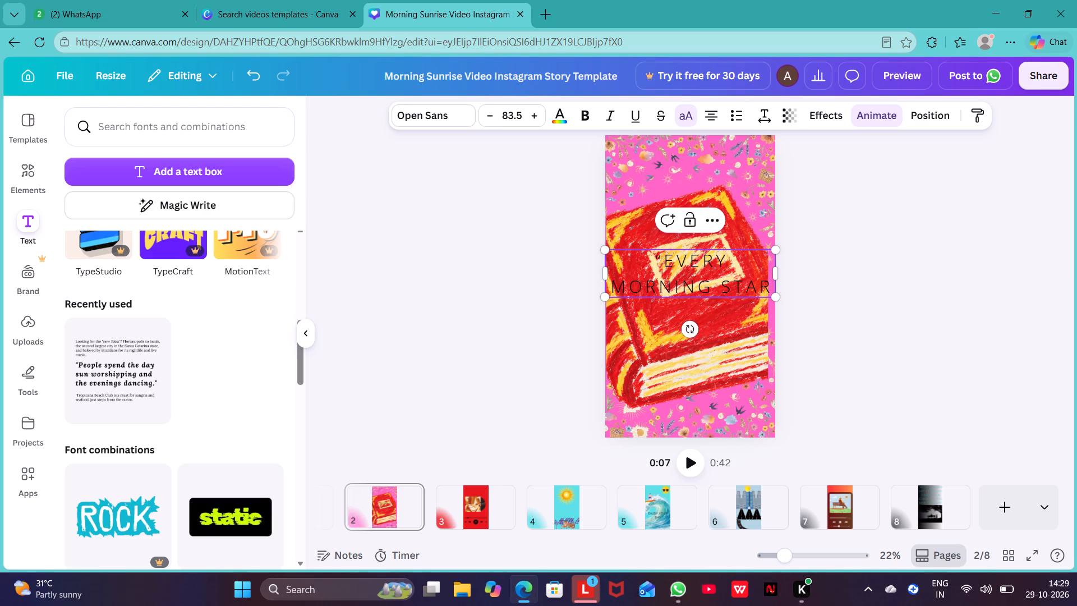
key("r")
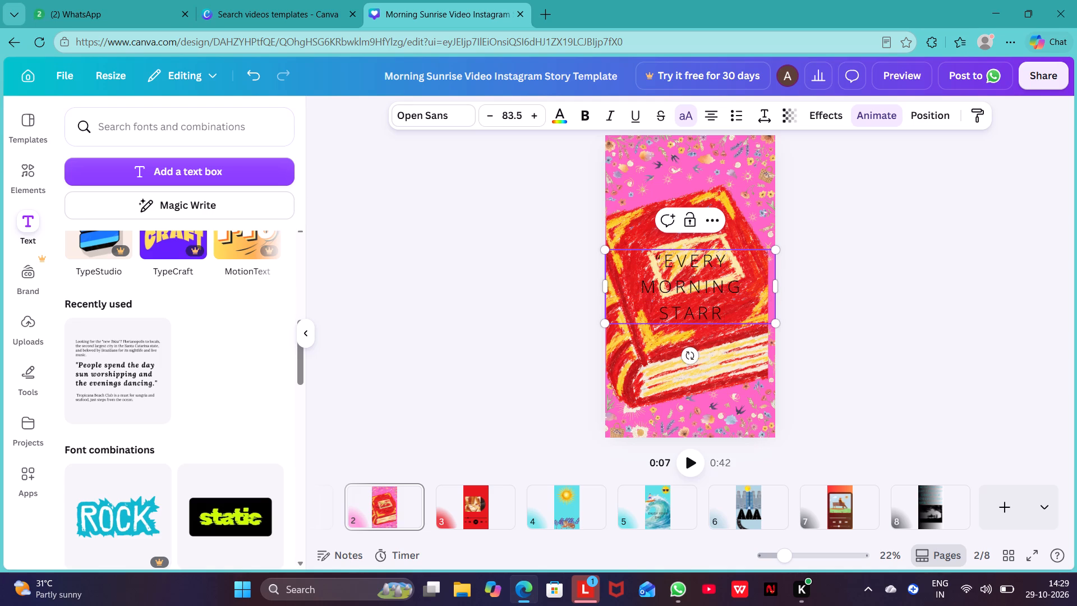
key("BackSpace")
type("ts")
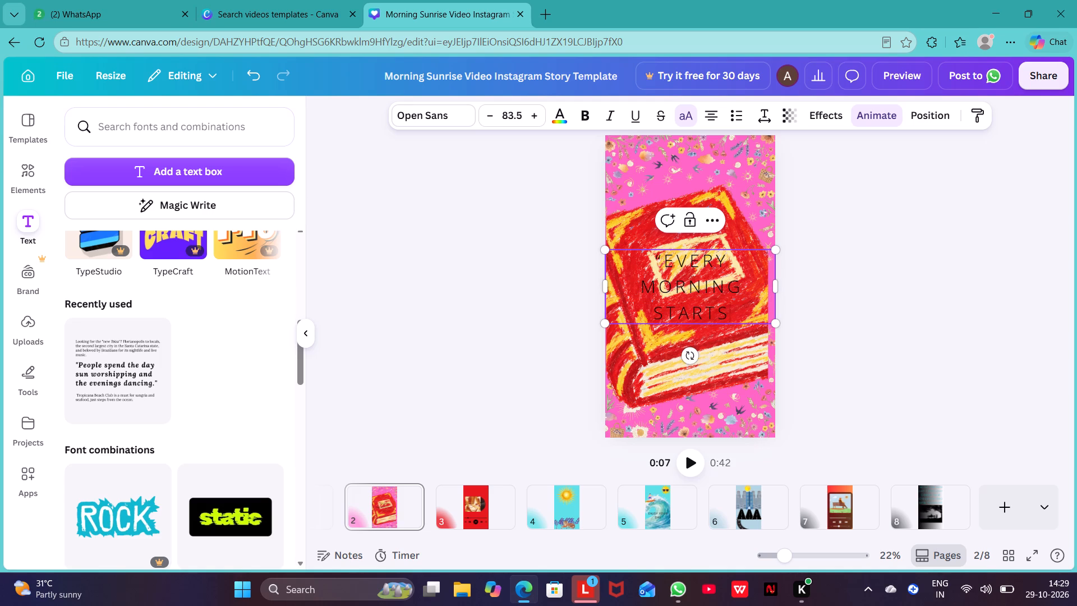
key("space")
type("a new page in your story")
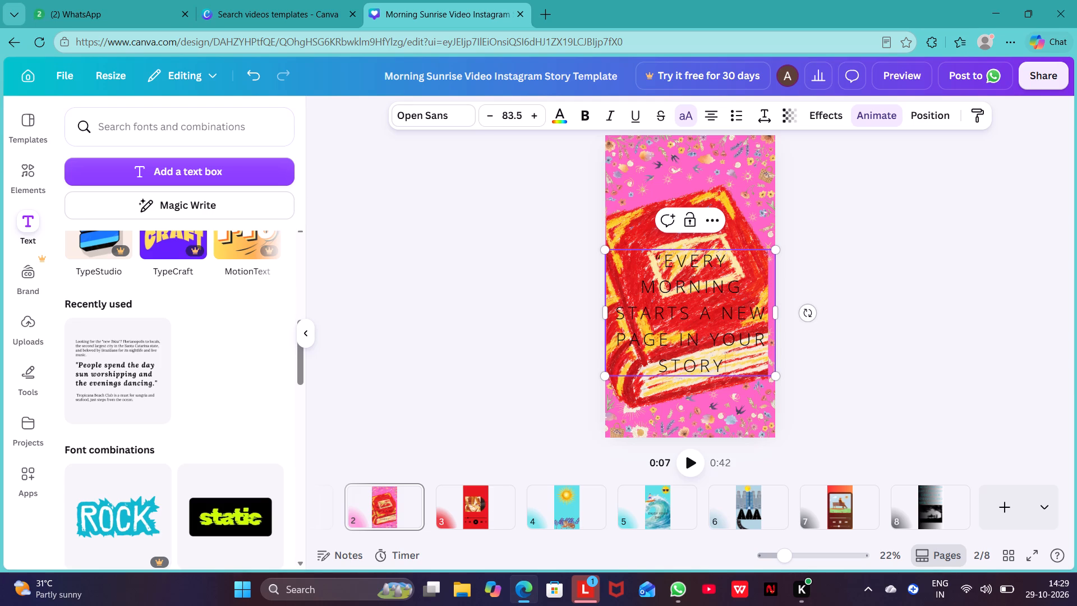
key("shift+quotedbl")
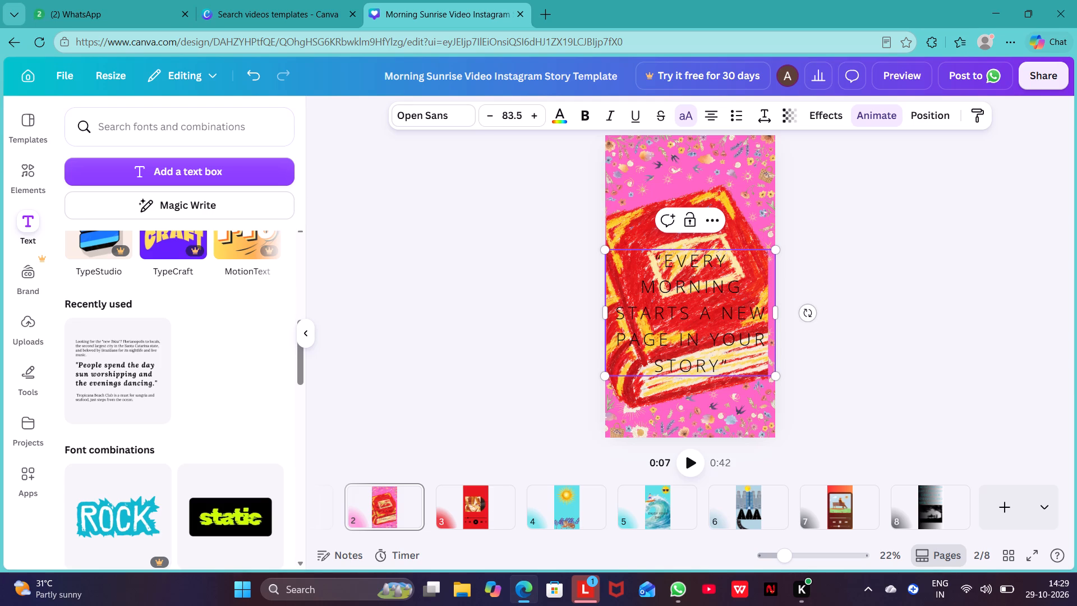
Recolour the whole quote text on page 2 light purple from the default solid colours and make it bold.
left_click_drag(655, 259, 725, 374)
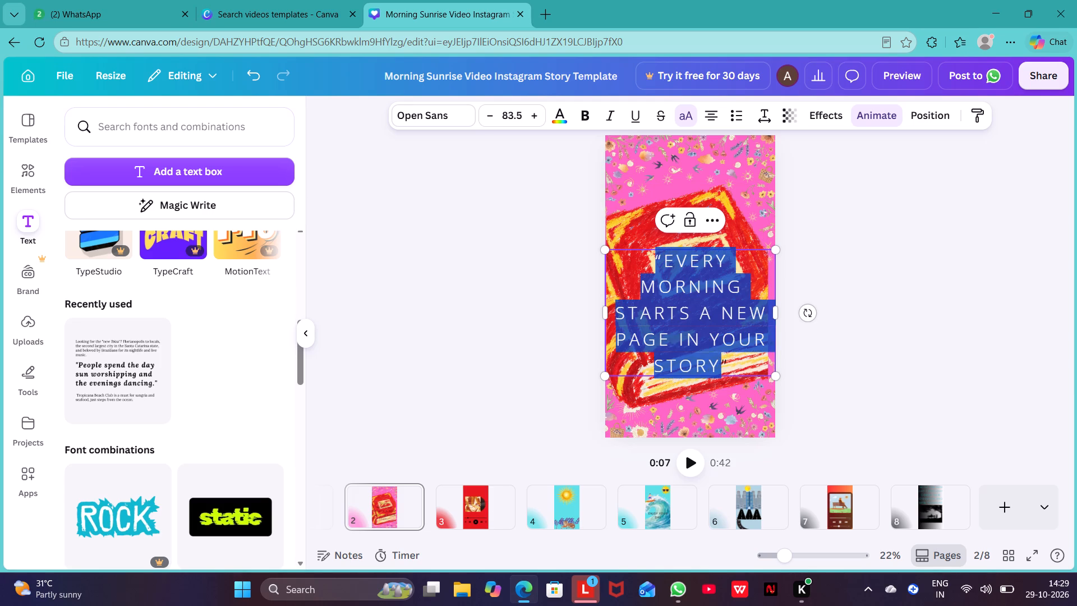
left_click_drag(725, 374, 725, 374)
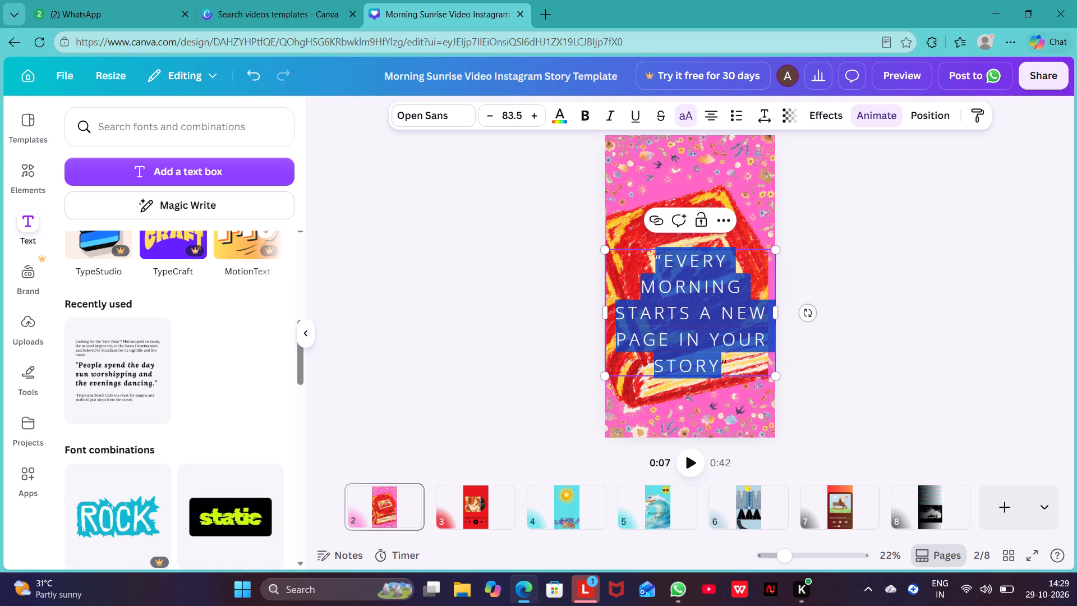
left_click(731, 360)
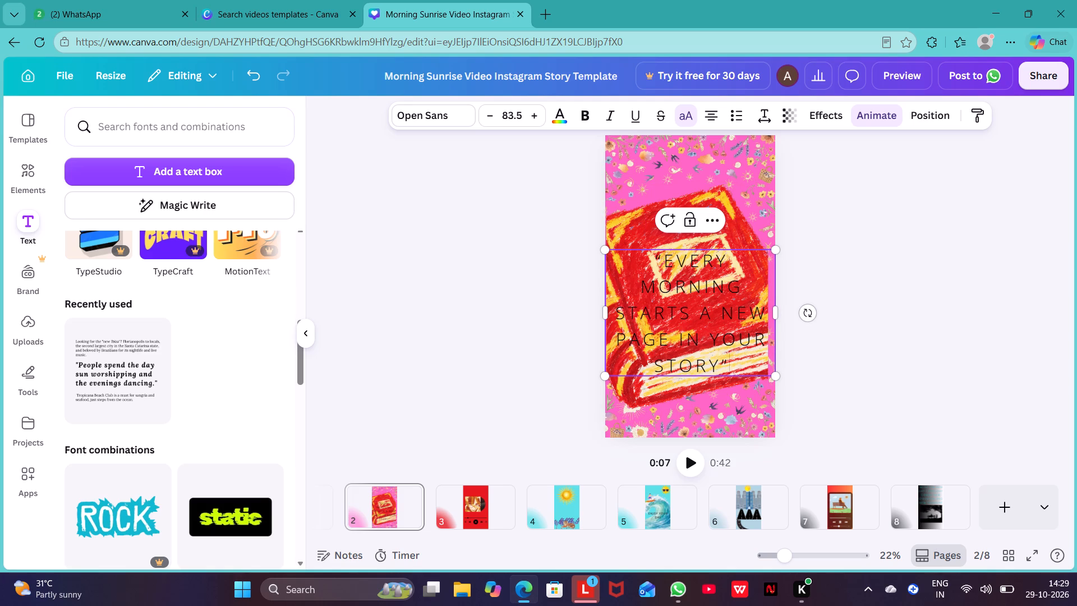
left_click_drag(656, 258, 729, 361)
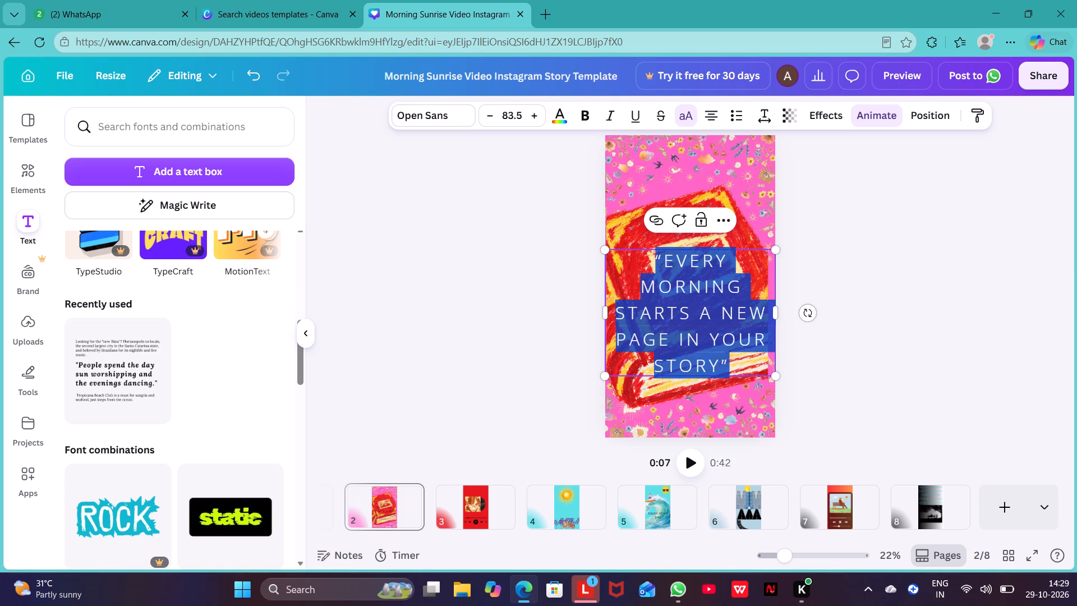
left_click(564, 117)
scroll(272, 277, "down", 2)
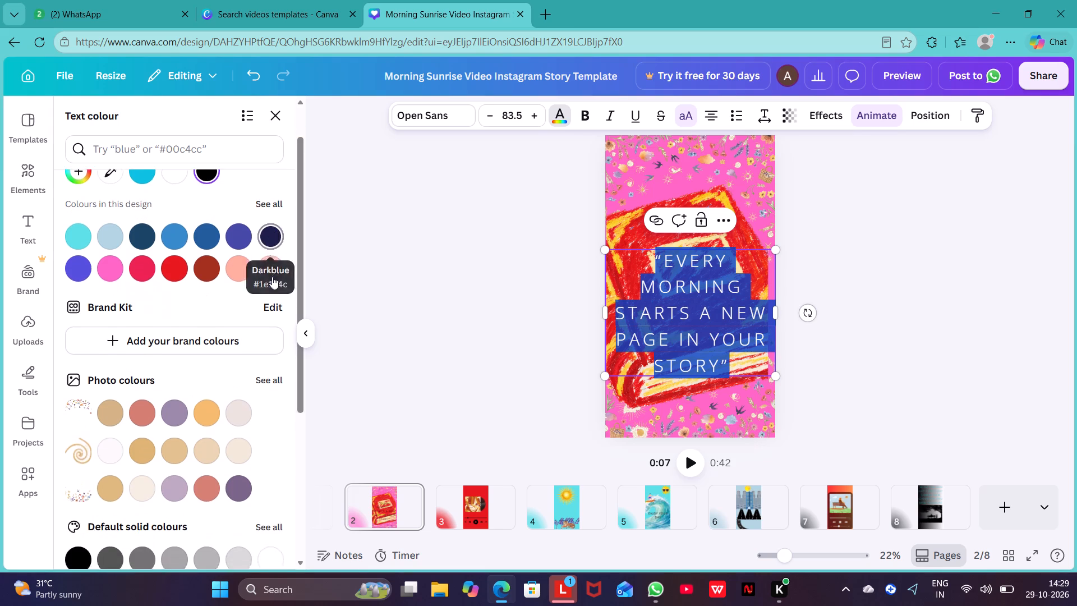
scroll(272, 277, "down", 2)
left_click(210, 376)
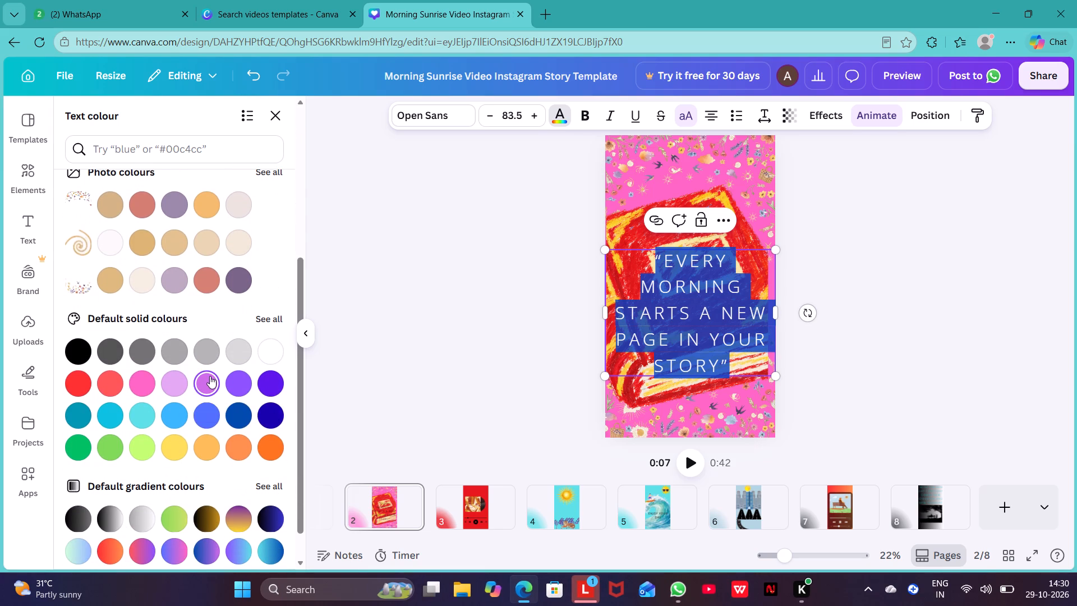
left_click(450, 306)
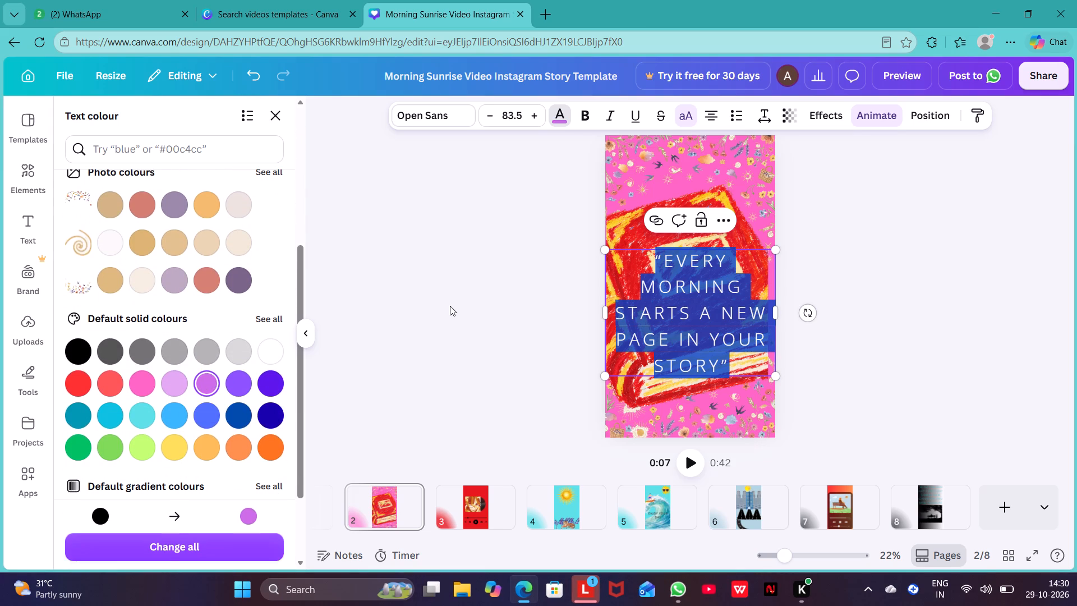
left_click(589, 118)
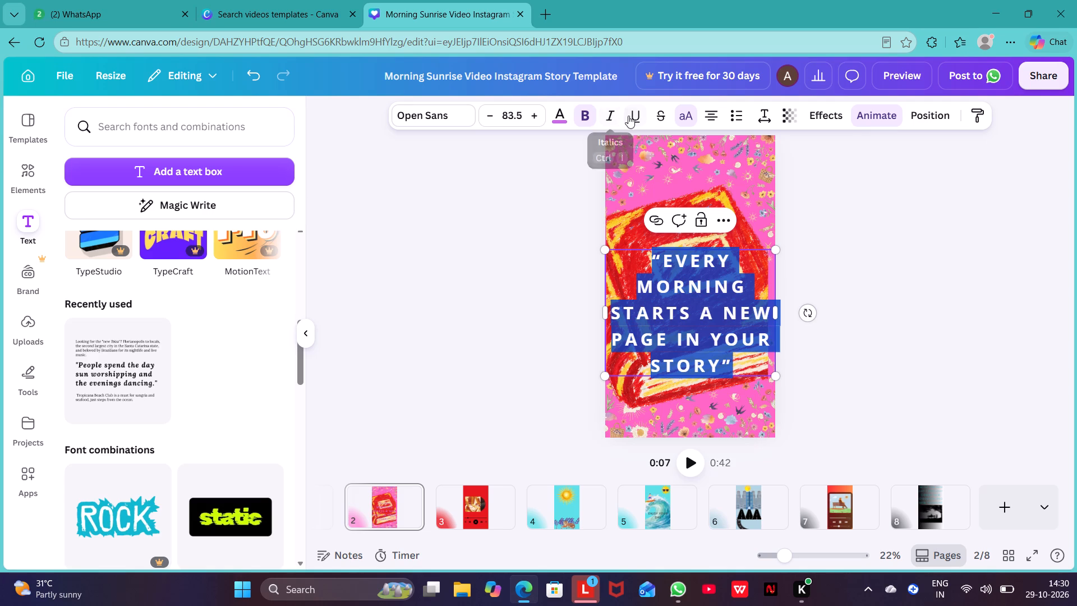
Apply the TV Static text effect to the page 2 quote, also trying the 70s effect before settling on TV Static.
left_click(828, 117)
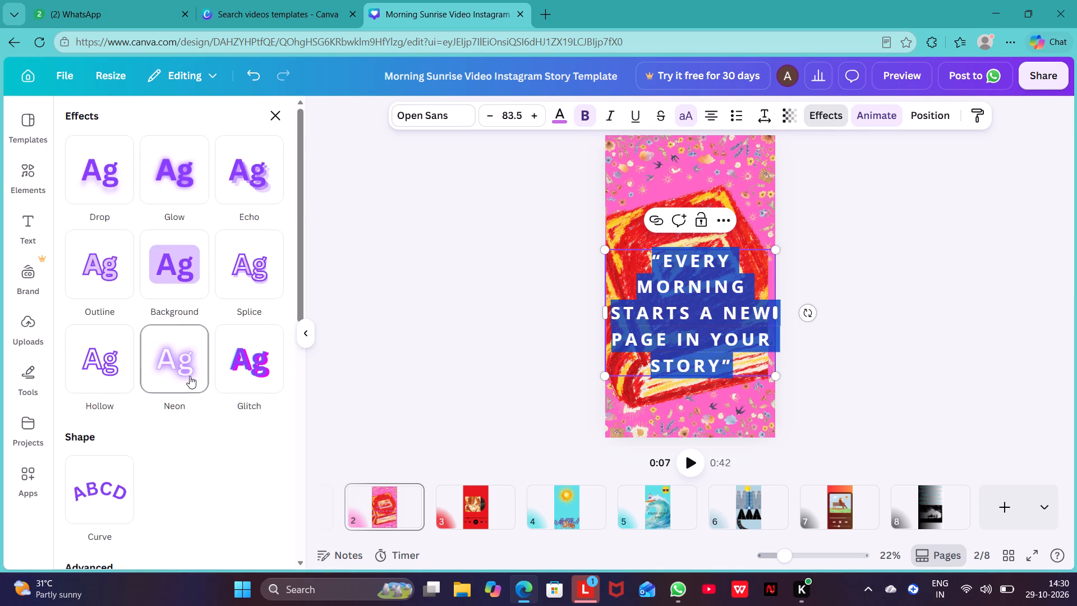
scroll(190, 376, "down", 4)
left_click(171, 373)
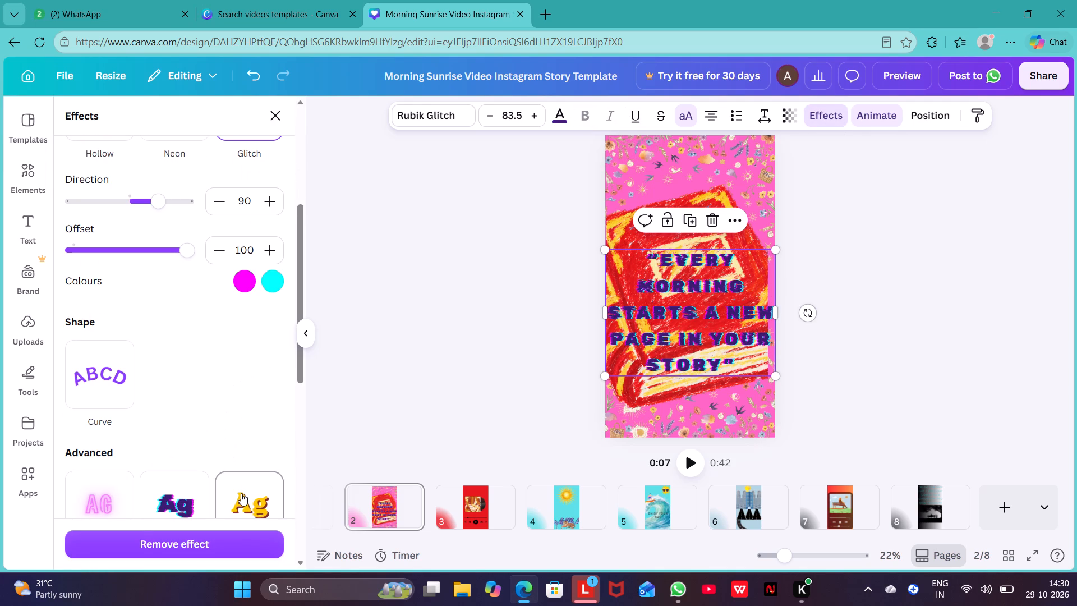
left_click(241, 493)
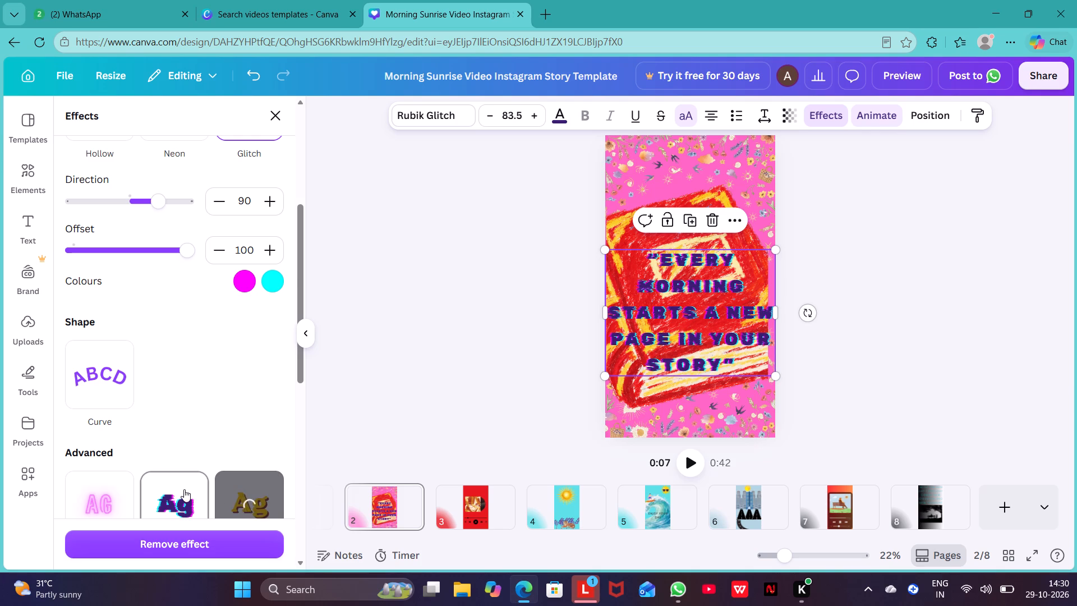
left_click(179, 492)
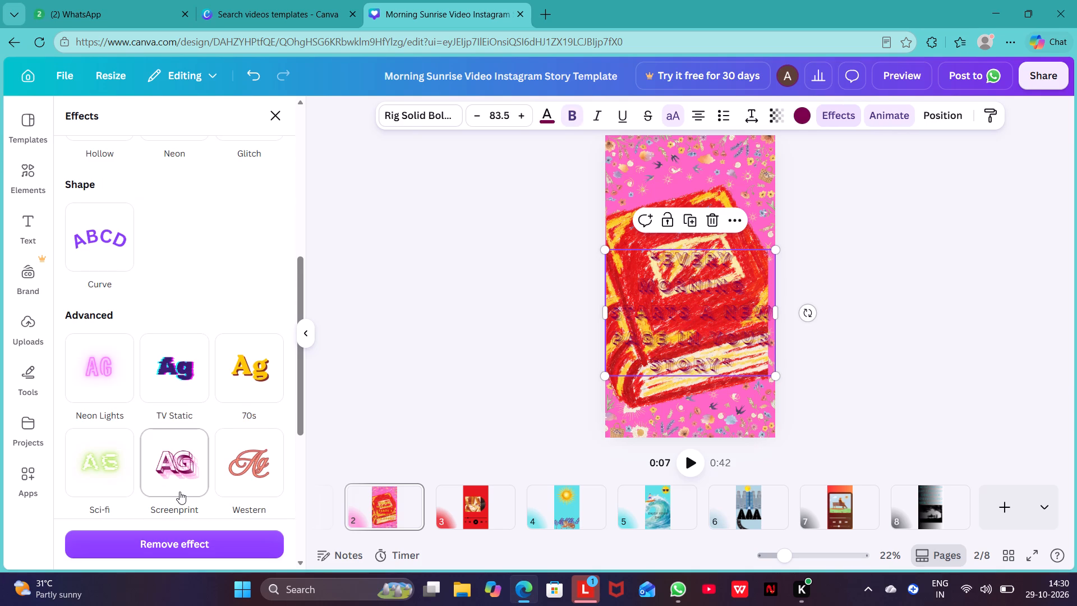
left_click(177, 350)
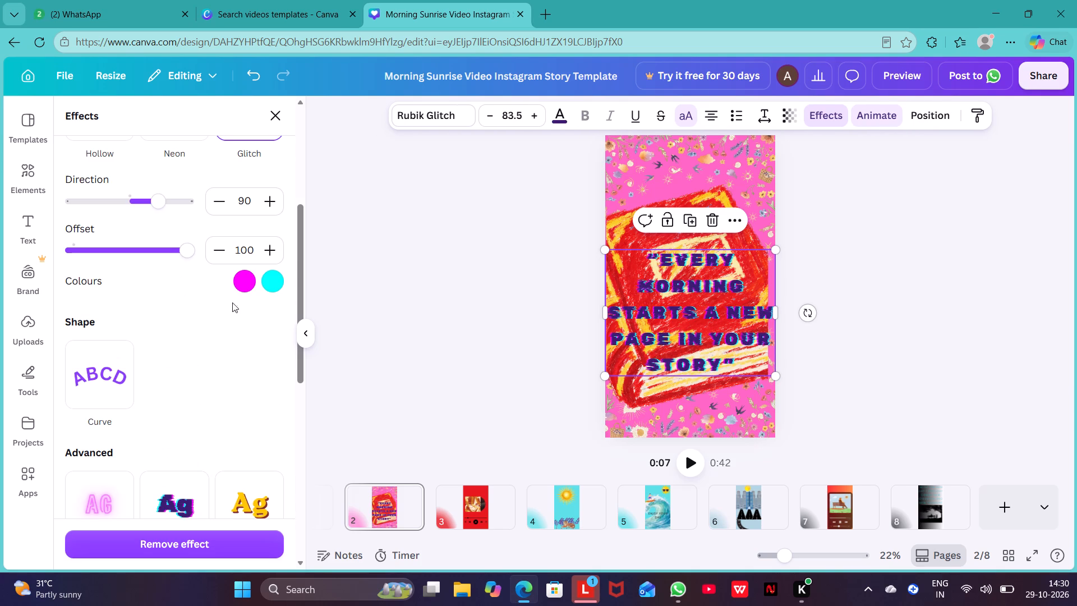
Change the page 2 quote's animation to Succession.
left_click(860, 121)
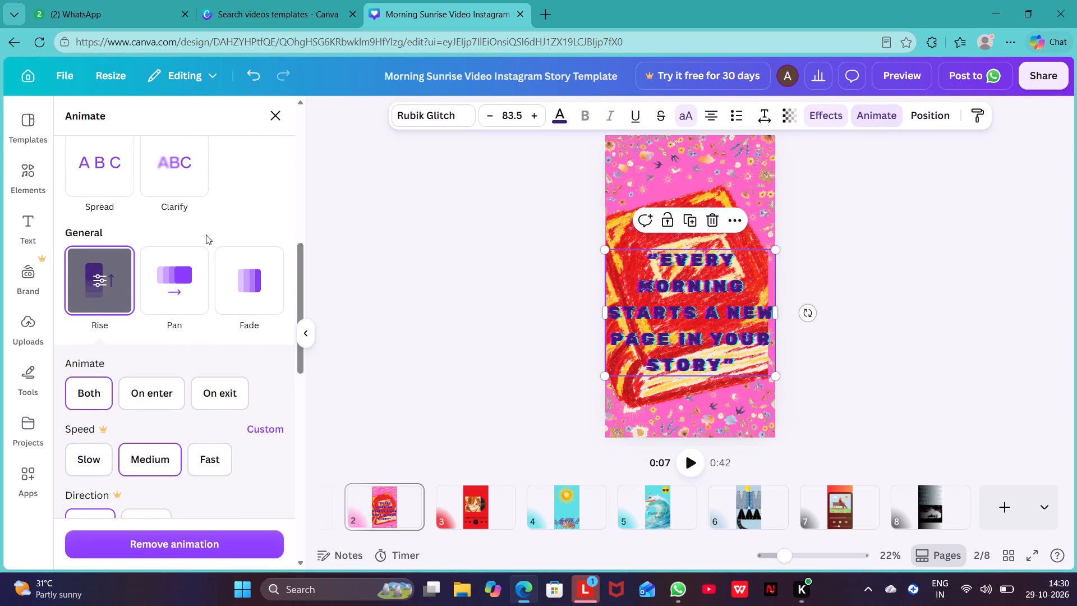
scroll(208, 229, "down", 5)
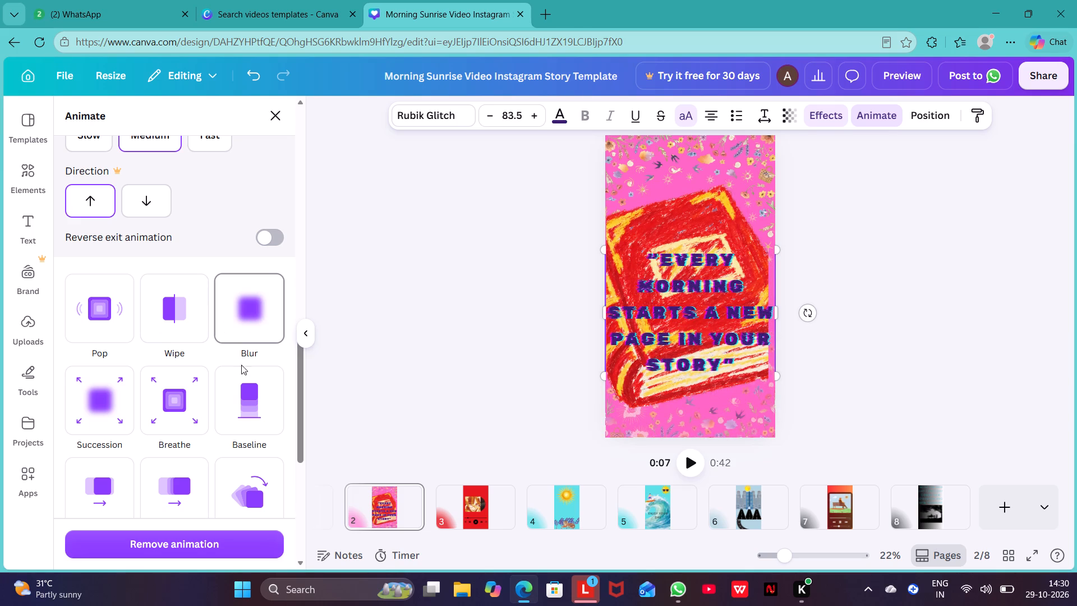
left_click(93, 414)
left_click(372, 352)
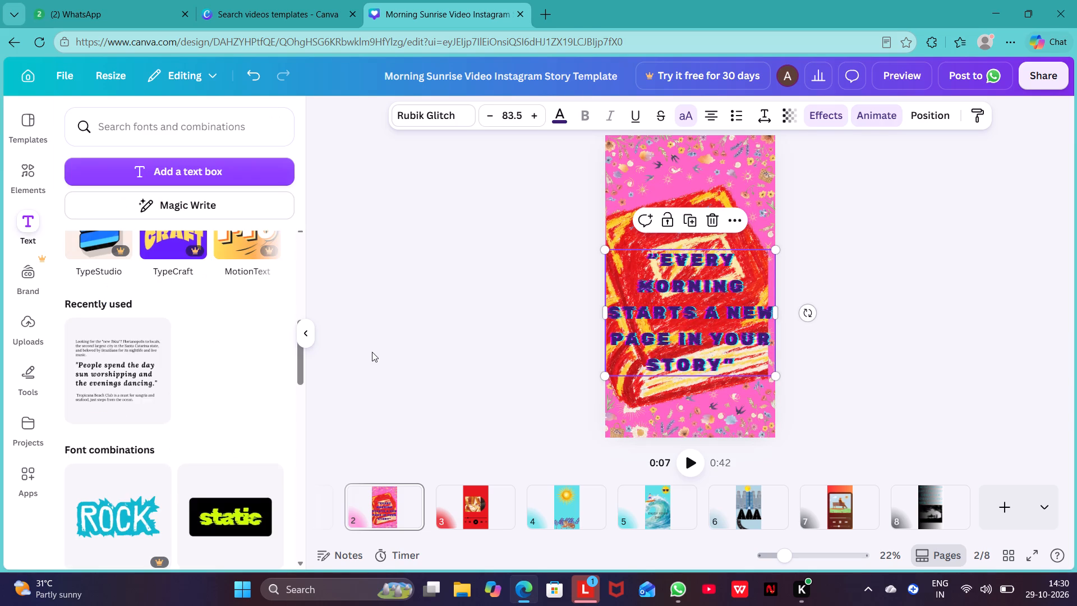
Preview the full story video from the first page.
left_click(903, 73)
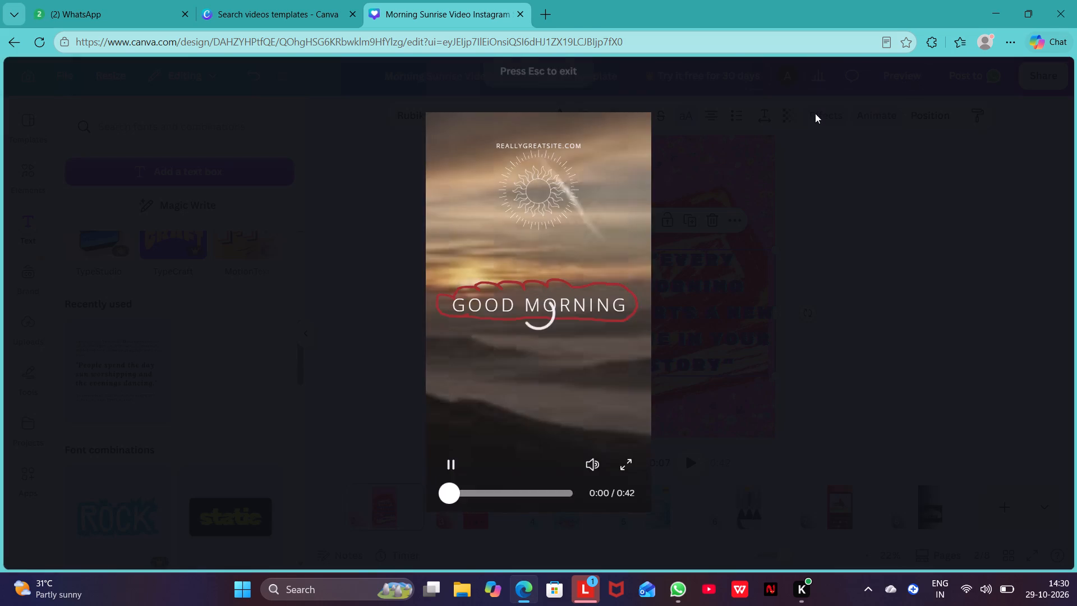
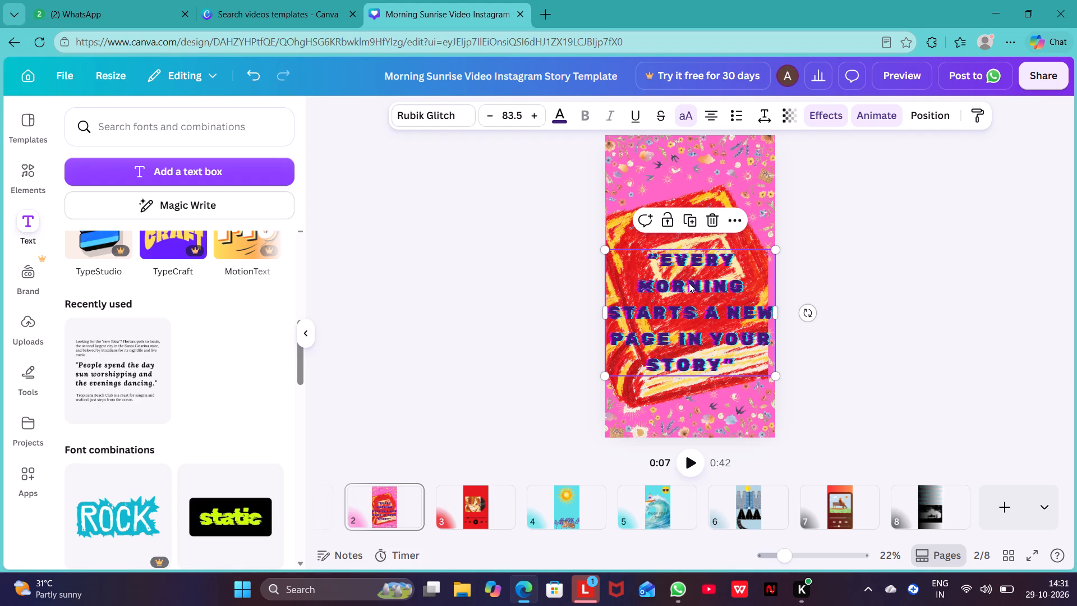
Open the full video preview of the story to check the edited page 2.
left_click(908, 80)
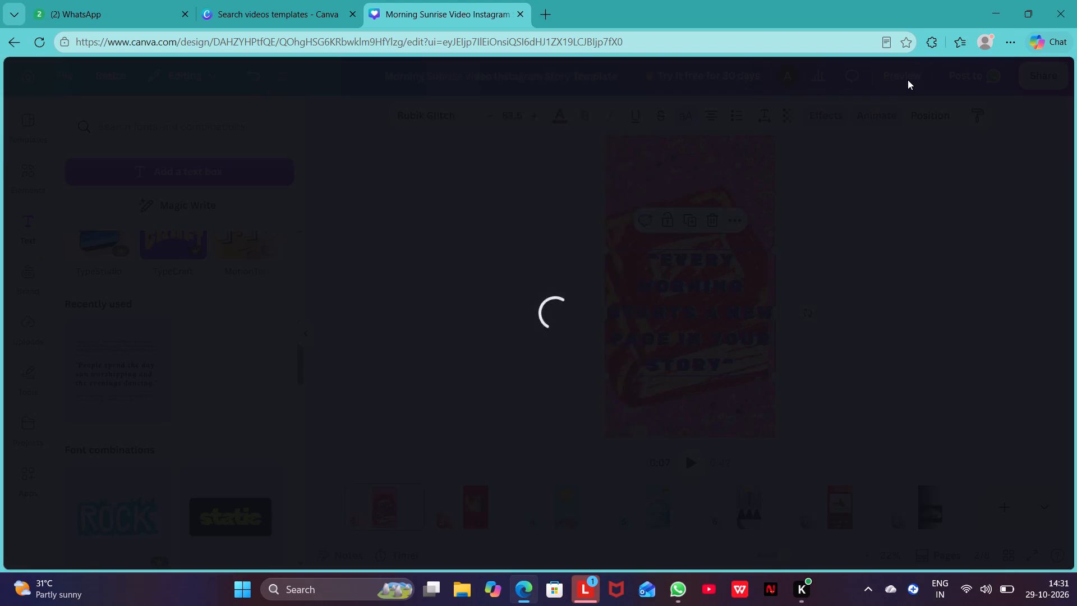
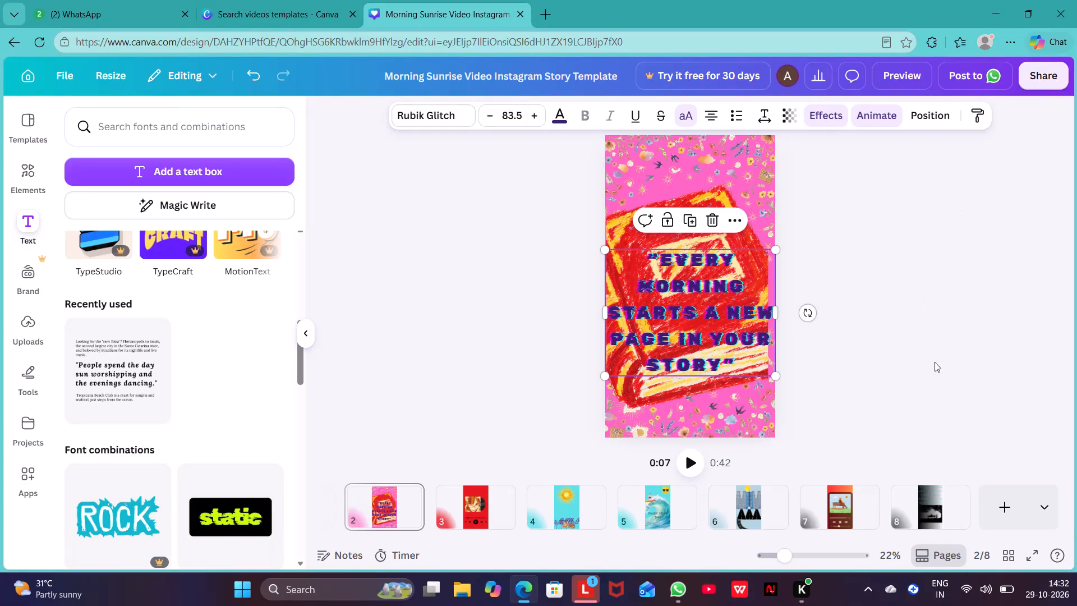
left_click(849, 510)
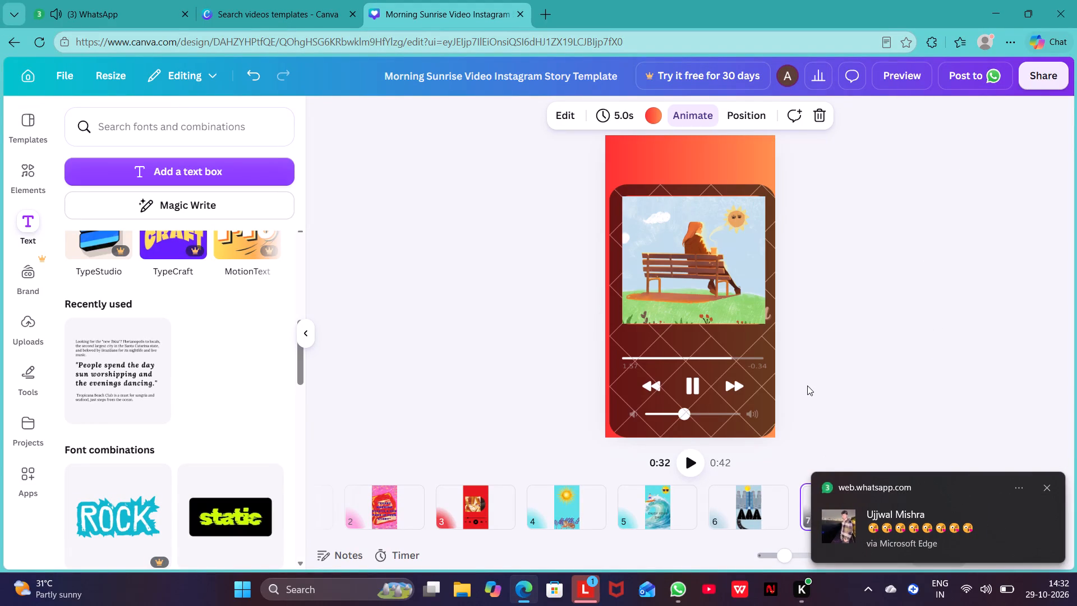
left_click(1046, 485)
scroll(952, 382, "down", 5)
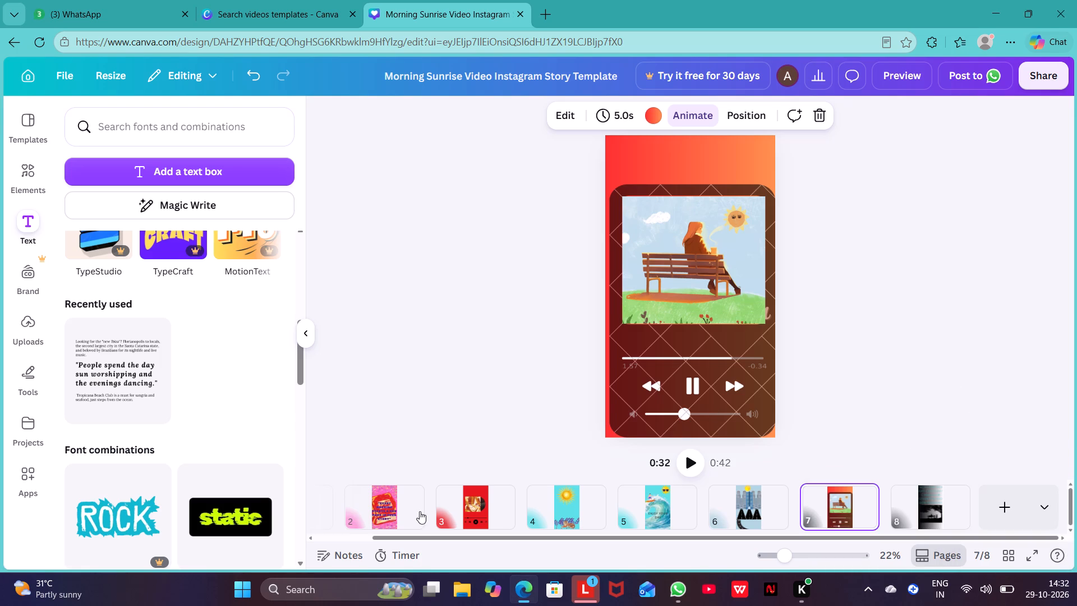
On page 3, move the album cover with the vinyl record slightly lower, closer to the music player's progress bar.
left_click(486, 506)
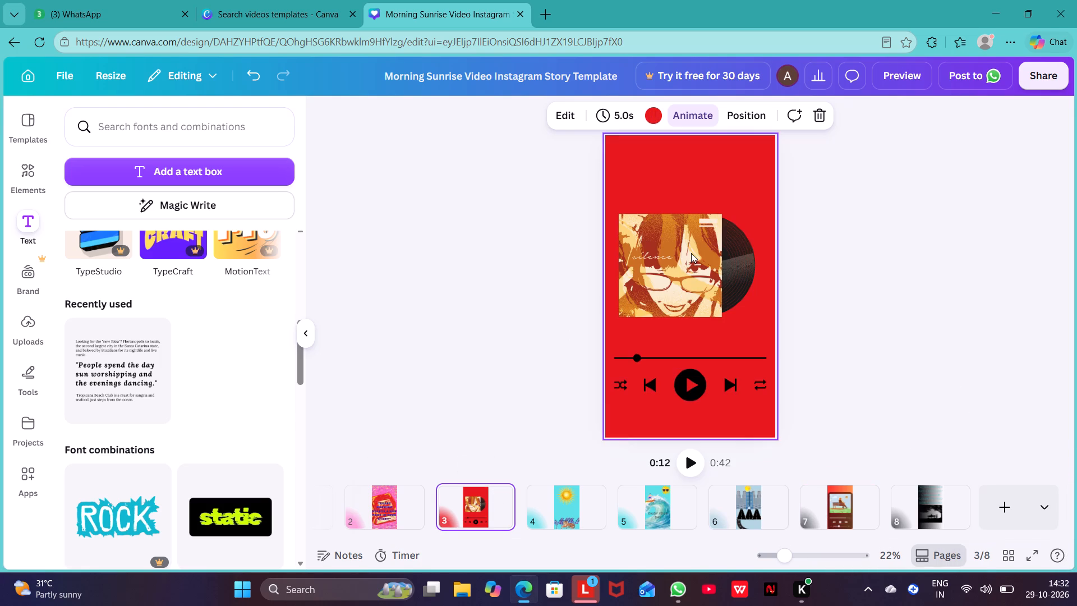
left_click(691, 253)
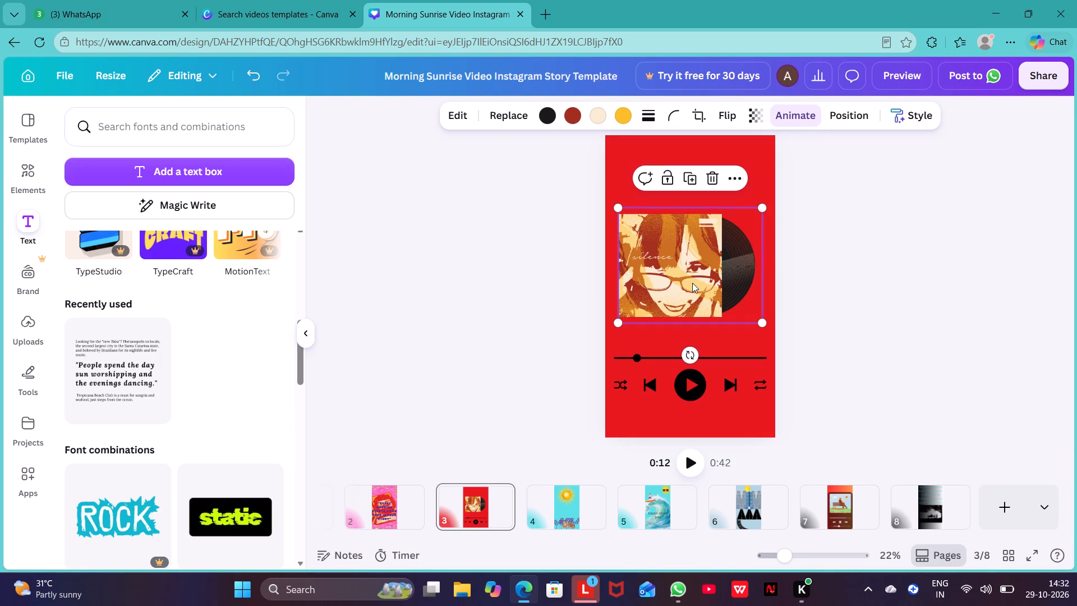
left_click_drag(692, 283, 697, 297)
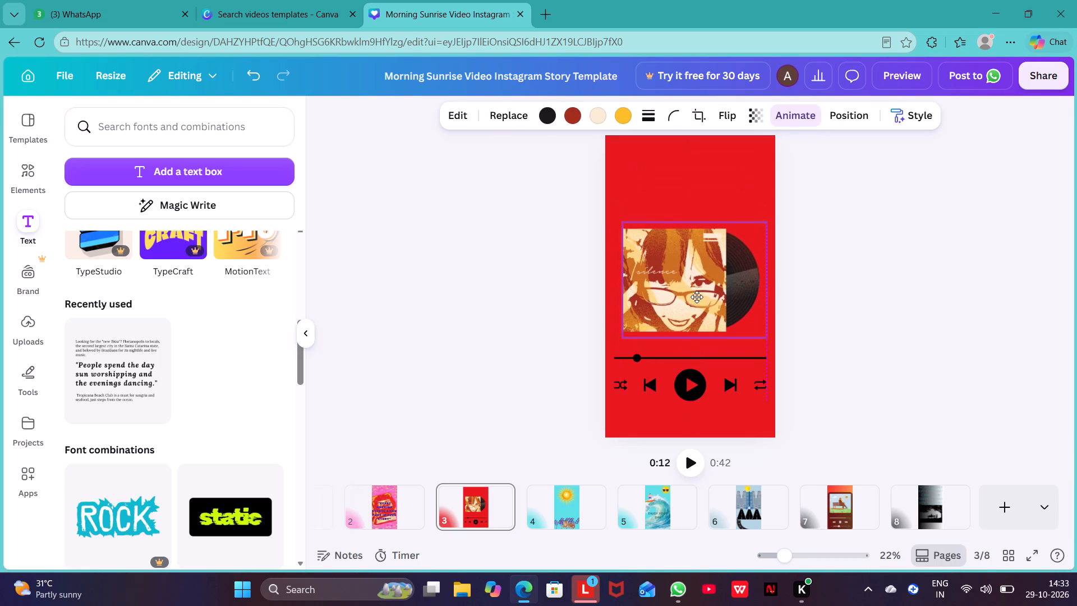
left_click_drag(697, 297, 697, 297)
Return to the "music album" graphics results in the elements library.
scroll(174, 341, "up", 8)
left_click(40, 176)
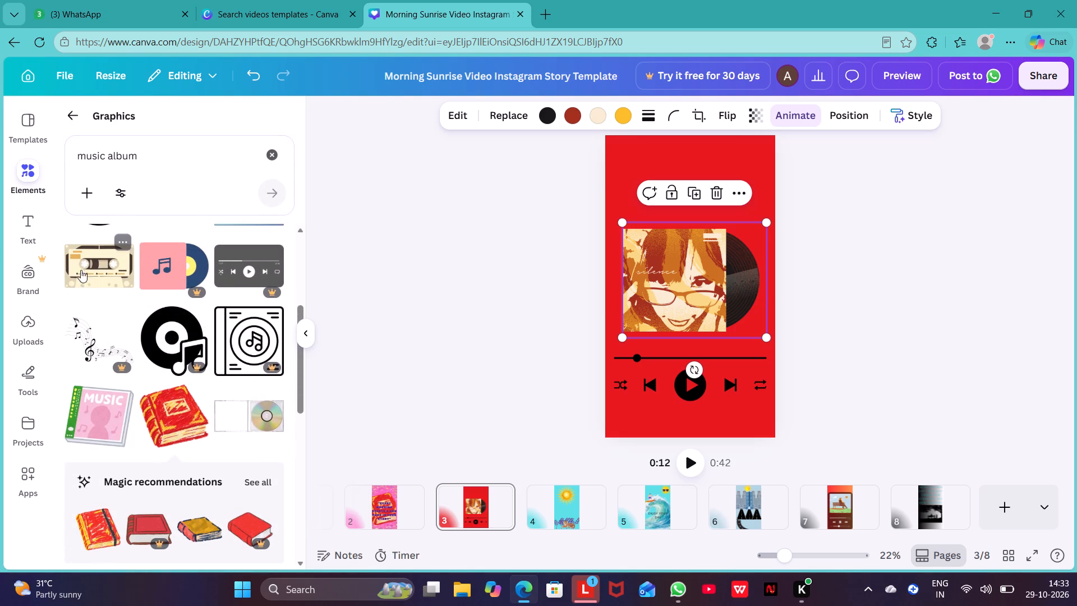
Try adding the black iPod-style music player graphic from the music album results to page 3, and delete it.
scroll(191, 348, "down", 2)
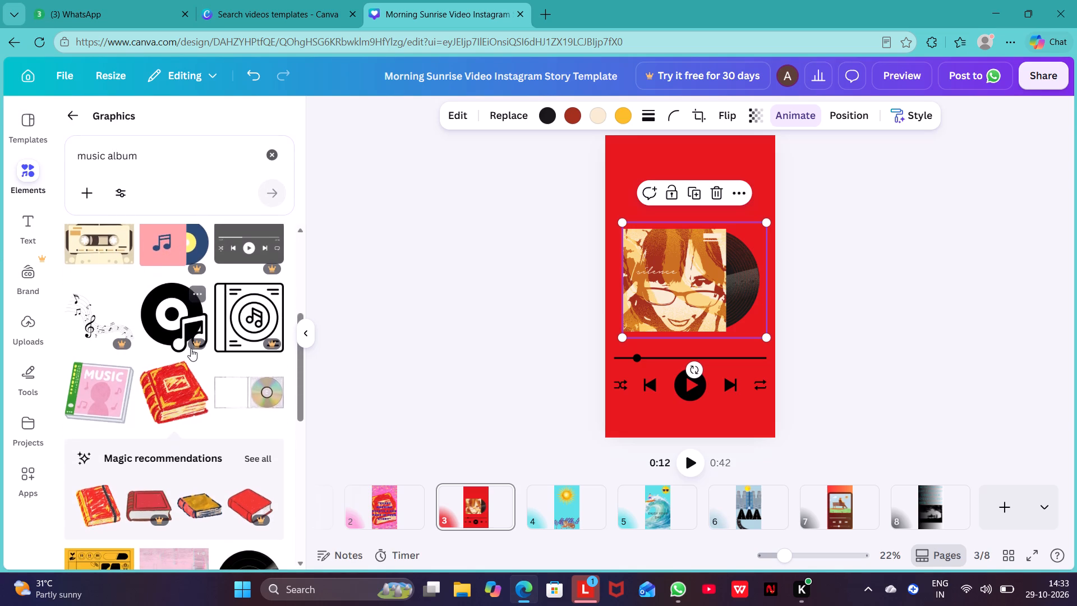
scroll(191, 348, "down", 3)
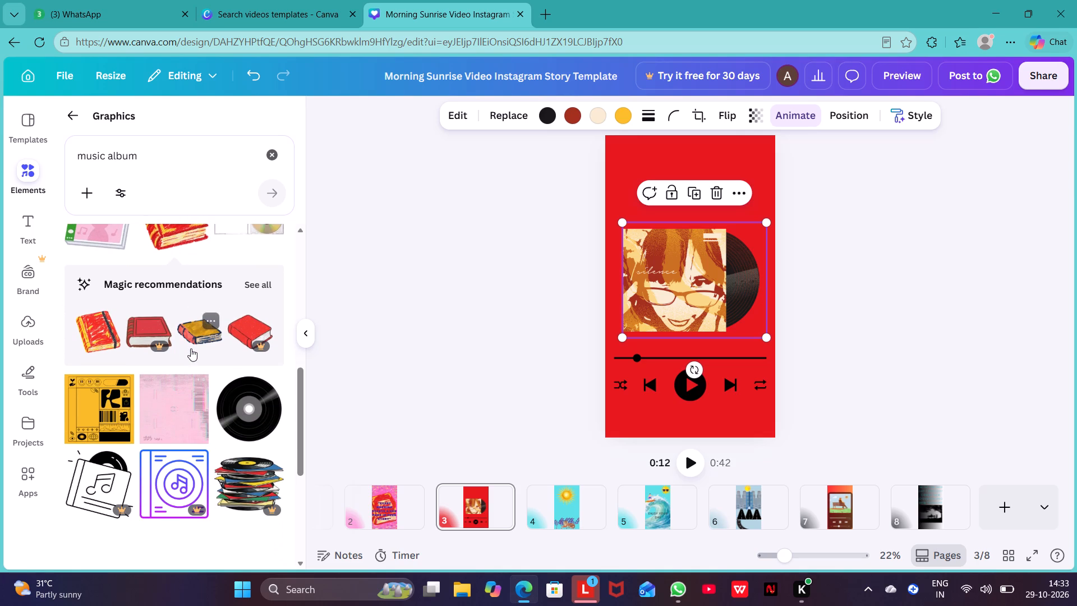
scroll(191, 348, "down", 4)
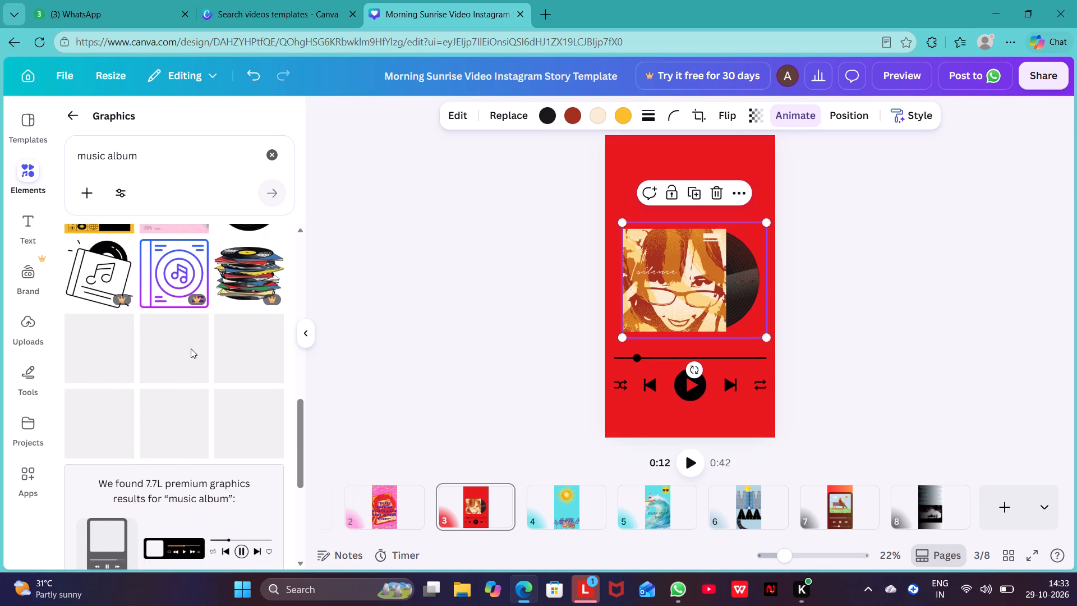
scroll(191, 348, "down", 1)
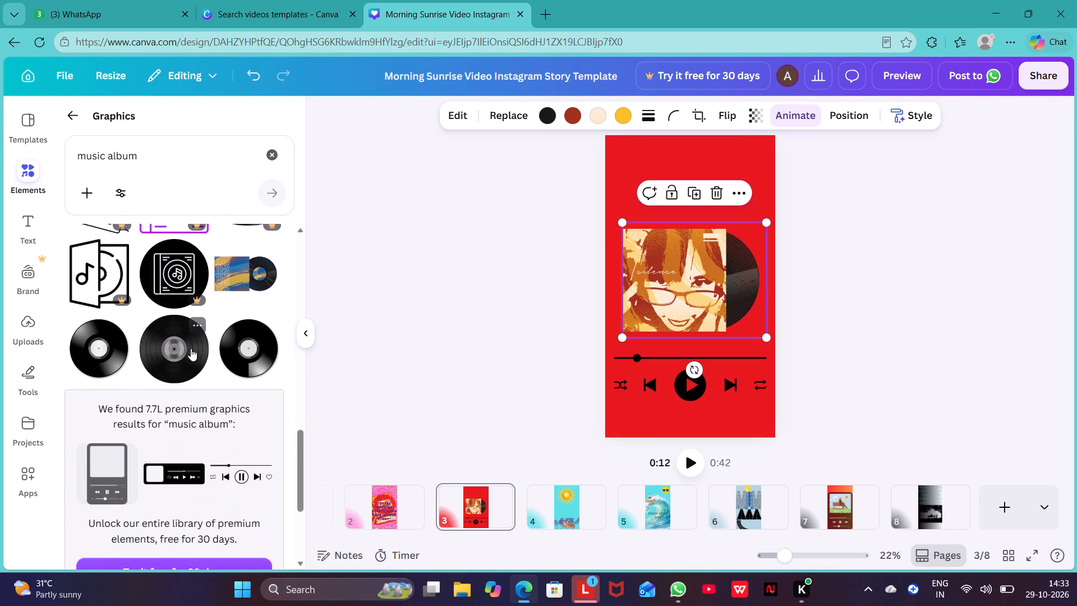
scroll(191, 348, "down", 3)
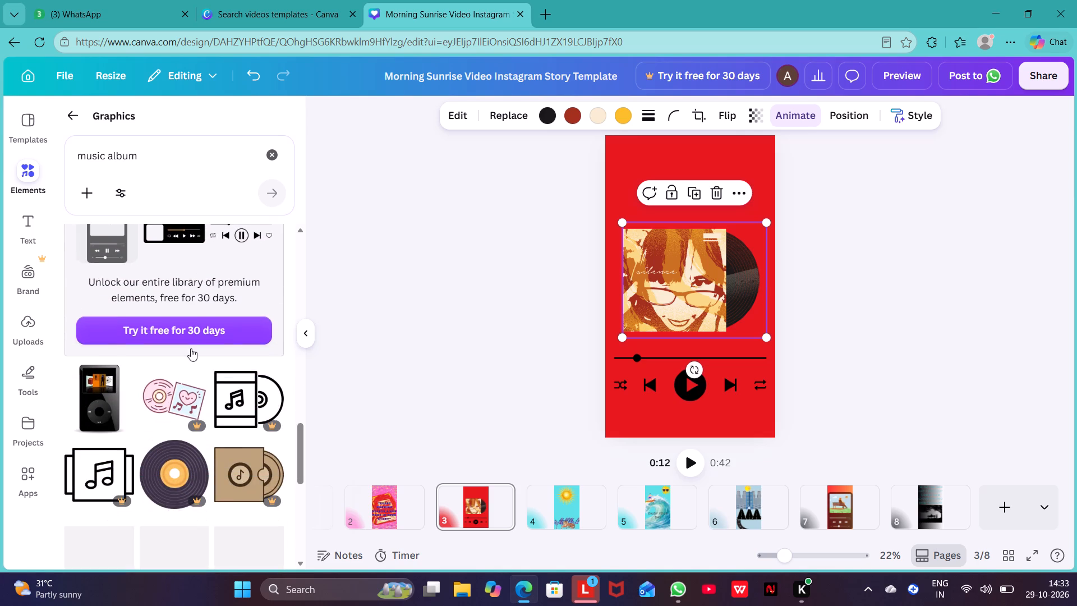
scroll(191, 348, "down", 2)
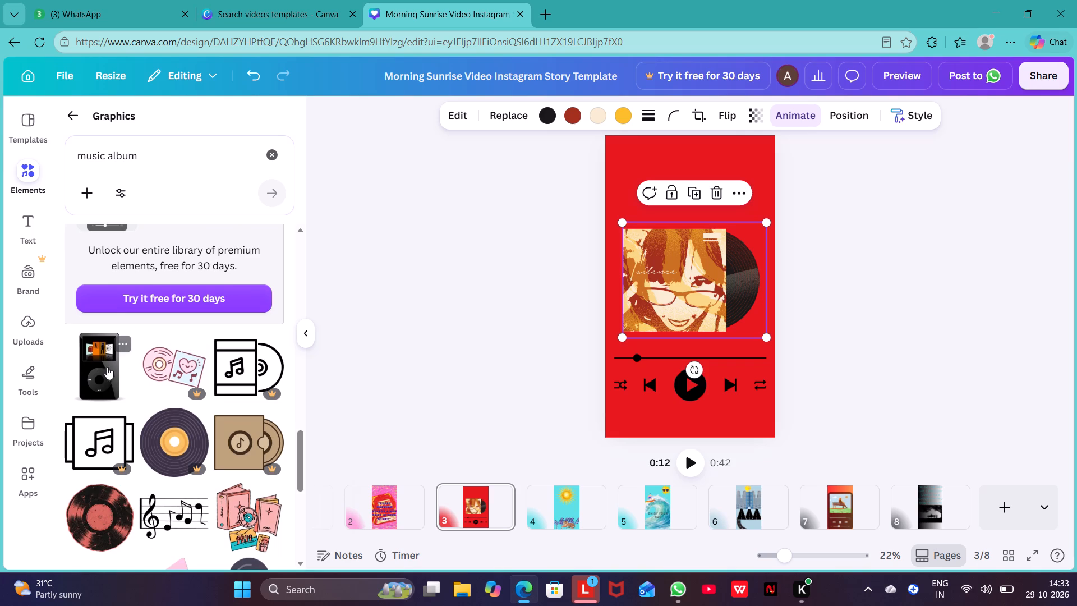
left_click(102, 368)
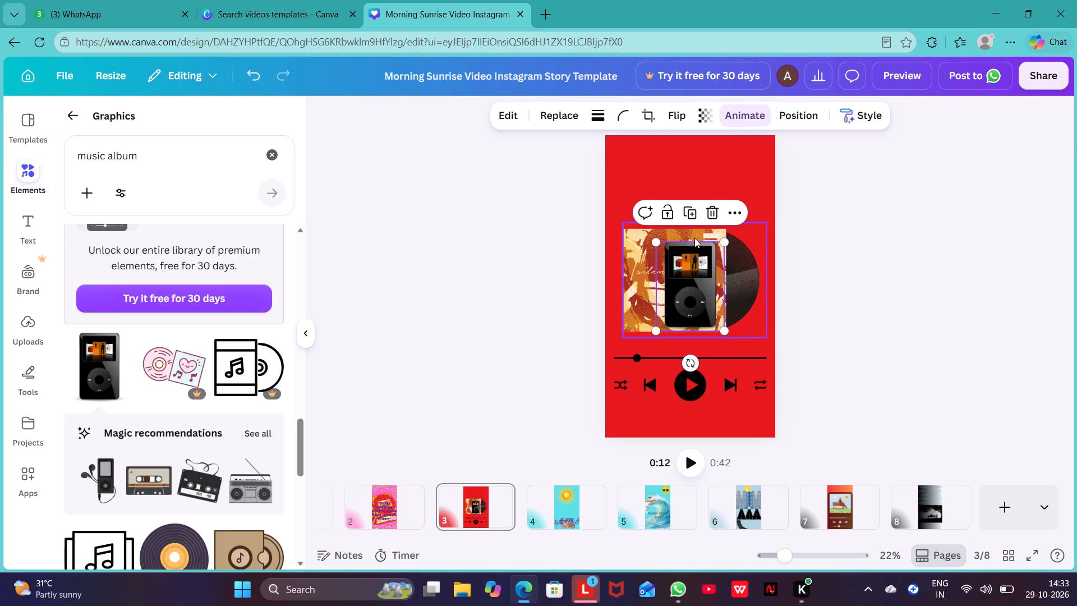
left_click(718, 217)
Add the black musical staff graphic with treble clef to page 3, placed and enlarged above the album cover.
scroll(111, 491, "down", 1)
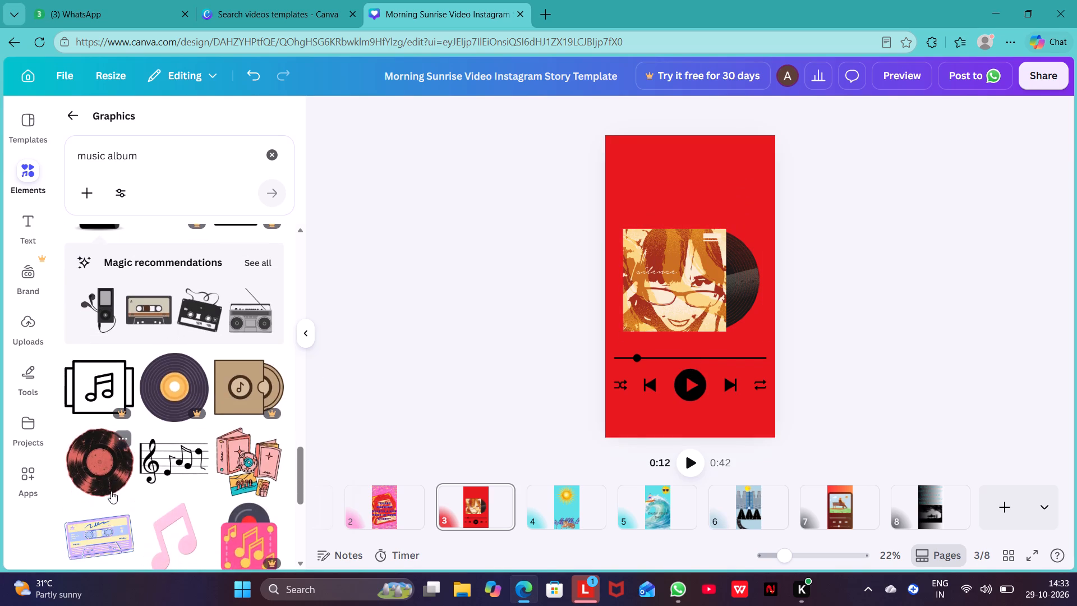
scroll(111, 491, "down", 1)
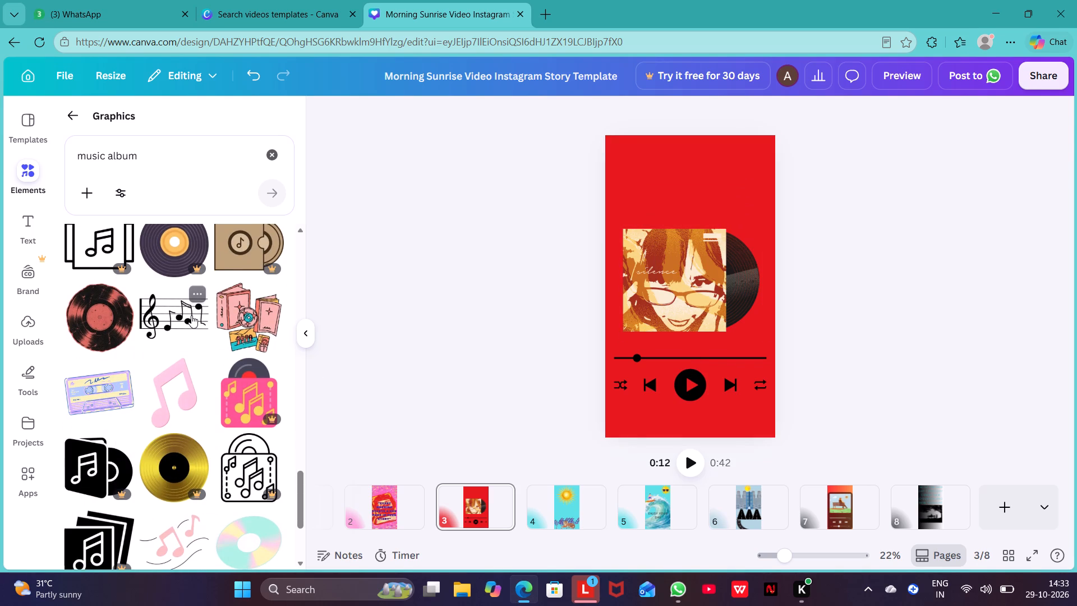
left_click(191, 315)
left_click_drag(685, 291, 674, 178)
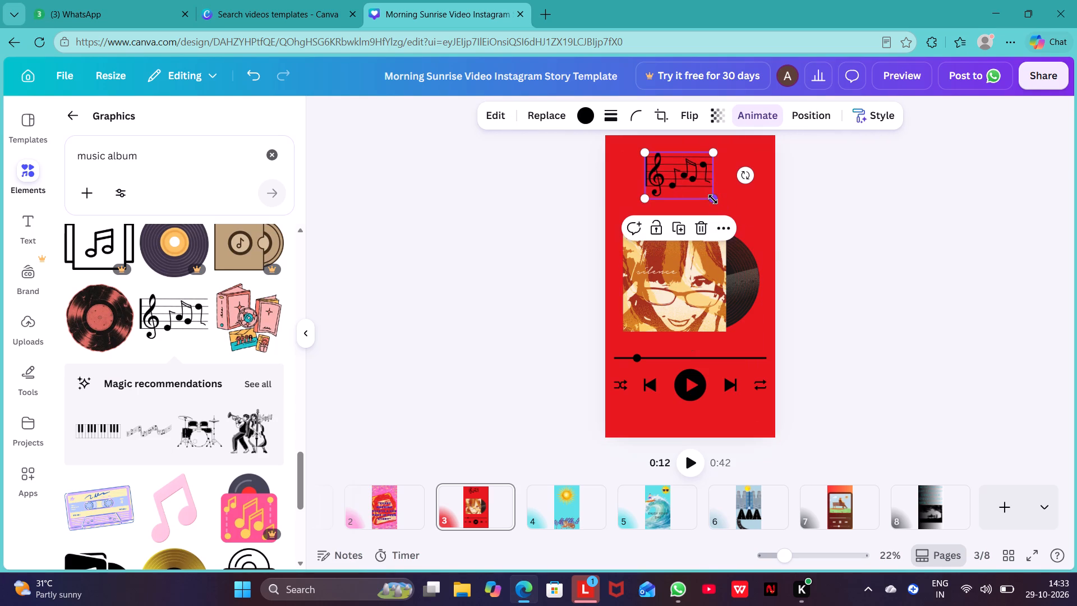
left_click_drag(713, 199, 757, 207)
left_click_drag(712, 199, 701, 199)
left_click(844, 252)
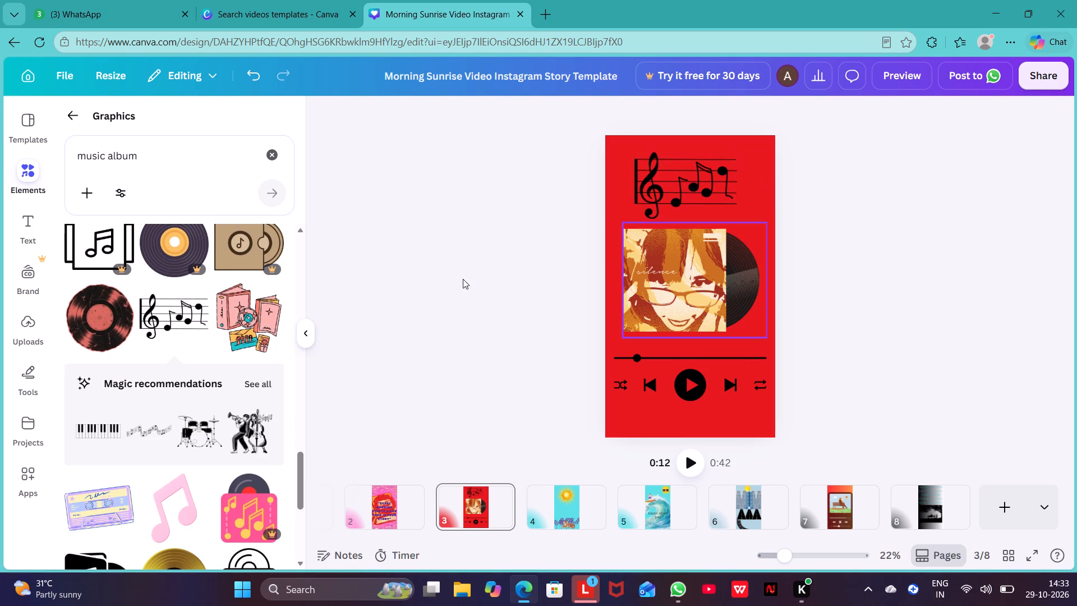
Add the black single music note graphic, shrink it to about 216 by 323, and place it below the playback controls.
scroll(230, 408, "down", 3)
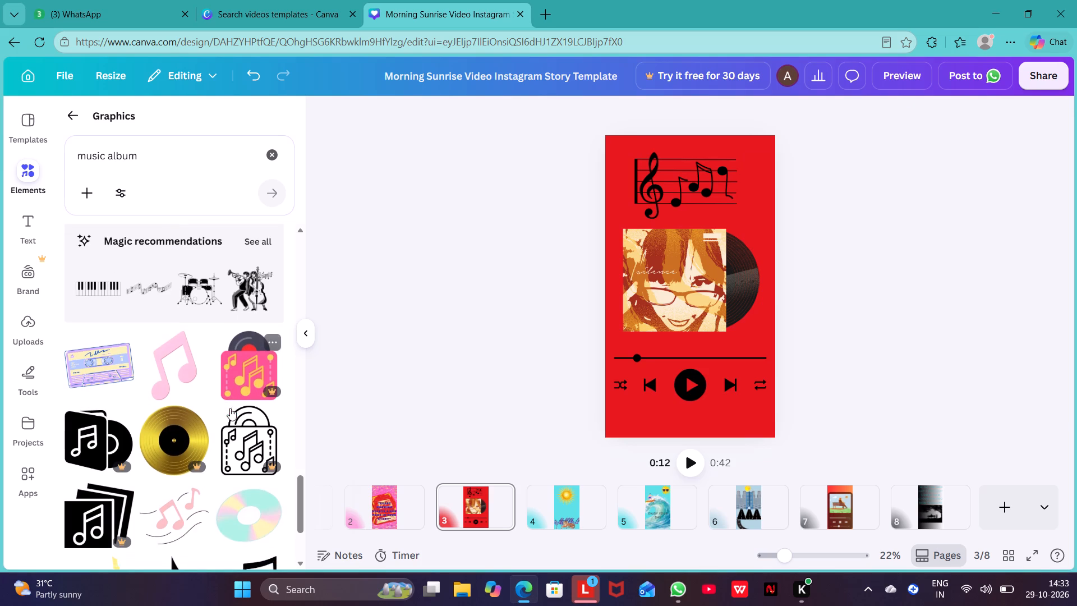
scroll(230, 408, "down", 2)
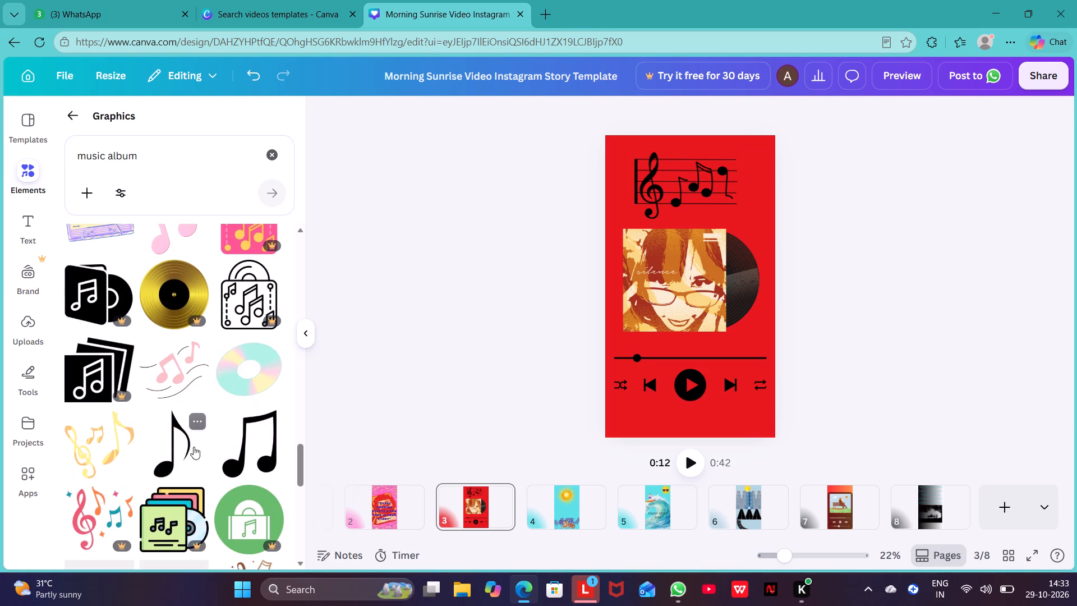
left_click(180, 448)
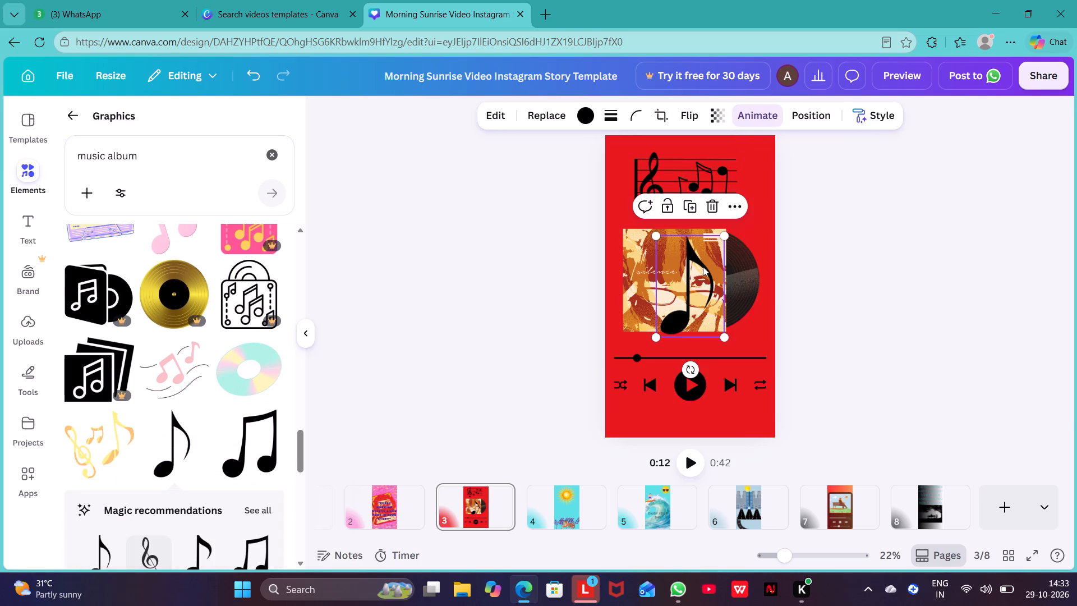
left_click_drag(722, 235, 698, 295)
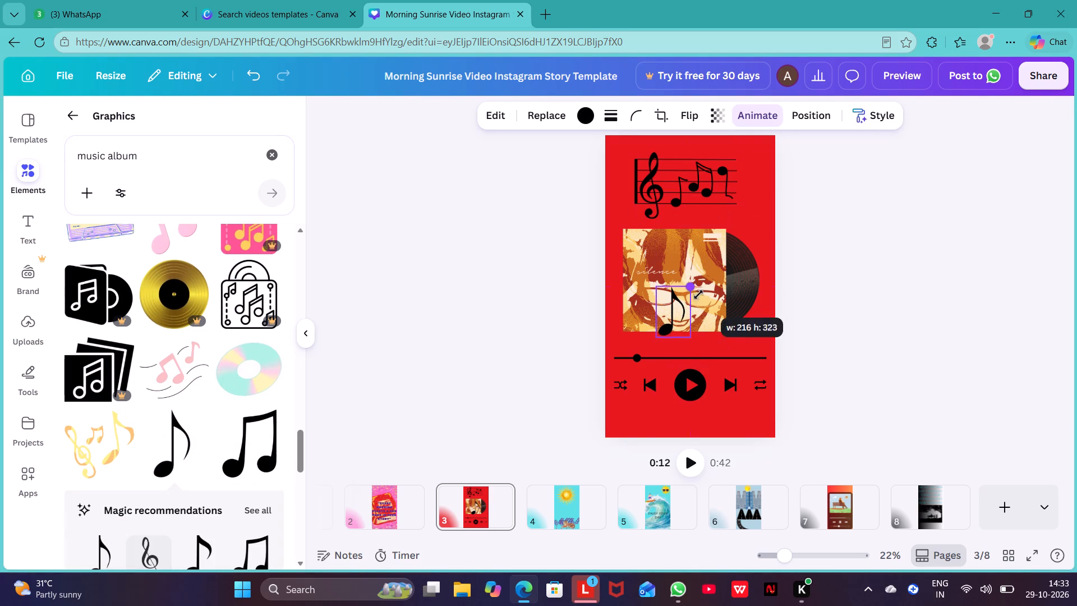
left_click_drag(698, 295, 698, 295)
left_click_drag(672, 314, 674, 422)
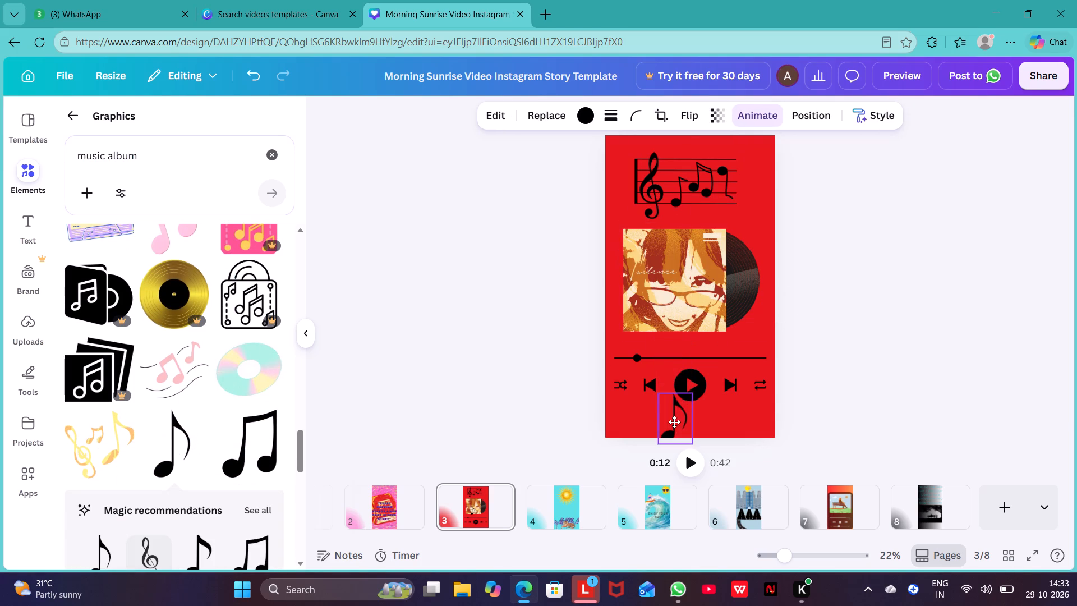
left_click_drag(674, 422, 669, 411)
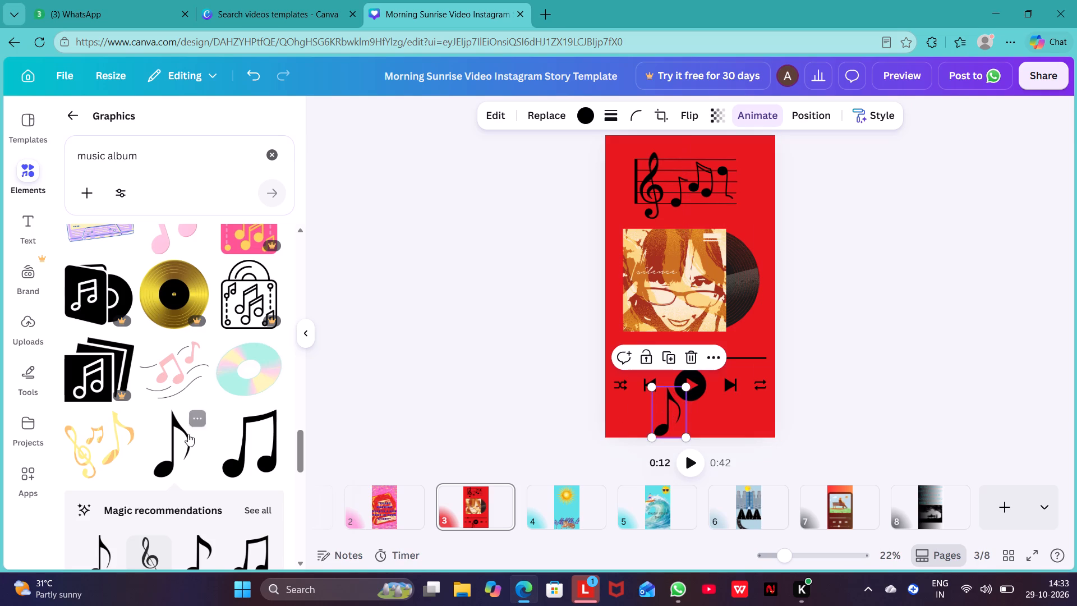
Add a second copy of the same black music note beside the first one at the bottom of page 3.
left_click(179, 437)
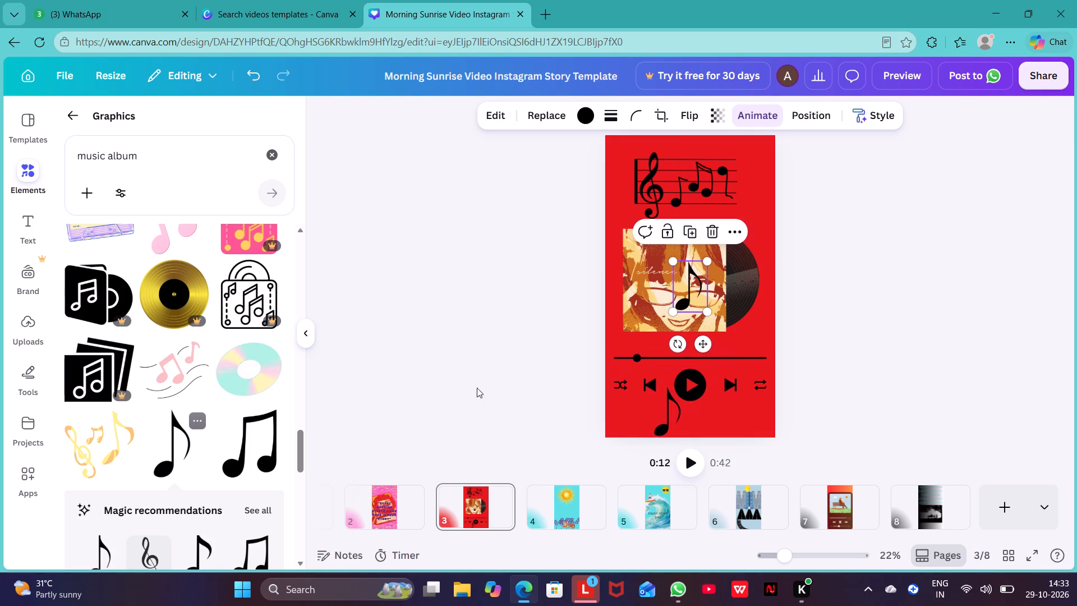
left_click_drag(694, 289, 716, 344)
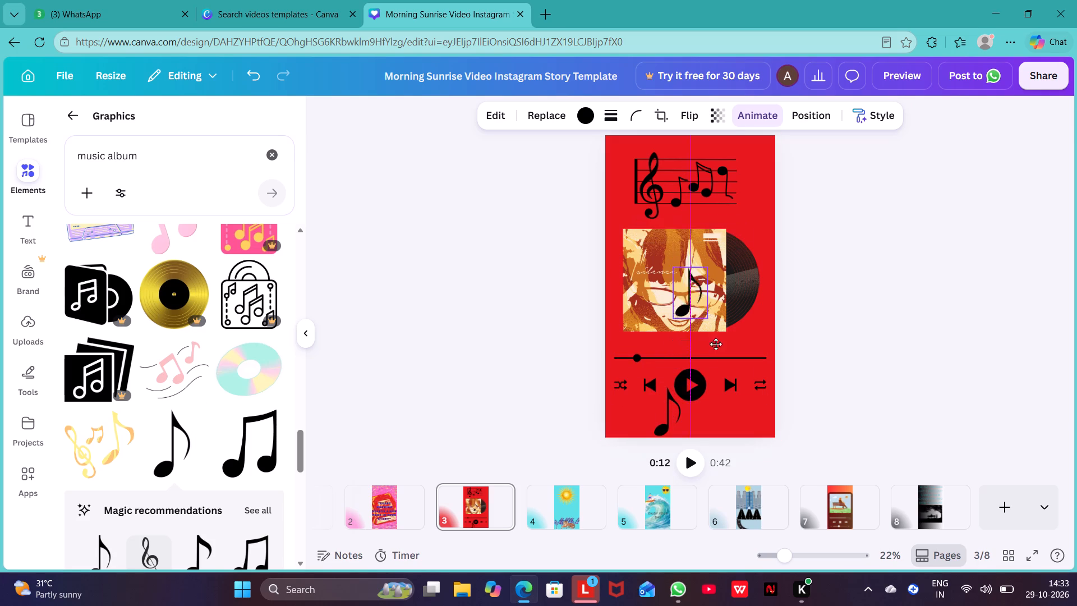
left_click_drag(716, 344, 723, 414)
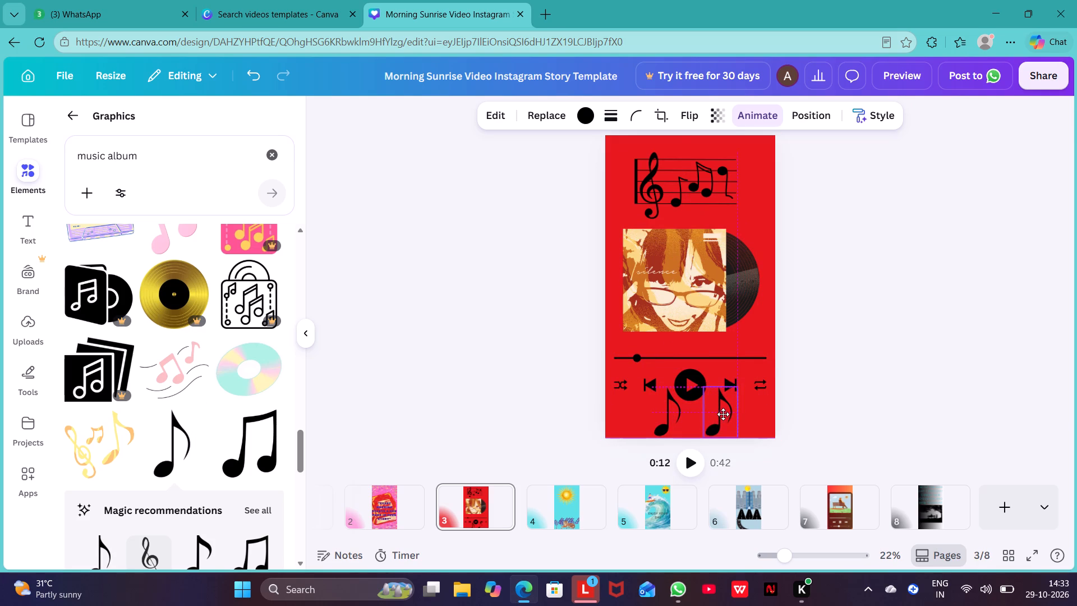
left_click(843, 388)
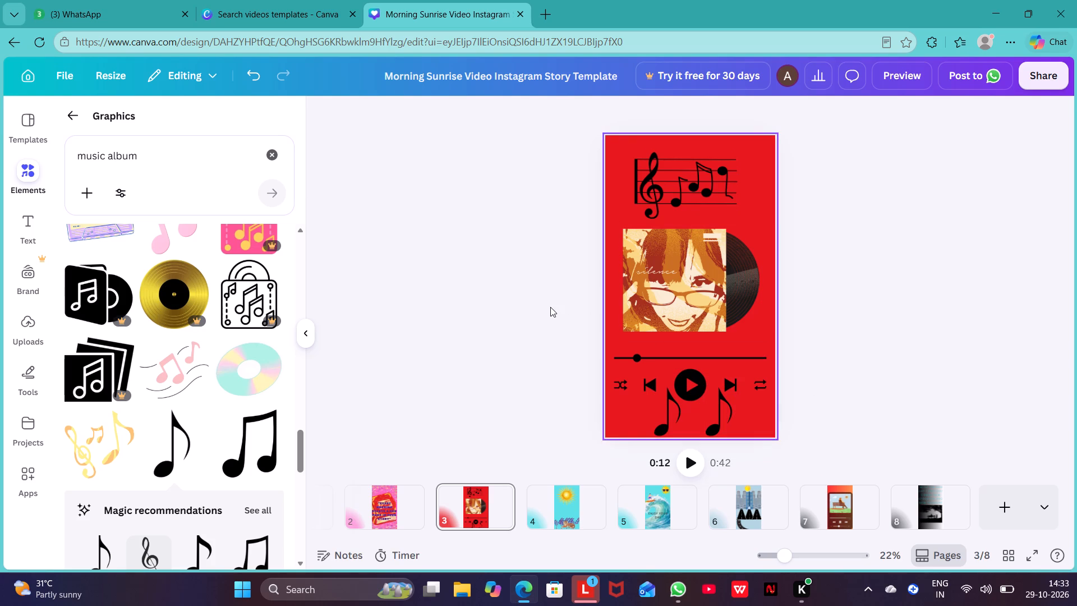
Look through further music album graphics for more decorations for page 3.
scroll(208, 428, "down", 5)
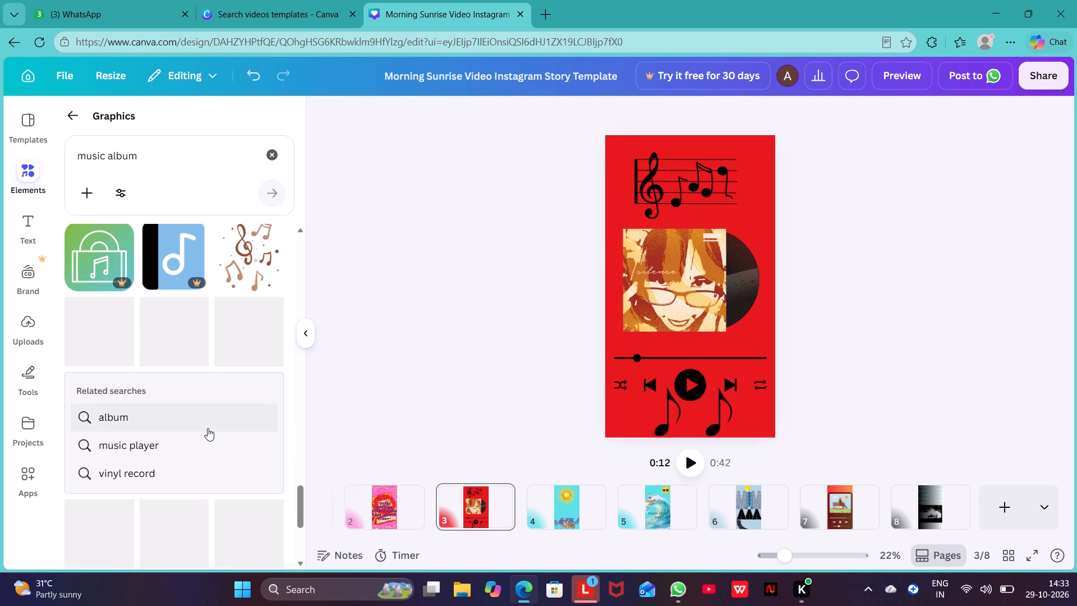
scroll(208, 428, "down", 4)
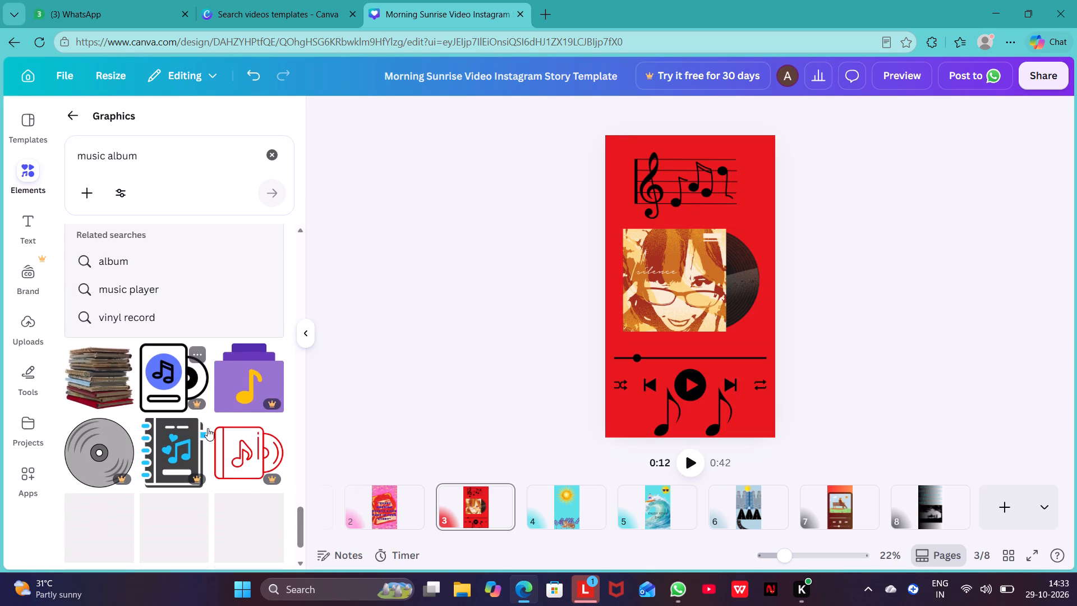
scroll(208, 428, "down", 3)
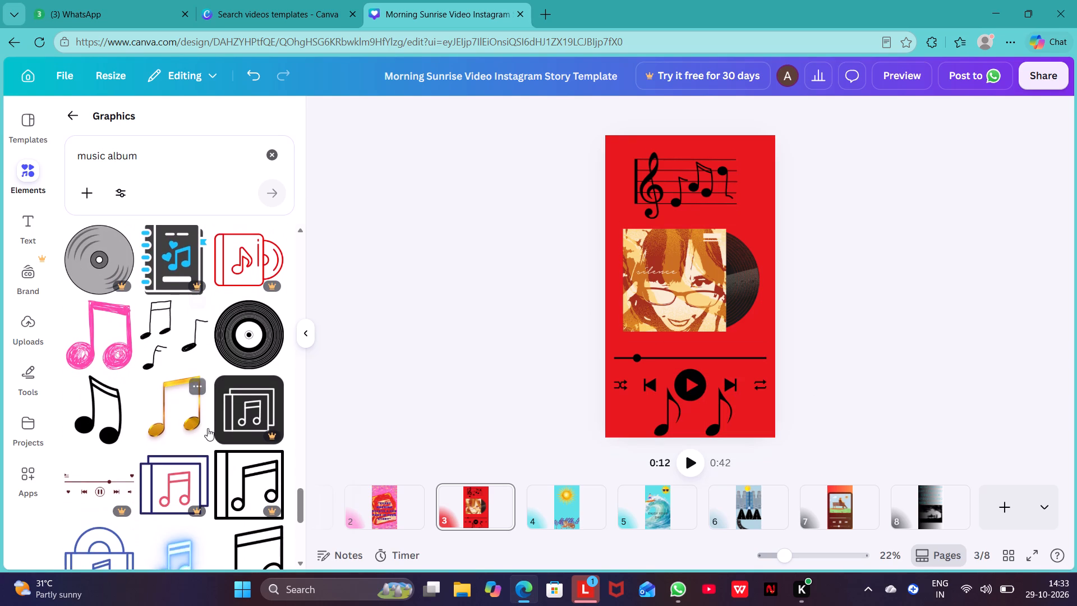
scroll(208, 428, "down", 4)
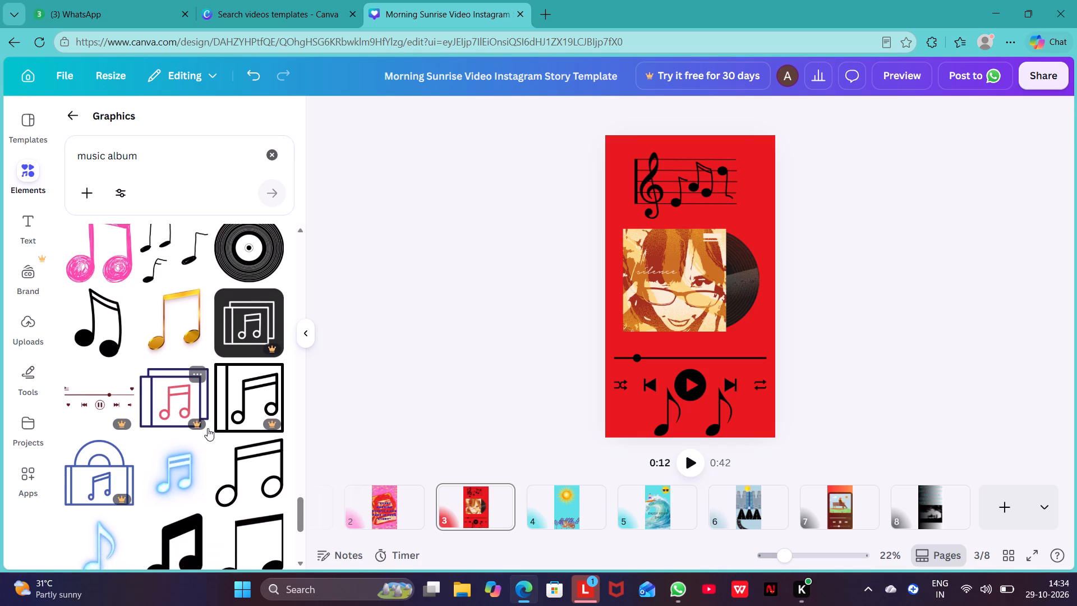
scroll(208, 428, "down", 2)
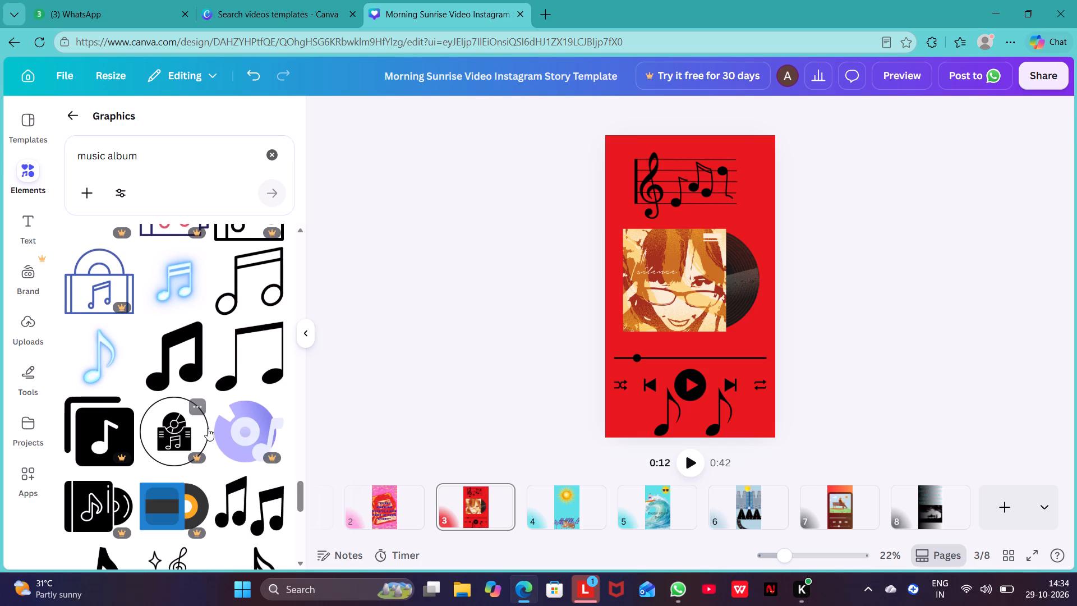
scroll(208, 428, "down", 6)
left_click(528, 283)
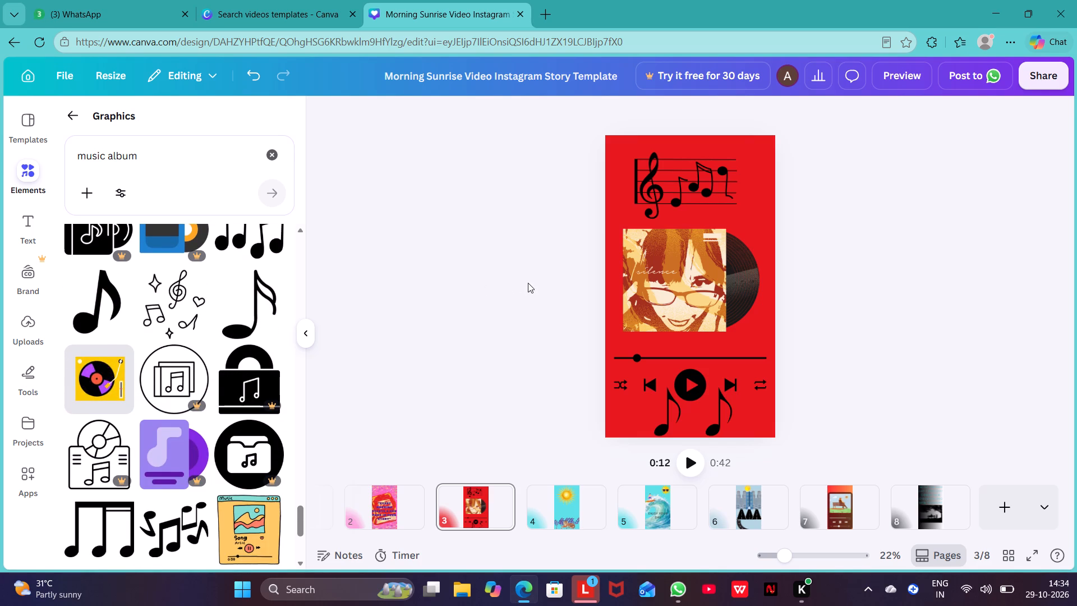
Delete the tiger and all the purple plants from page 4, keeping only the sun.
left_click(573, 518)
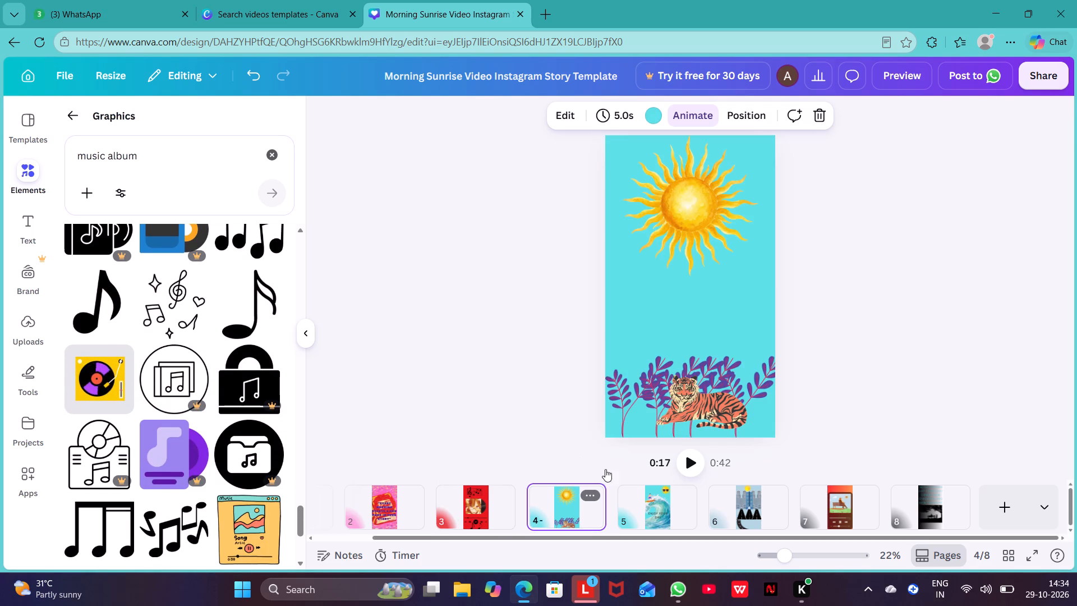
left_click(702, 387)
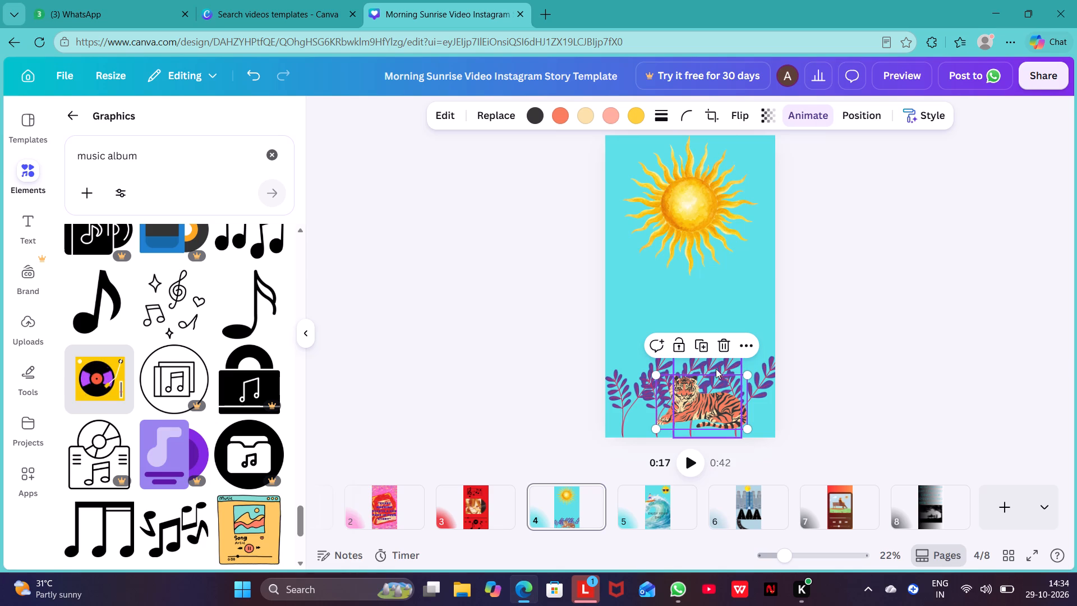
key("Delete")
left_click(708, 359)
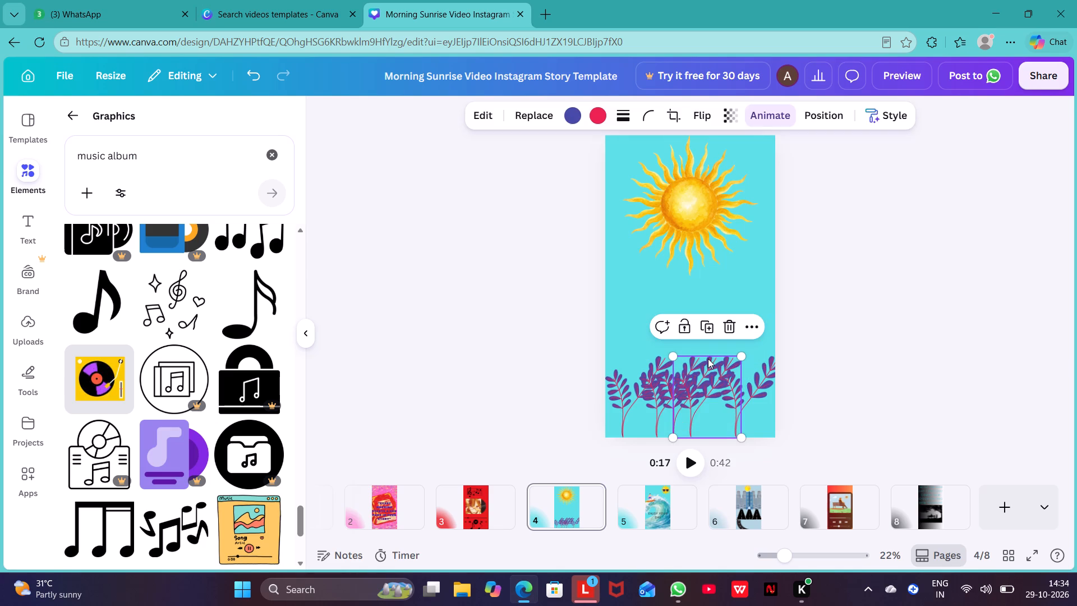
key("Delete")
left_click(689, 369)
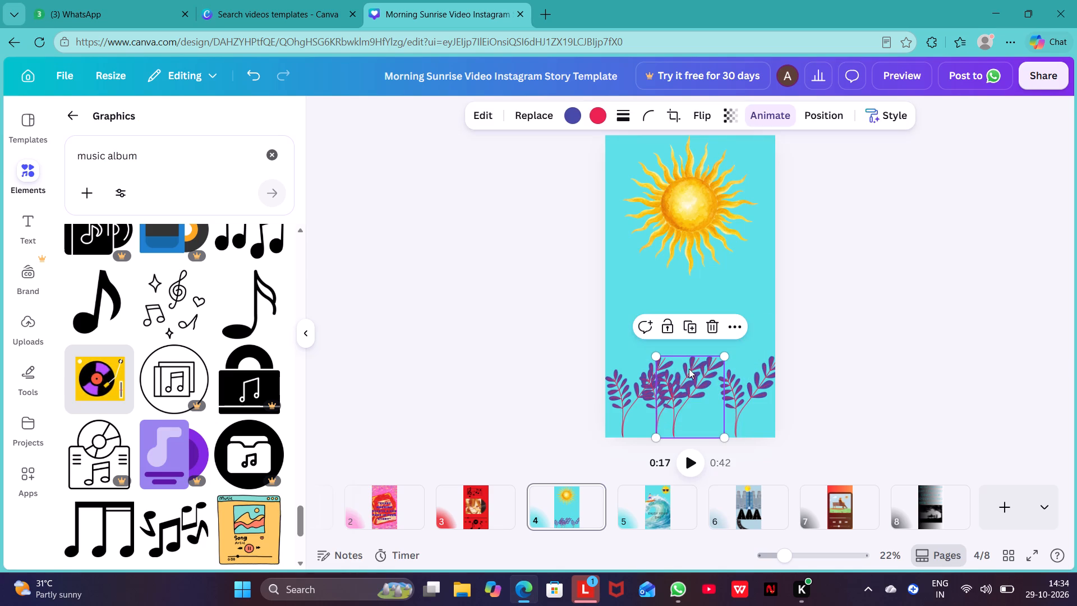
key("Delete")
left_click(676, 374)
key("Delete")
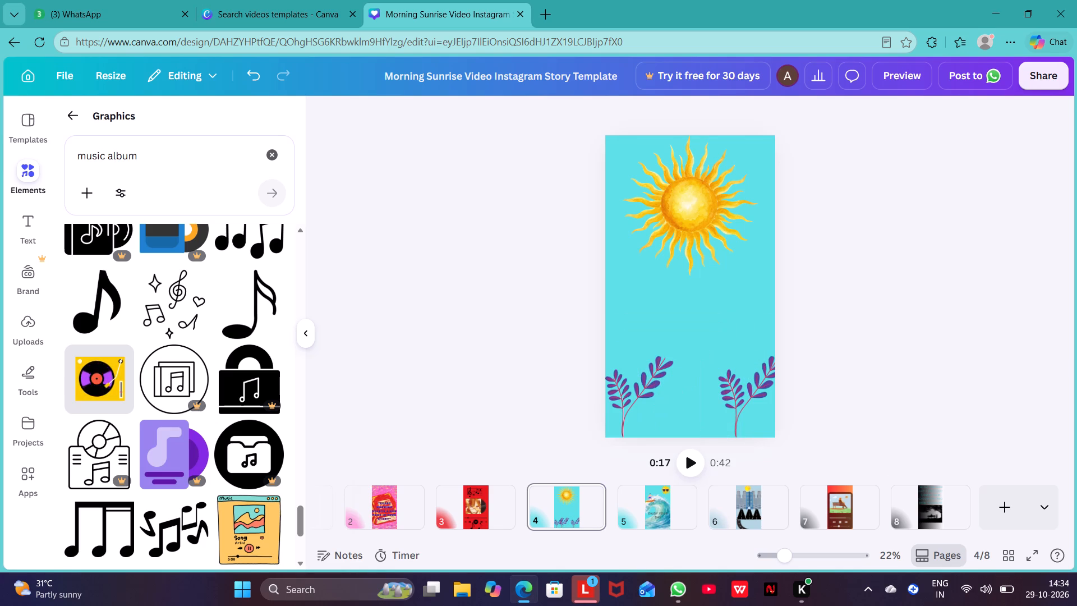
left_click(653, 376)
key("Delete")
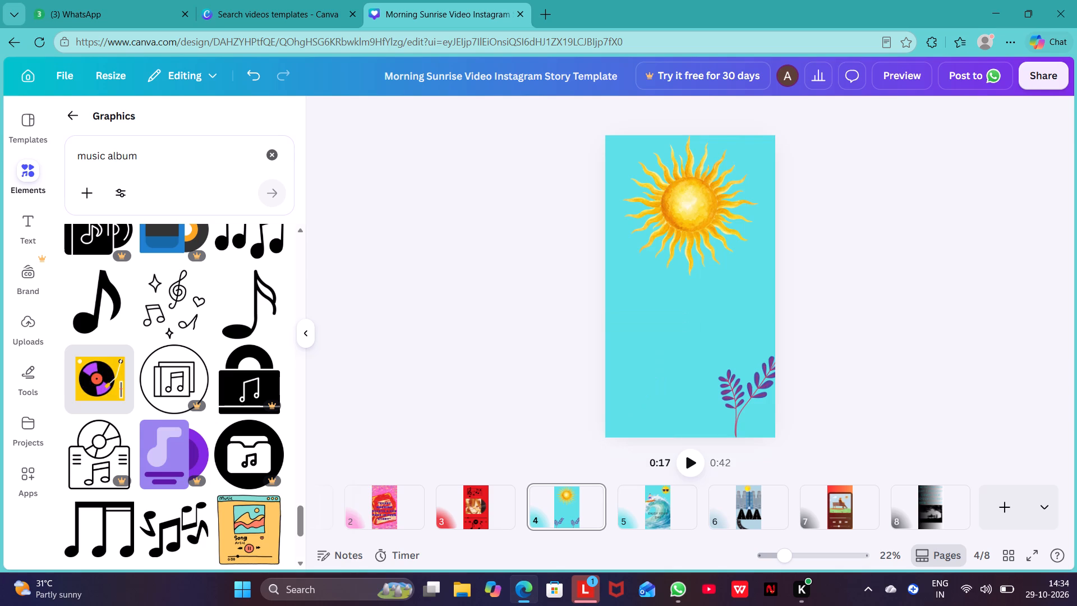
left_click(753, 375)
key("Delete")
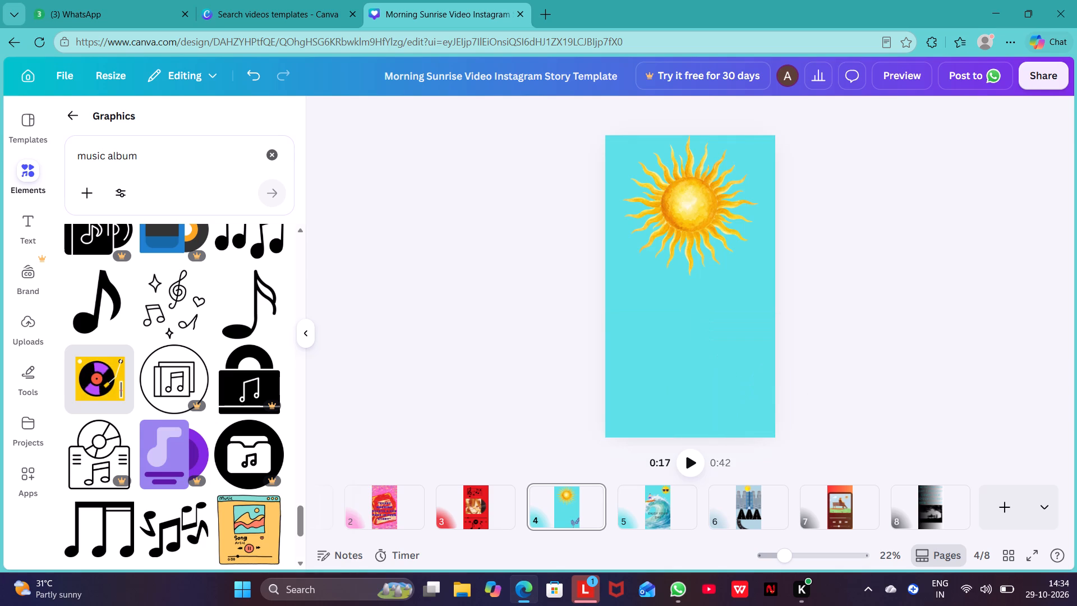
Move the sun on page 4 down from the top edge to just above the page's middle.
left_click(688, 198)
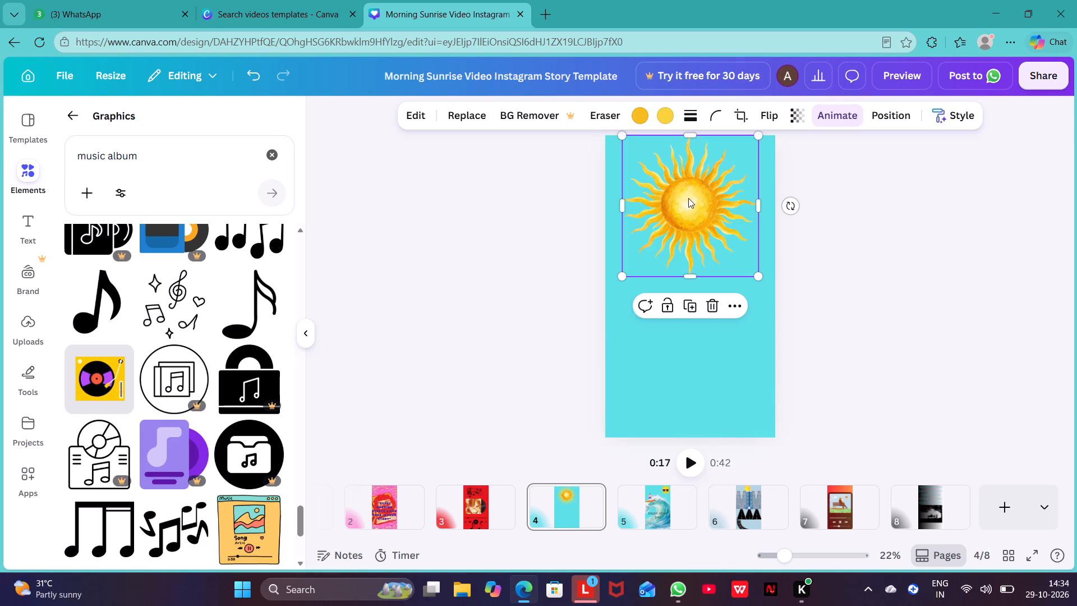
left_click_drag(688, 198, 689, 247)
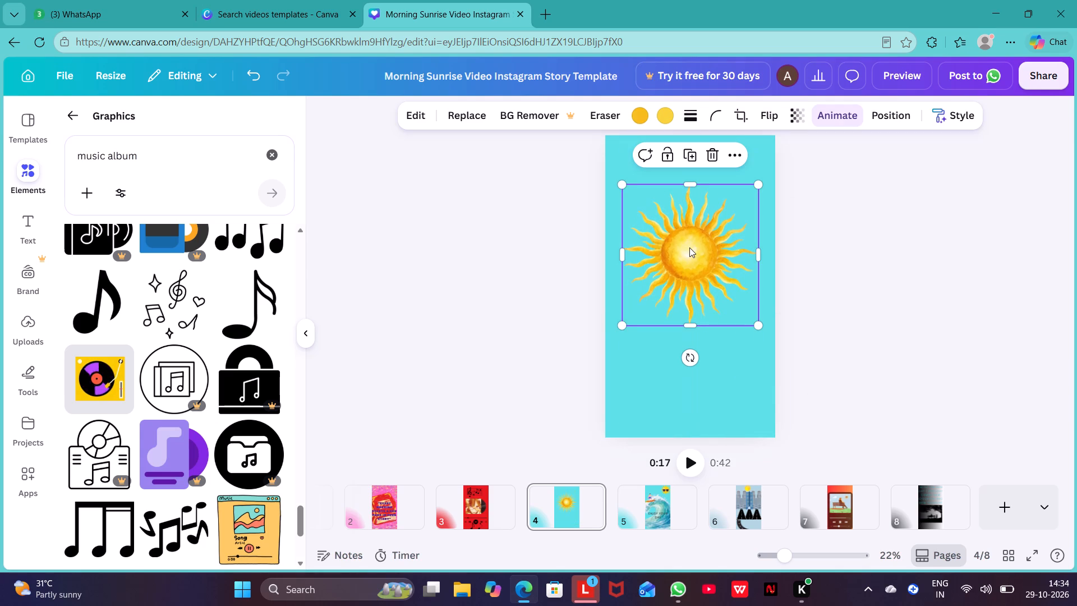
left_click(415, 263)
Search the graphics for "music album related to sun".
left_click(182, 150)
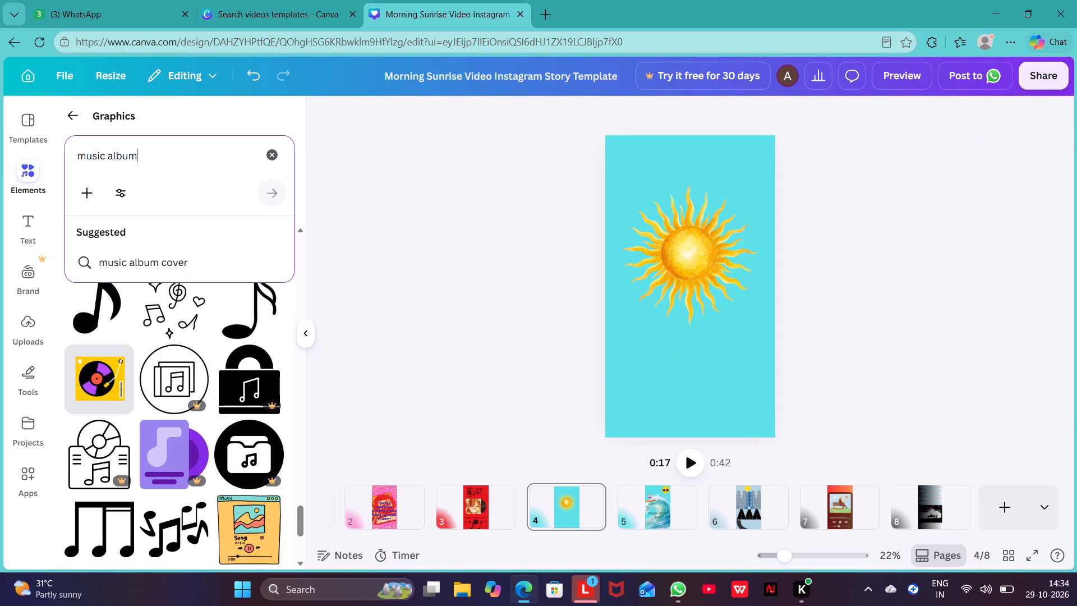
key("BackSpace")
key("BackSpace")
key("BackSpace")
key("BackSpace")
key("BackSpace")
key("BackSpace")
key("BackSpace")
key("BackSpace")
key("BackSpace")
key("BackSpace")
key("BackSpace")
key("BackSpace")
key("BackSpace")
key("BackSpace")
key("BackSpace")
key("BackSpace")
key("BackSpace")
key("BackSpace")
key("BackSpace")
key("BackSpace")
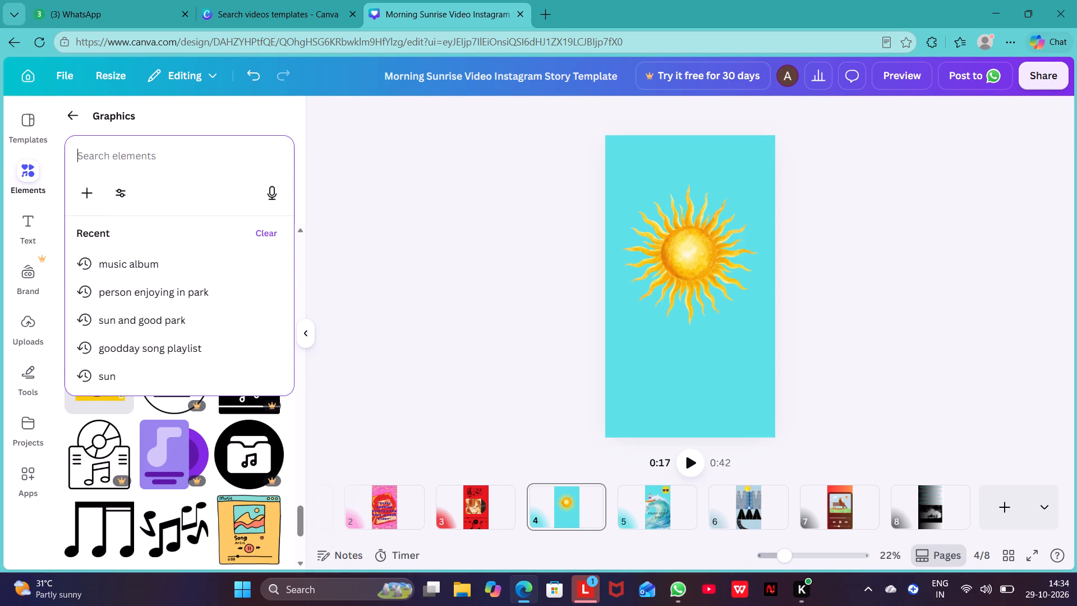
type("mu")
type("sic a")
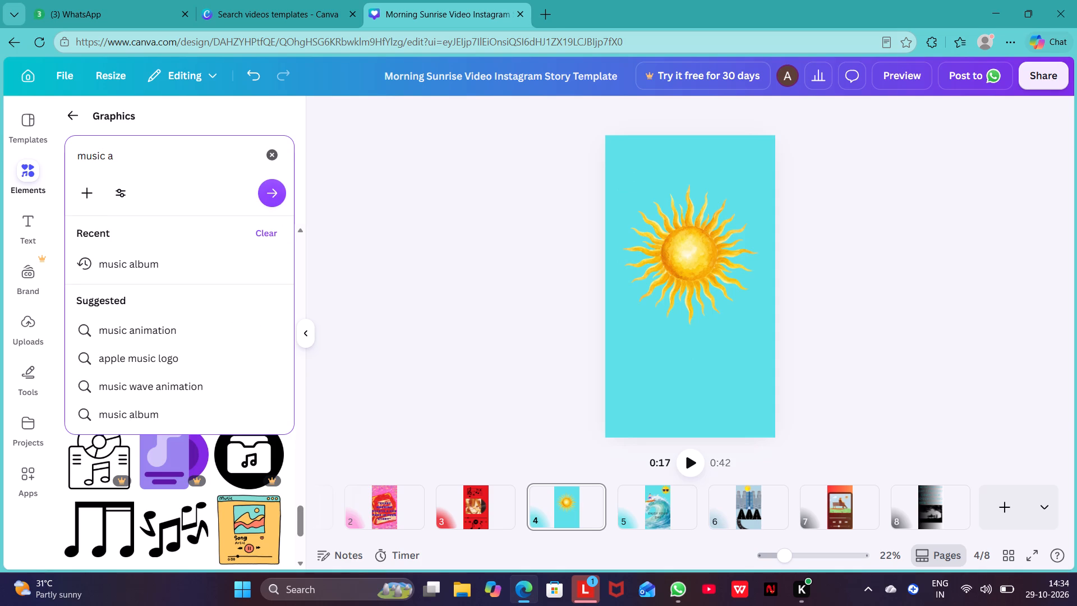
type("lbum related to sun")
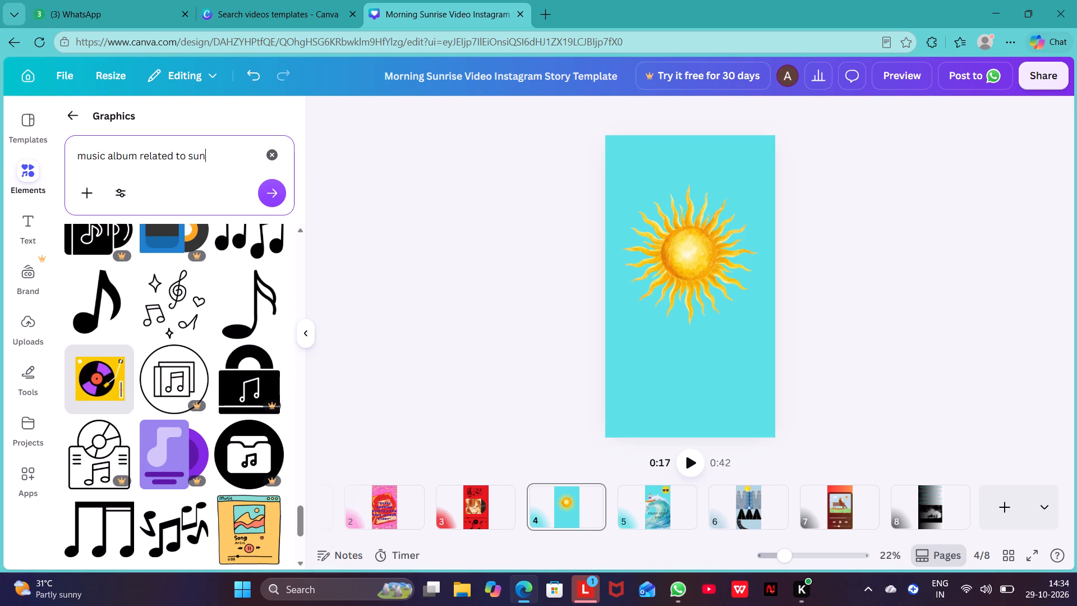
key("Return")
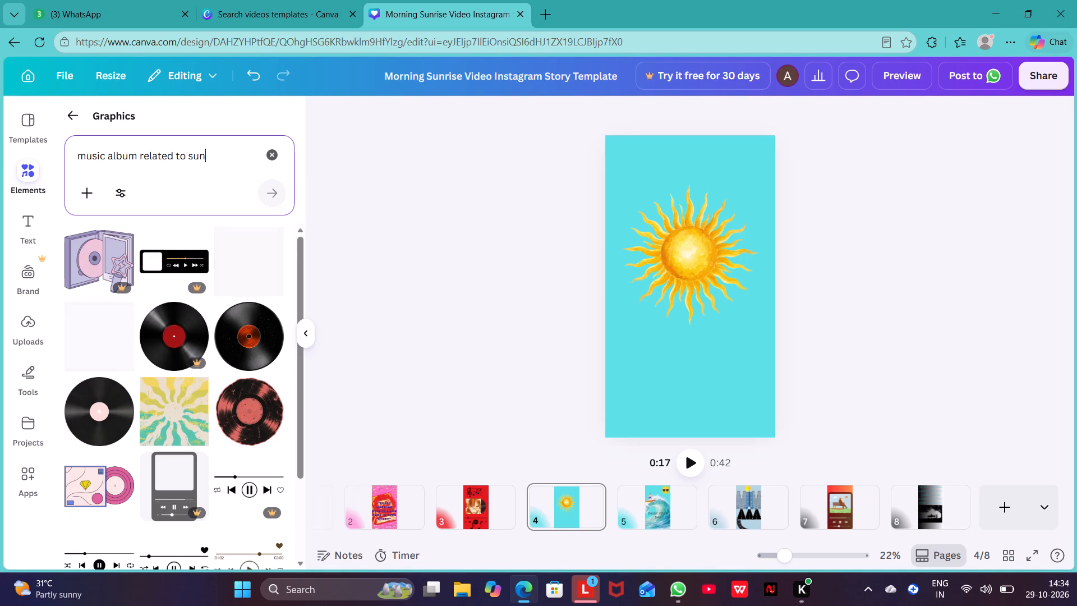
Add the dark translucent music player graphic with an empty cover window and playback controls to page 4.
scroll(198, 209, "down", 2)
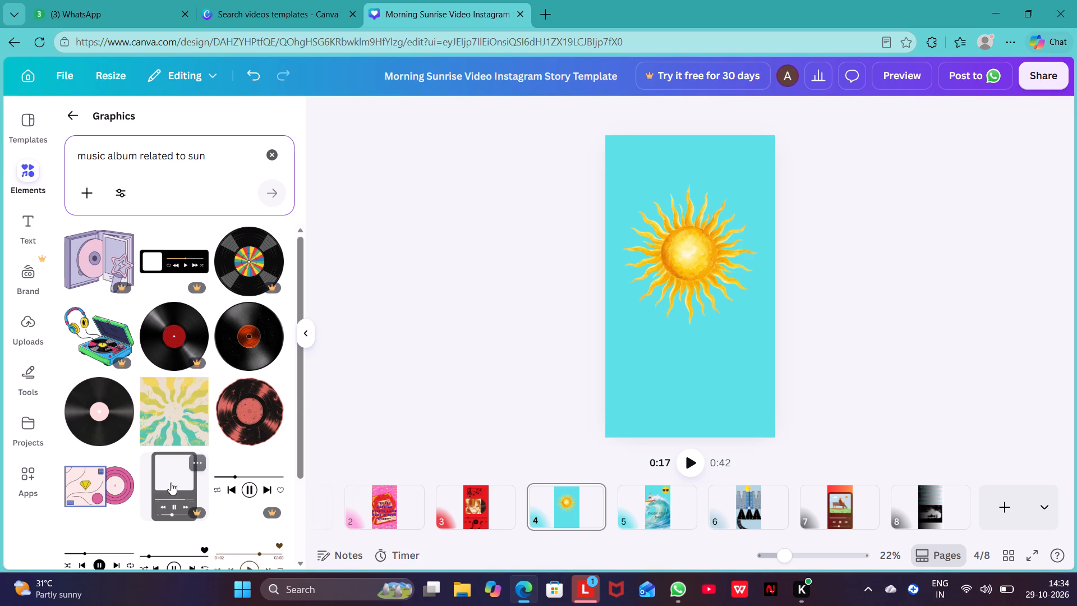
scroll(171, 483, "down", 6)
scroll(171, 483, "up", 1)
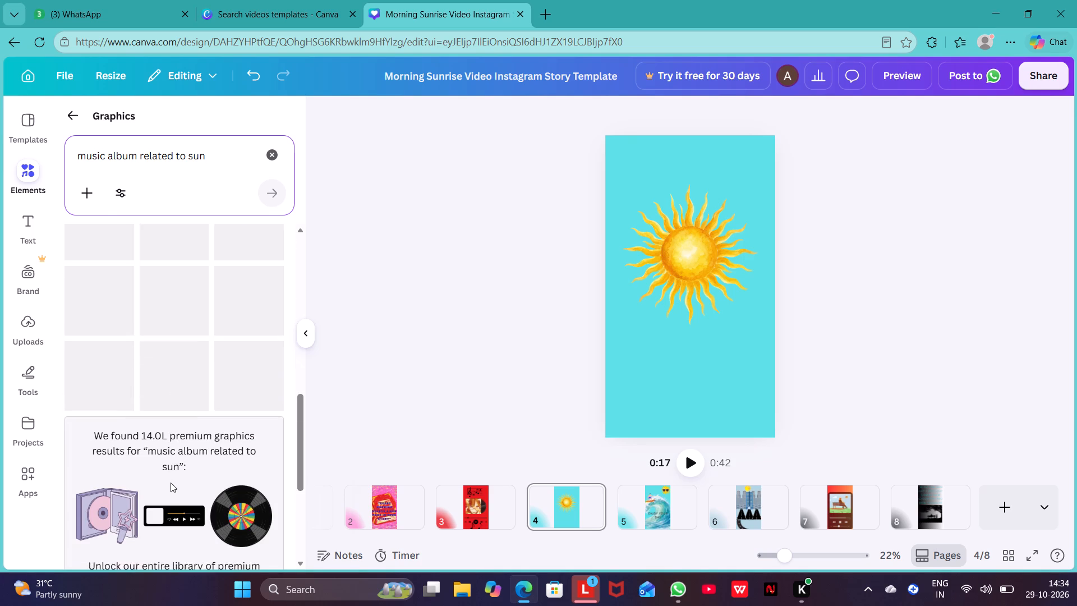
scroll(171, 483, "up", 2)
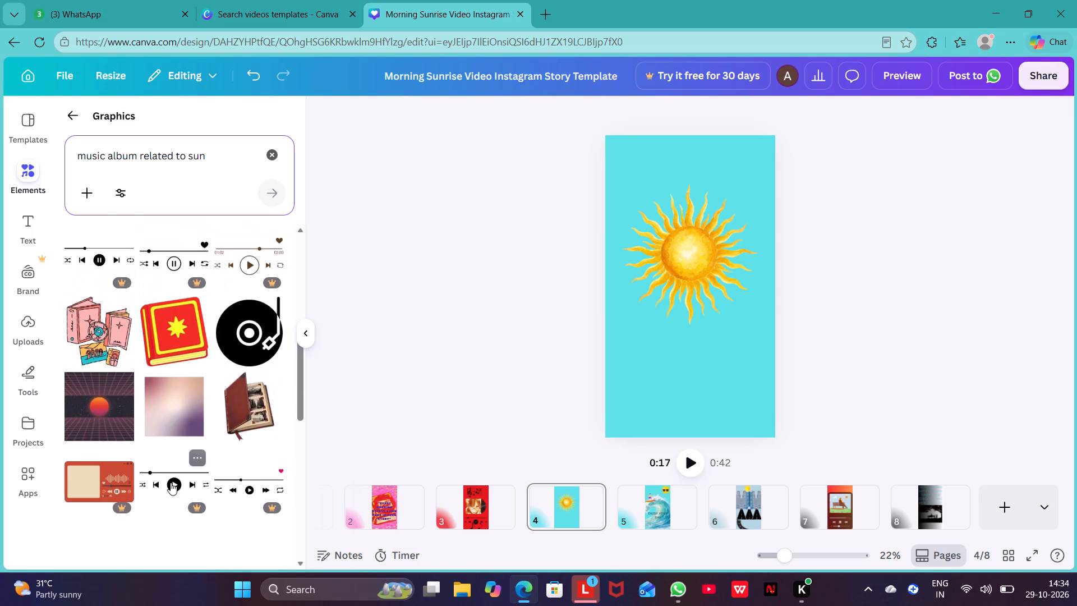
scroll(171, 483, "up", 6)
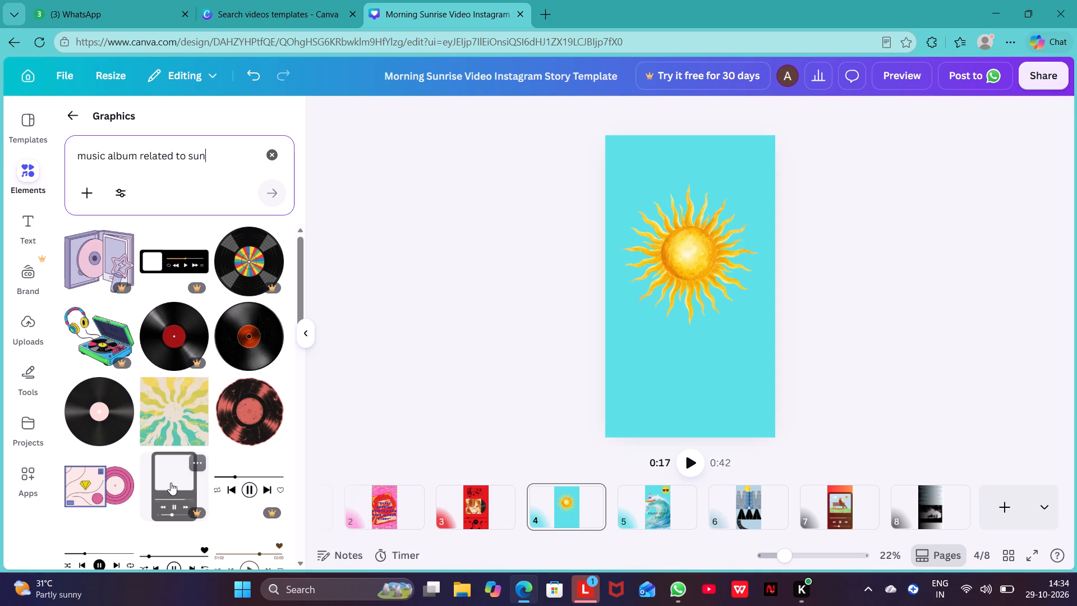
scroll(171, 483, "up", 2)
scroll(204, 308, "up", 7)
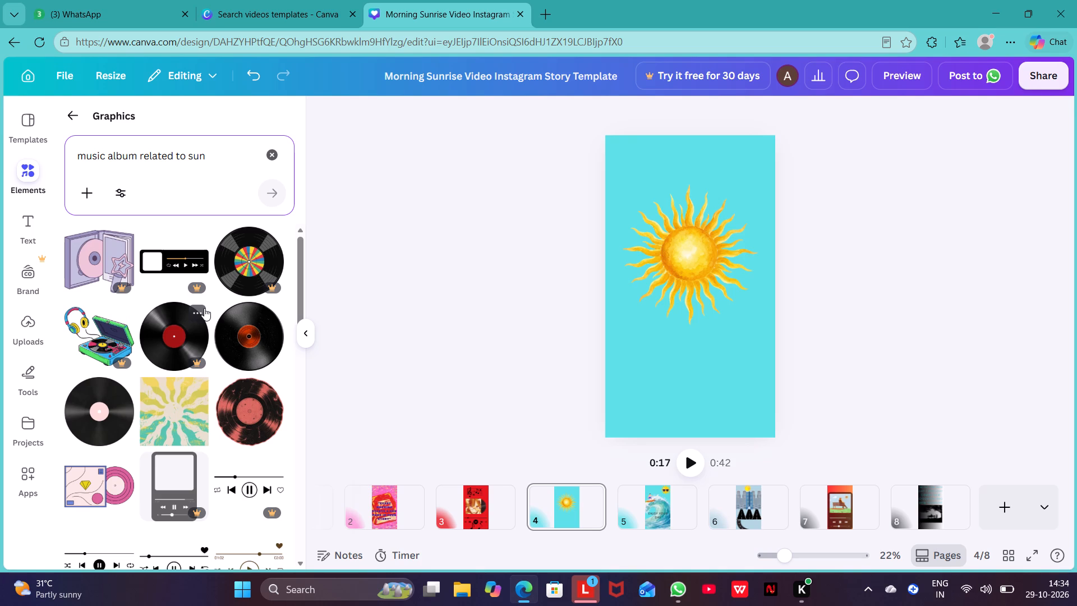
scroll(204, 308, "down", 1)
left_click(185, 389)
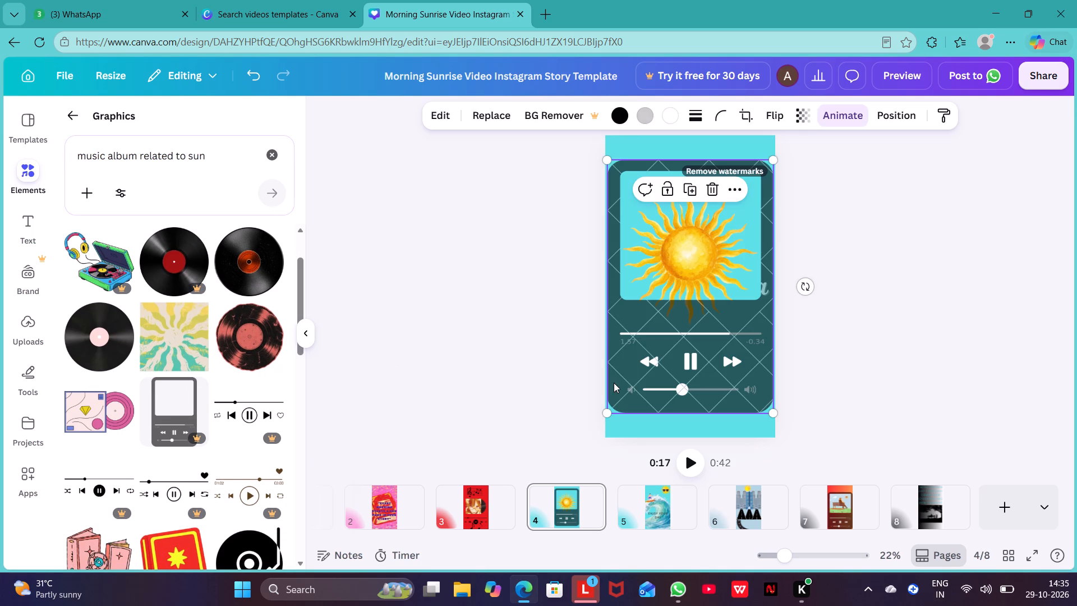
Position the music player at the bottom of page 4 so that the sun sits inside its cover window.
left_click_drag(698, 313, 698, 350)
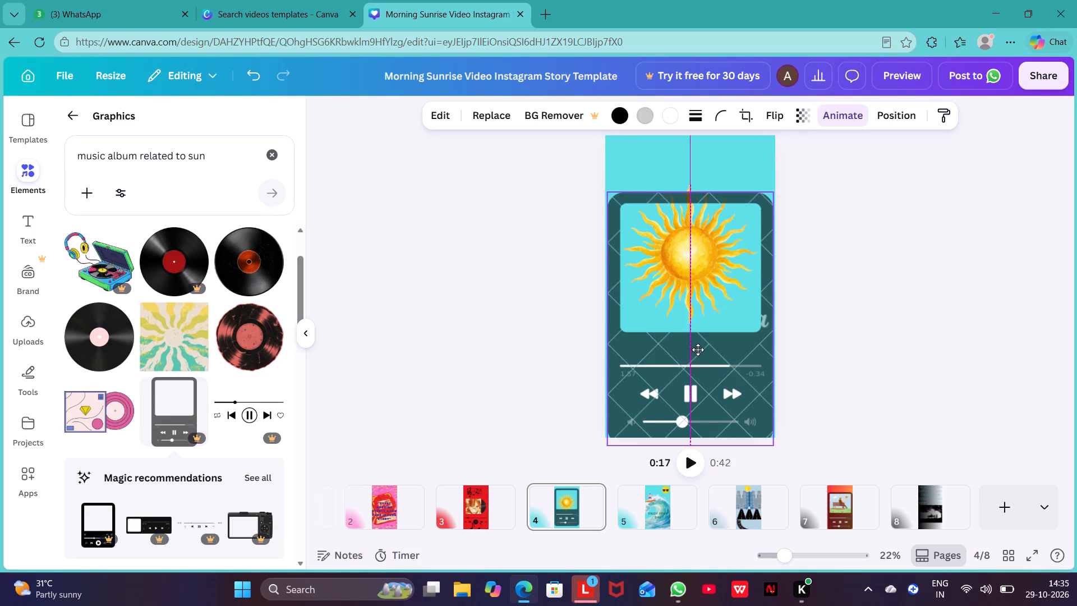
left_click_drag(698, 350, 703, 343)
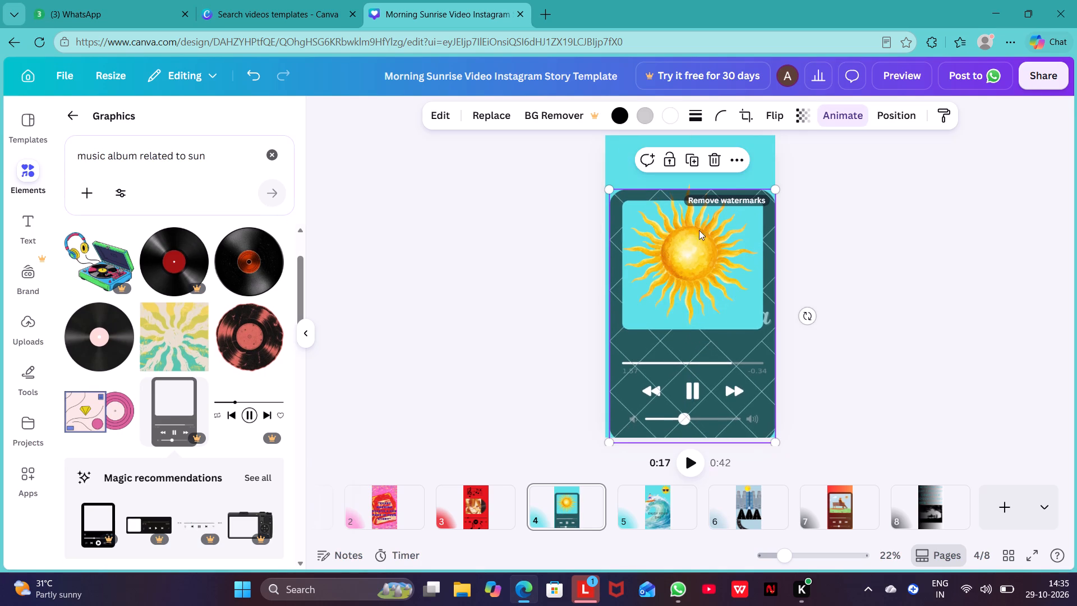
left_click_drag(682, 341, 682, 290)
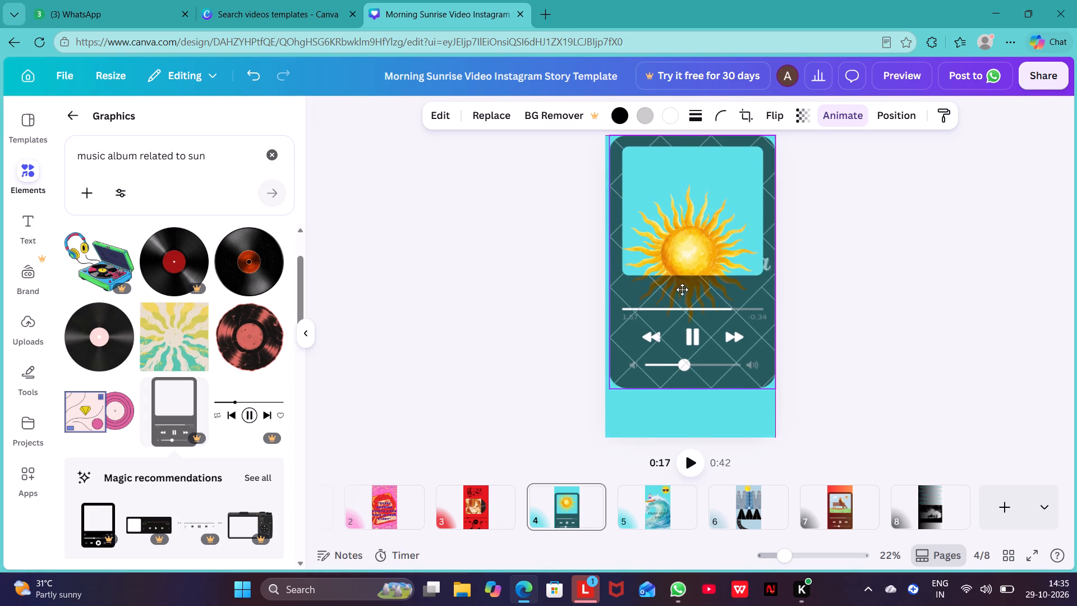
left_click_drag(682, 290, 680, 291)
left_click(689, 254)
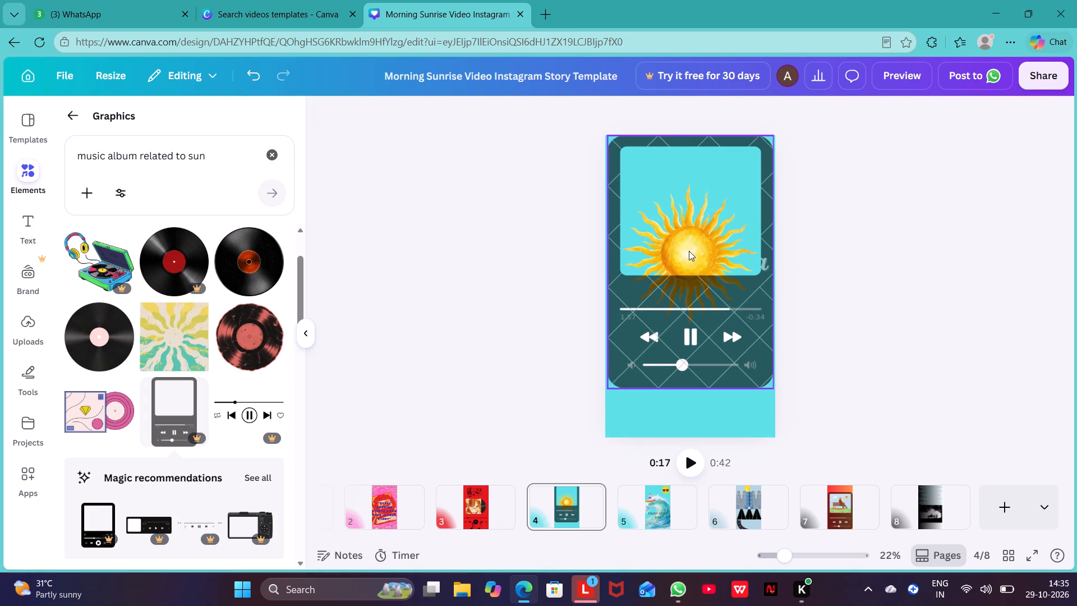
left_click(689, 251)
left_click(687, 237)
left_click_drag(691, 292, 697, 320)
left_click(696, 268)
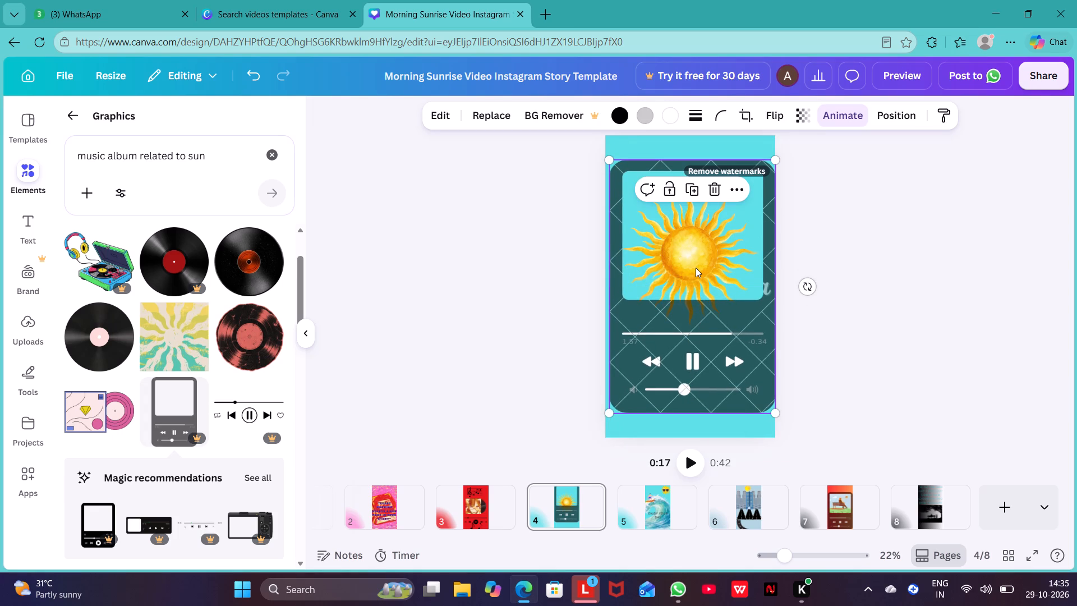
left_click(687, 251)
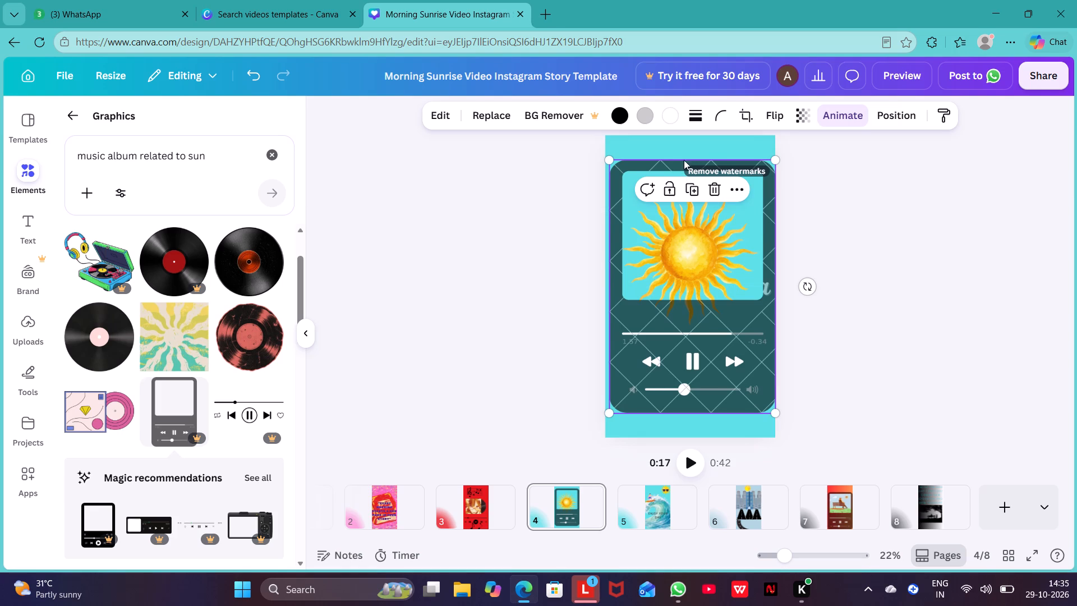
left_click(880, 306)
left_click_drag(684, 311, 683, 311)
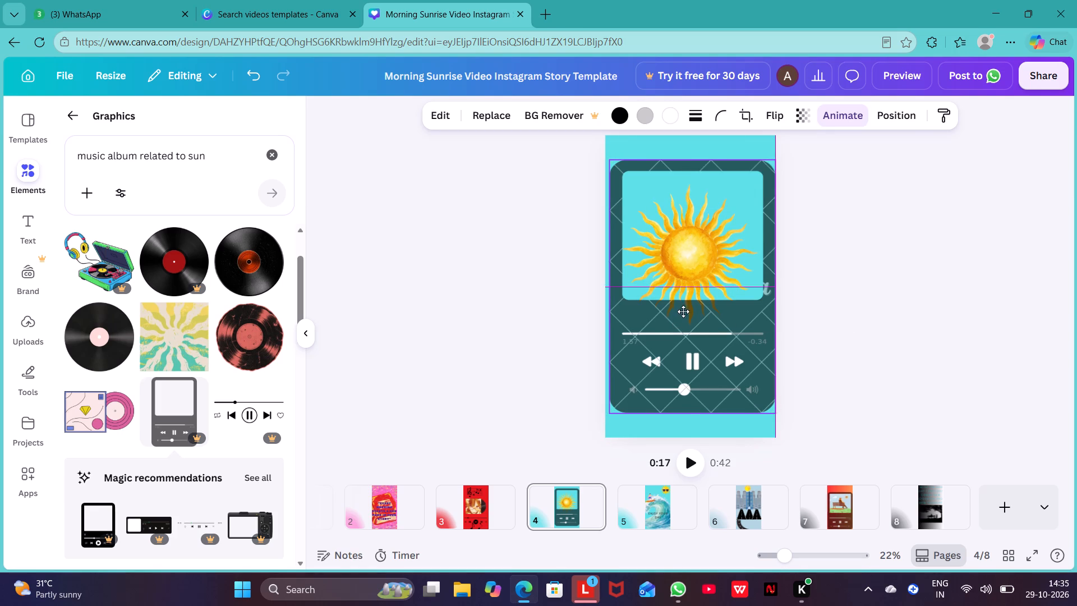
left_click_drag(683, 311, 678, 341)
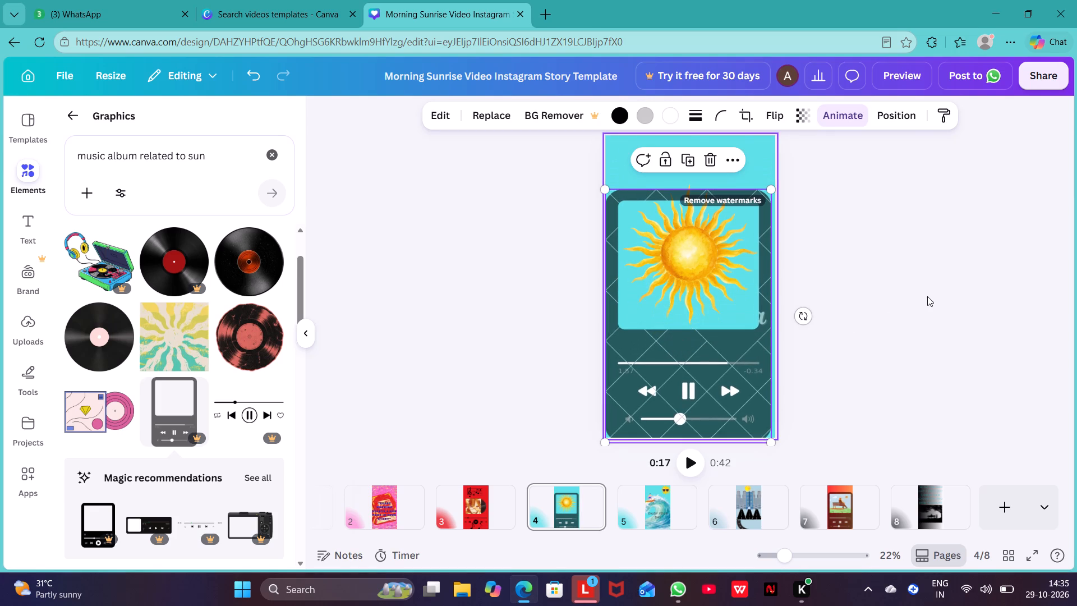
Add the orange, teal and pink music notes graphic from the current graphics results to page 4.
left_click_drag(927, 296, 0, 313)
scroll(160, 329, "down", 7)
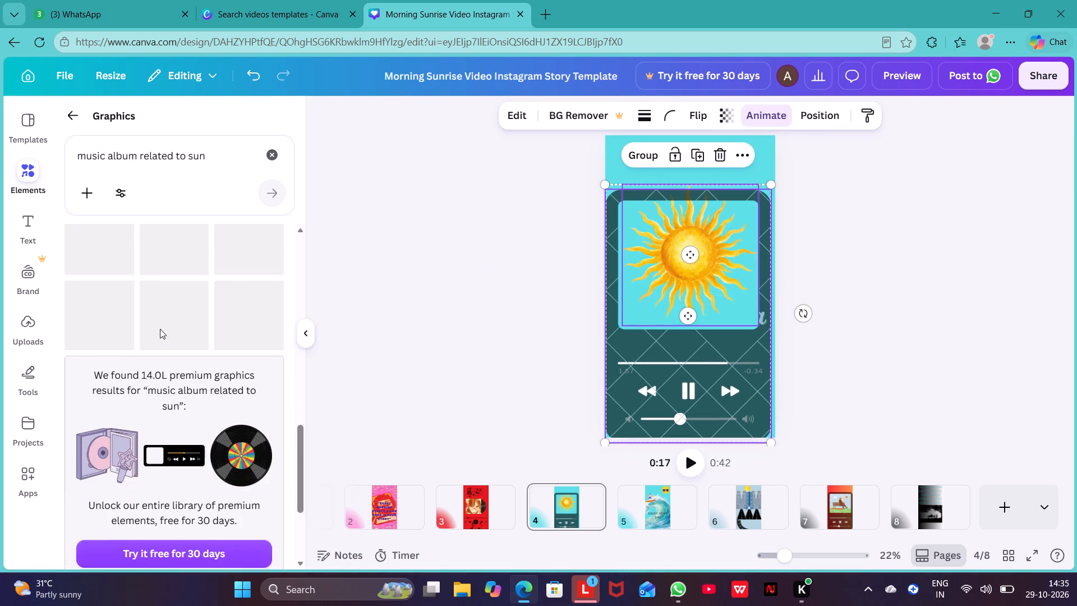
scroll(160, 329, "down", 5)
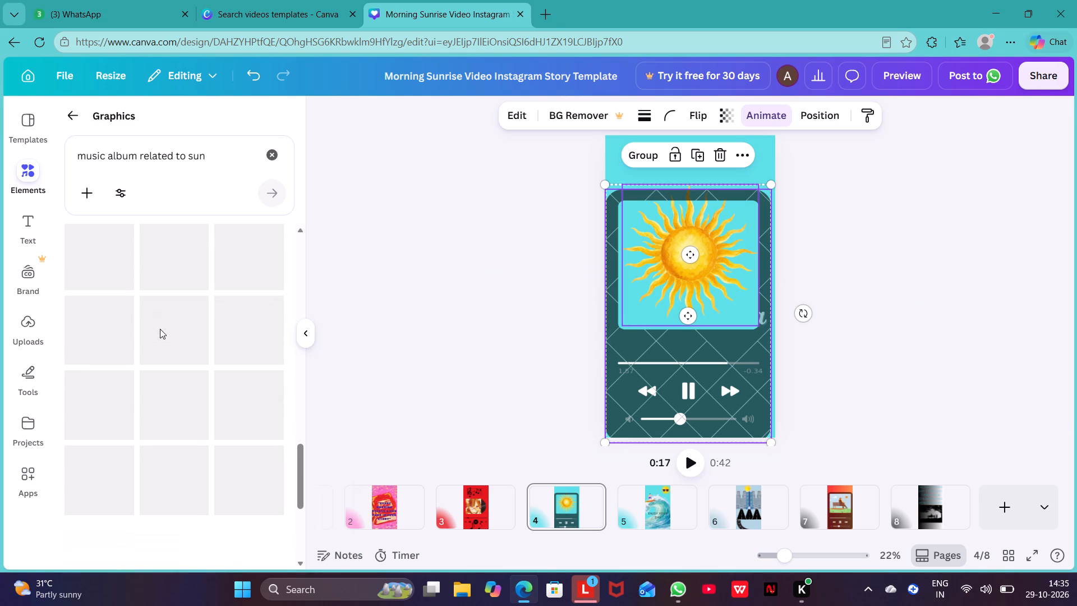
scroll(160, 329, "down", 1)
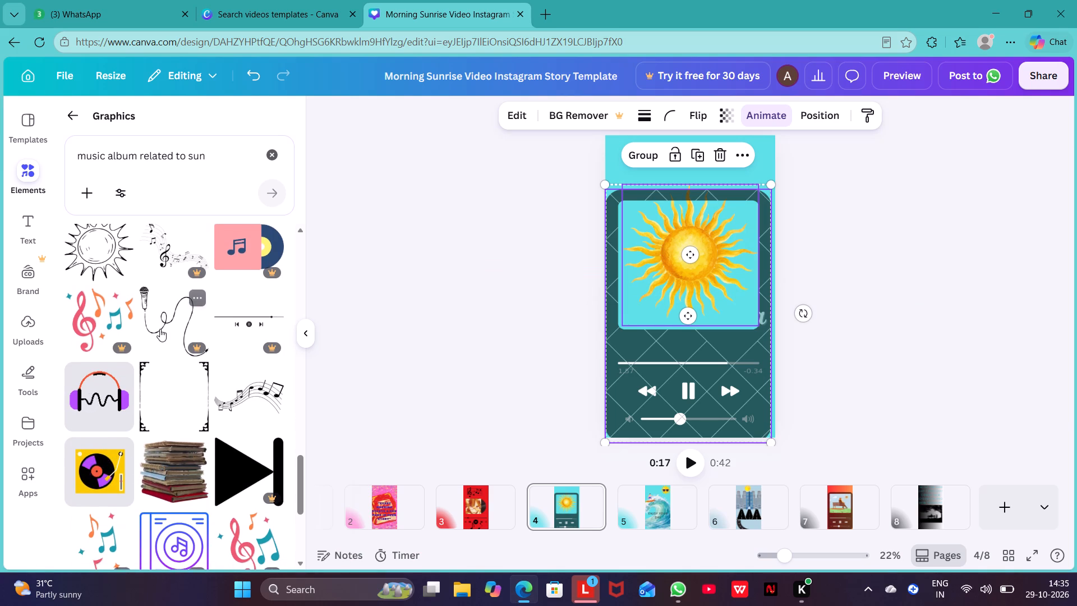
scroll(160, 329, "down", 2)
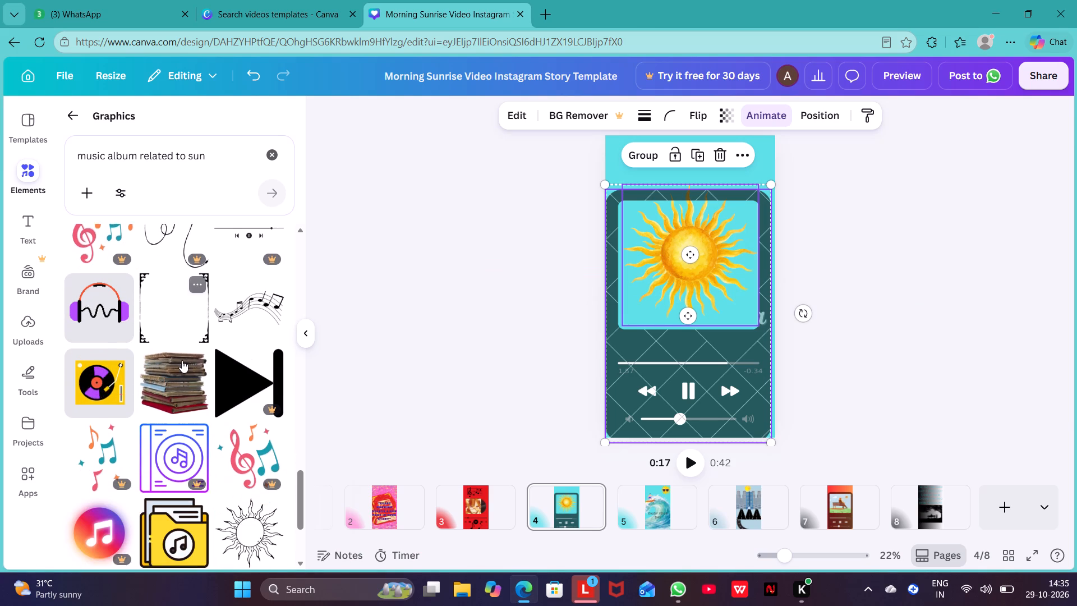
scroll(182, 360, "down", 1)
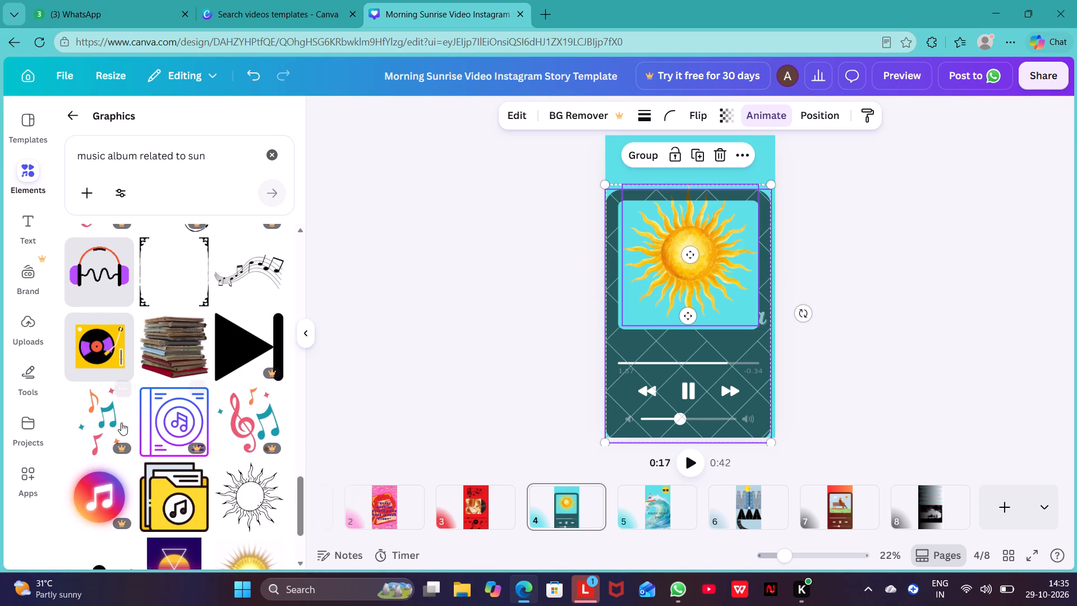
left_click(113, 416)
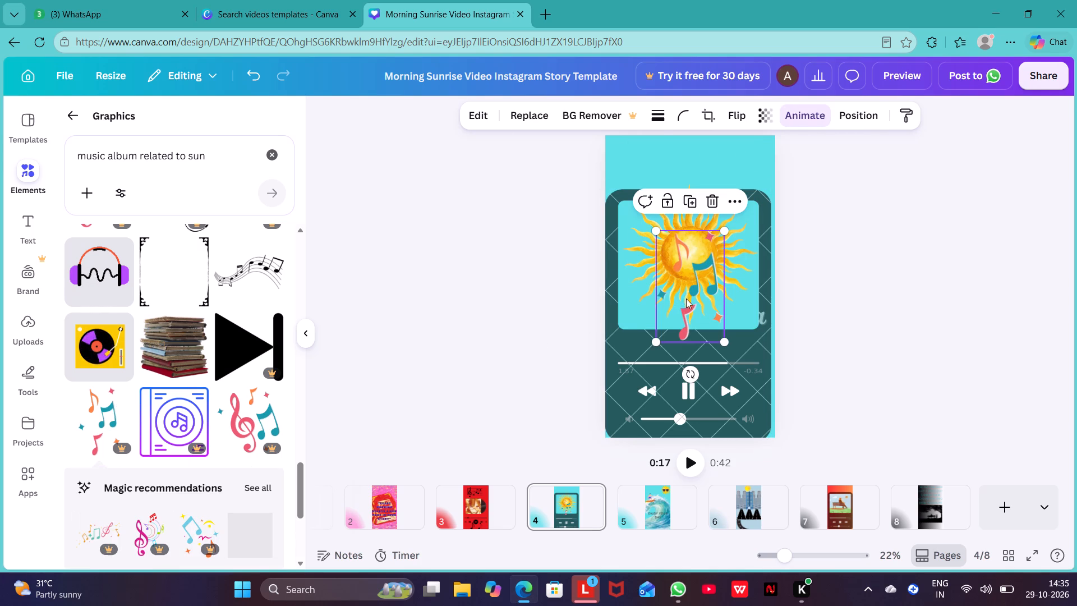
Shrink the music notes to about half size and fit them into page 4's top-left corner above the music player.
left_click_drag(688, 299, 634, 195)
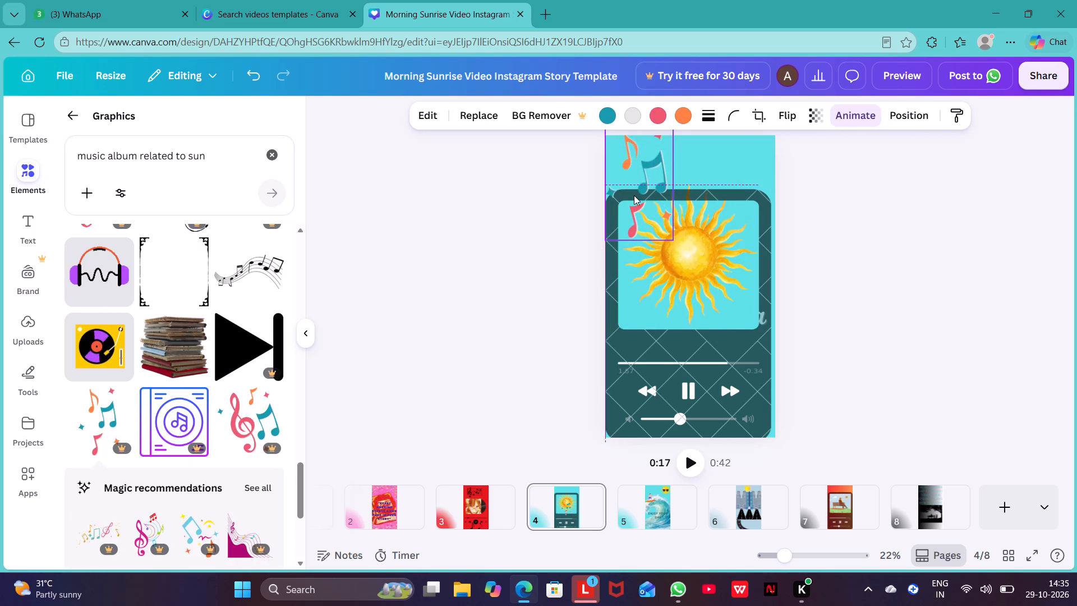
left_click_drag(671, 236, 667, 218)
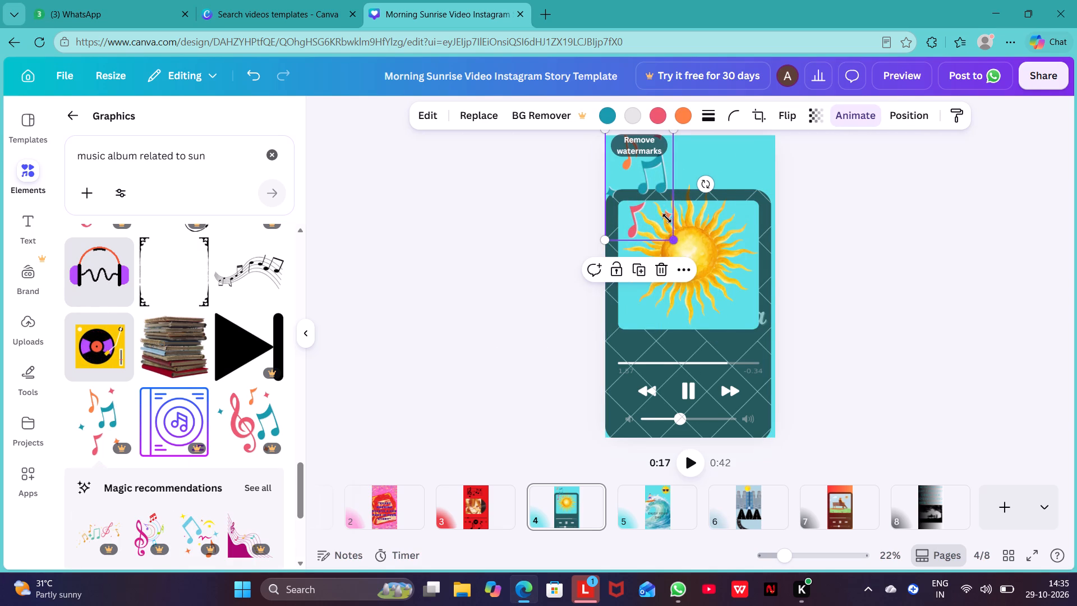
left_click_drag(667, 218, 654, 171)
left_click_drag(619, 153, 616, 159)
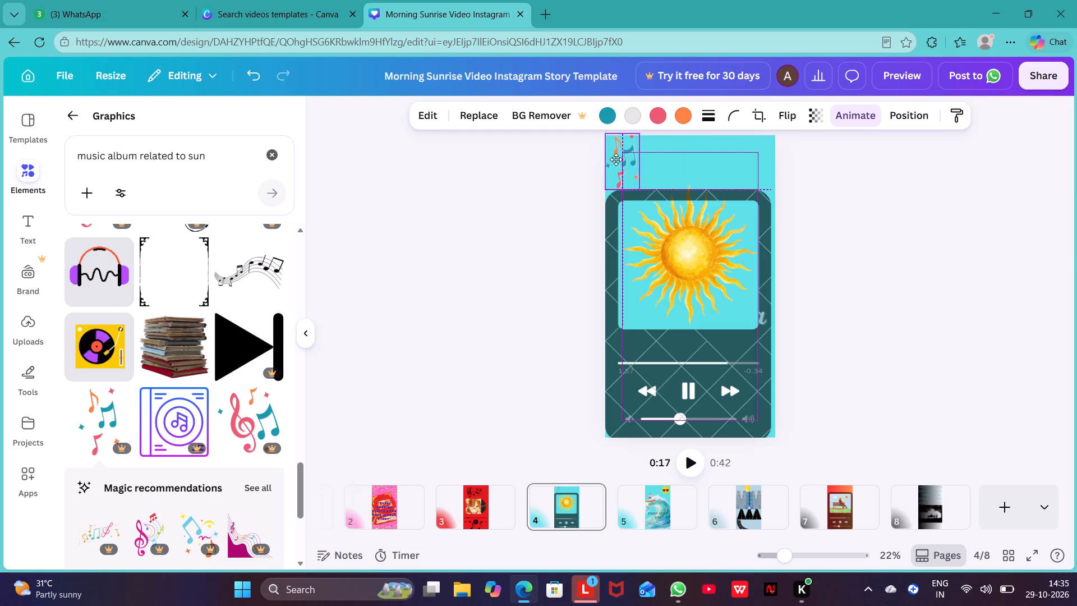
left_click_drag(616, 159, 616, 162)
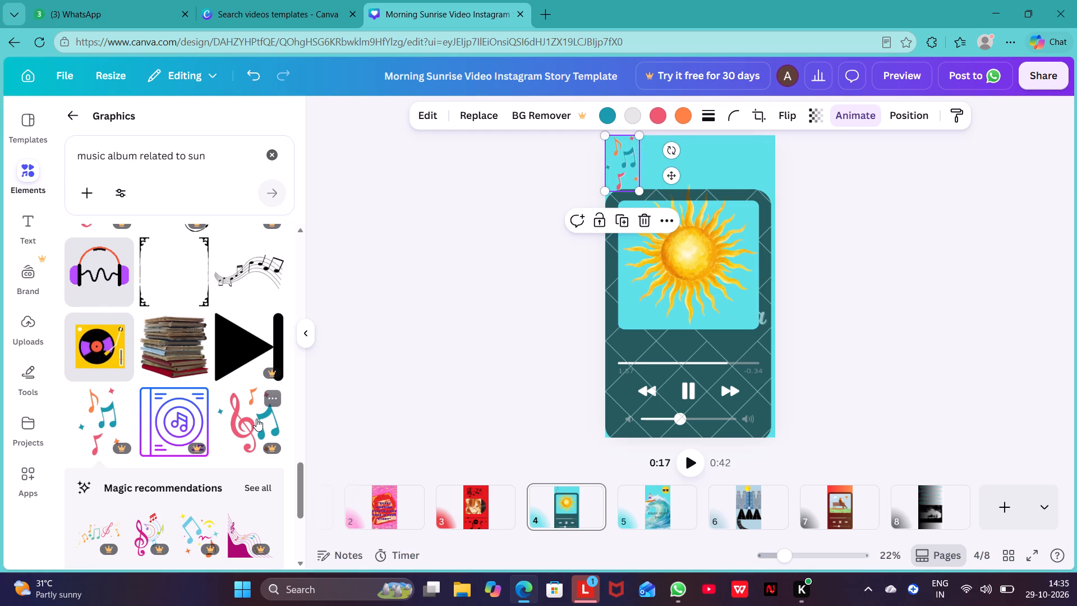
Add the pink treble clef graphic with teal notes, shrink it and place it beside the music notes above the player.
left_click(256, 419)
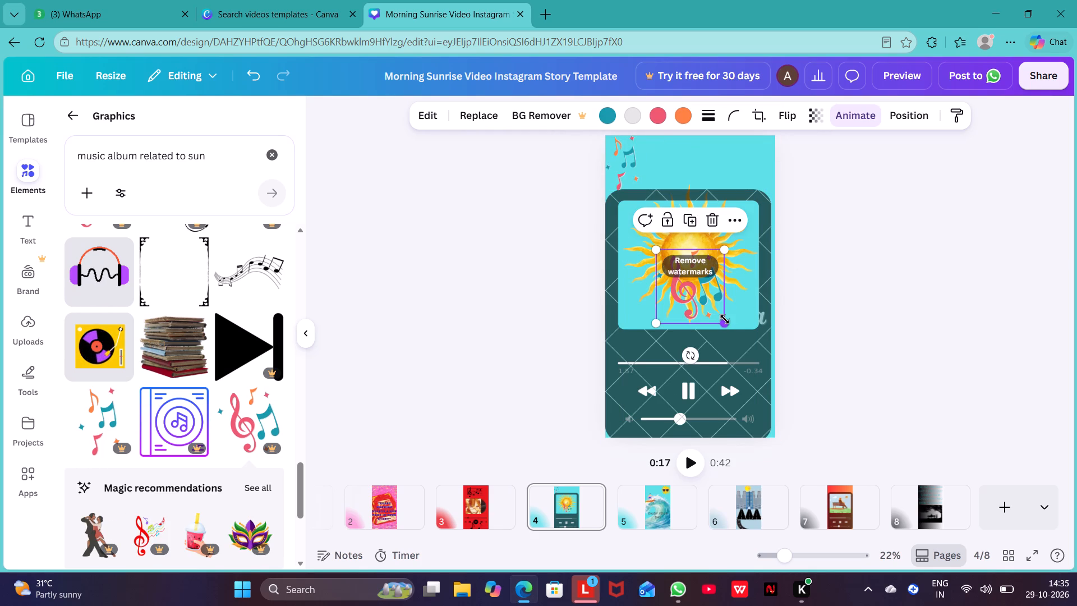
left_click_drag(725, 319, 698, 291)
left_click_drag(665, 265, 658, 159)
left_click(545, 192)
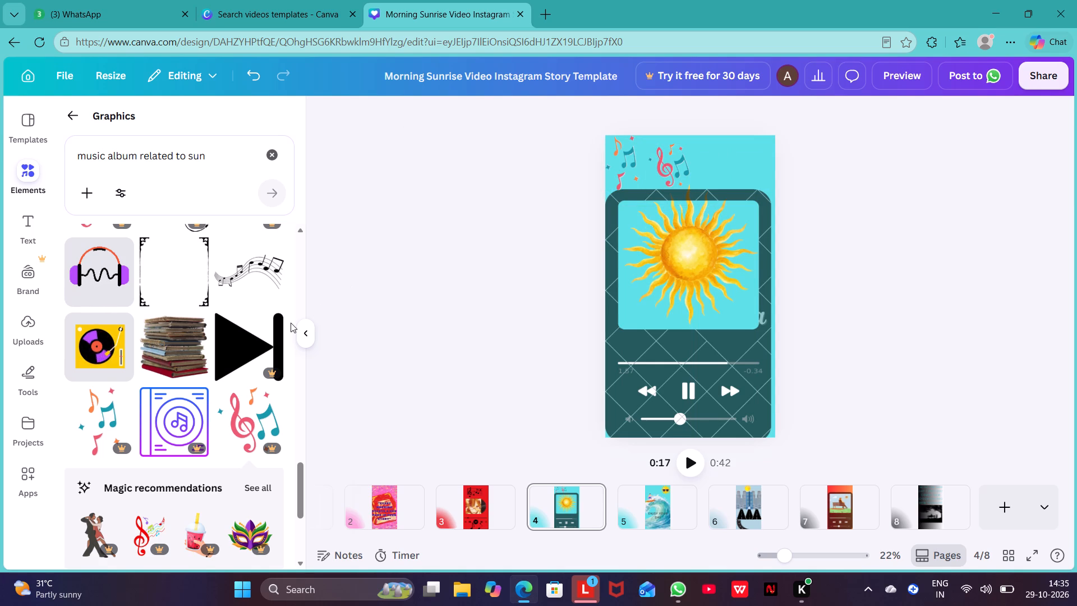
Look through more of the sun-related music album graphics for further decorations for page 4.
scroll(291, 323, "down", 7)
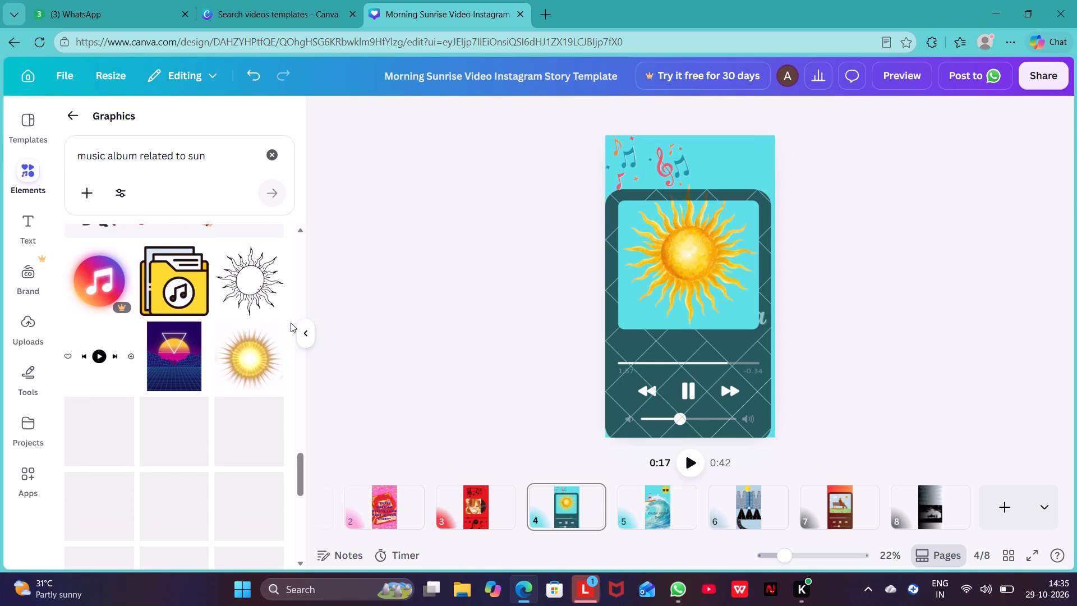
scroll(291, 323, "down", 1)
scroll(237, 330, "up", 4)
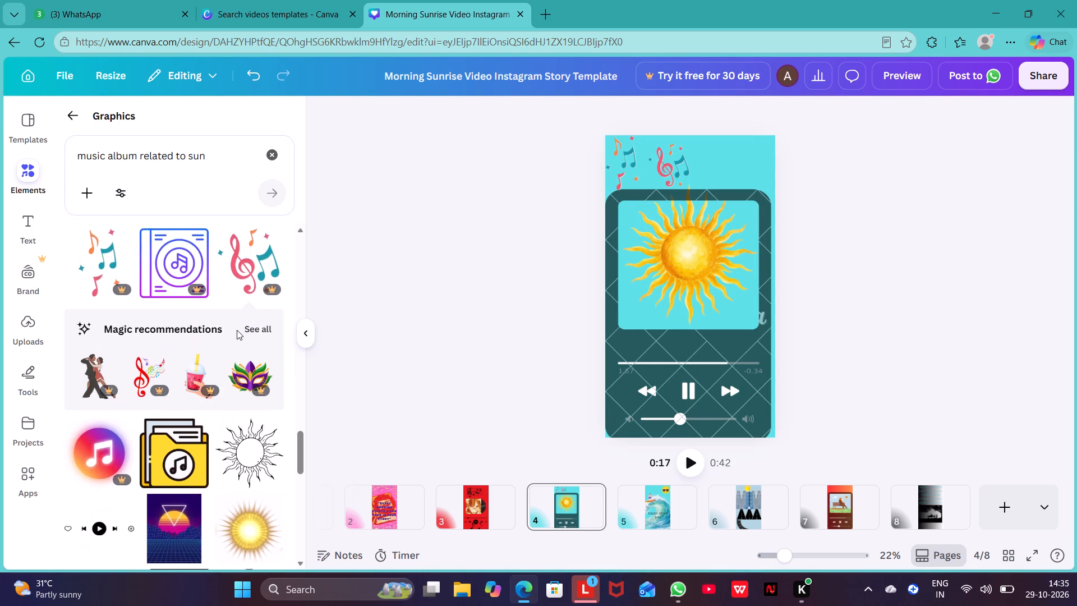
scroll(237, 330, "up", 3)
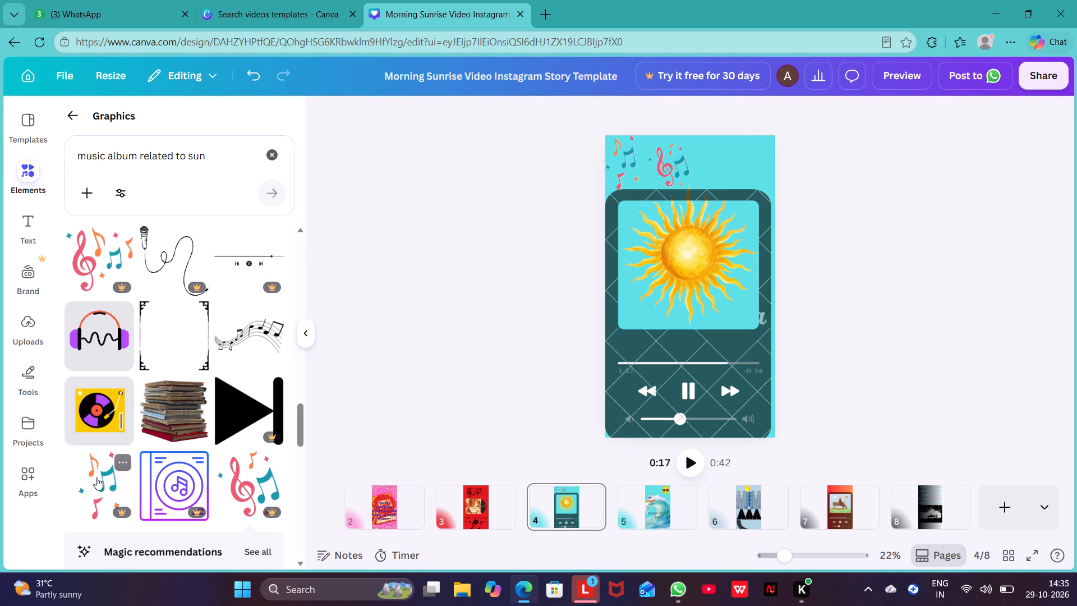
scroll(118, 260, "up", 1)
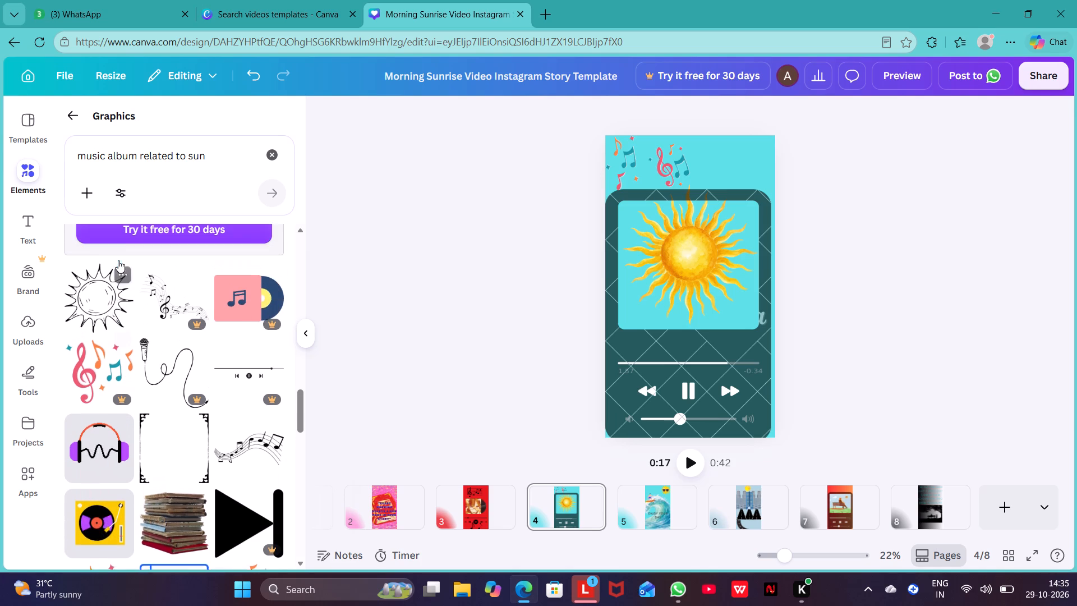
Add the black scattered music notes graphic to page 4 and place it in the upper-right corner beside the colourful notes, slightly enlarged.
scroll(118, 260, "up", 1)
left_click(154, 297)
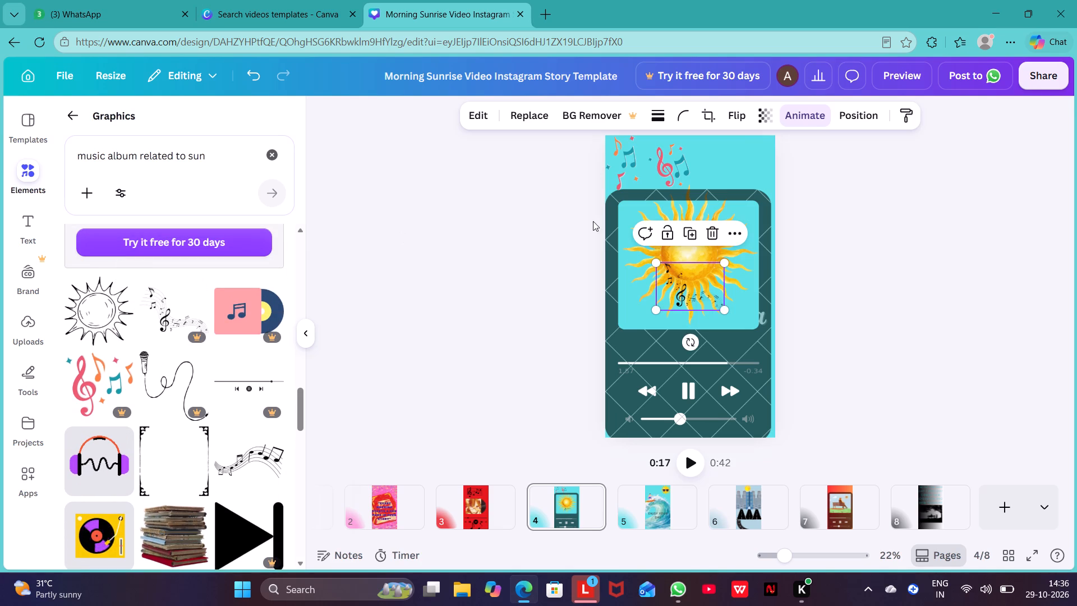
left_click_drag(674, 290, 682, 255)
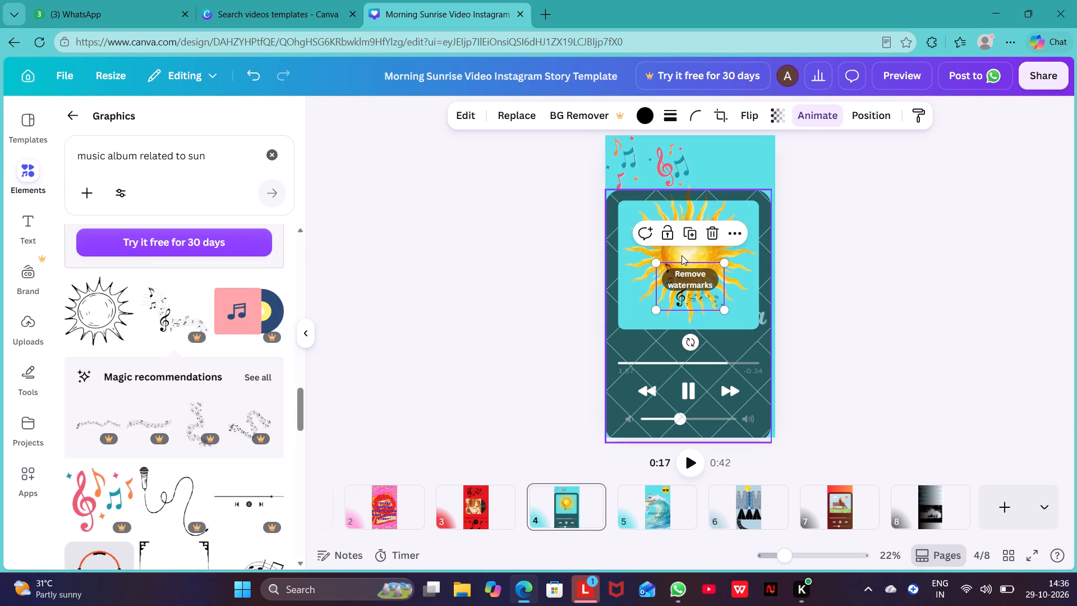
left_click_drag(687, 297, 689, 291)
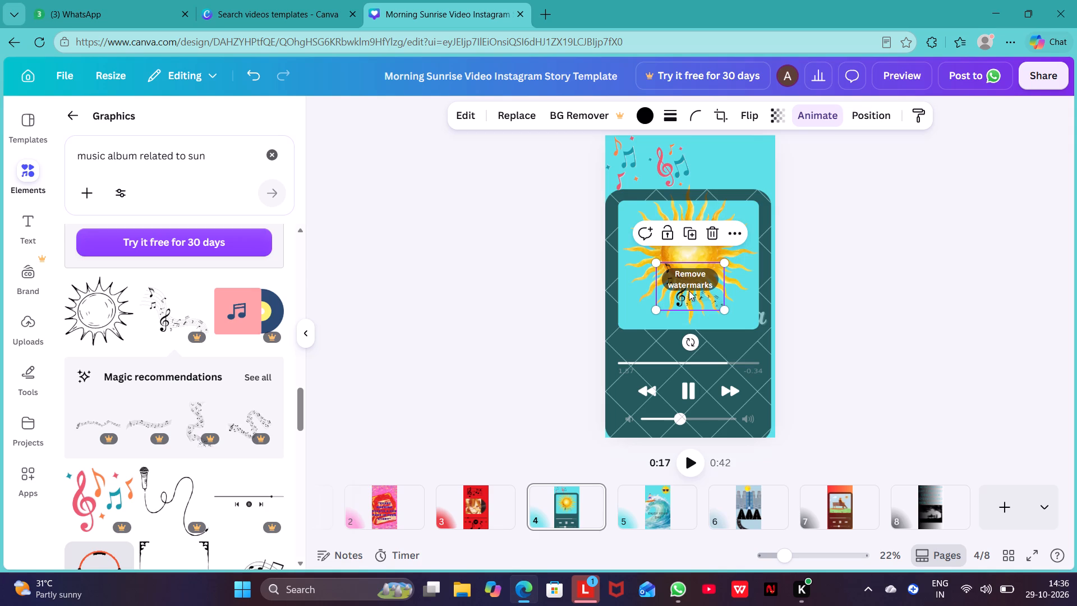
left_click_drag(689, 291, 722, 173)
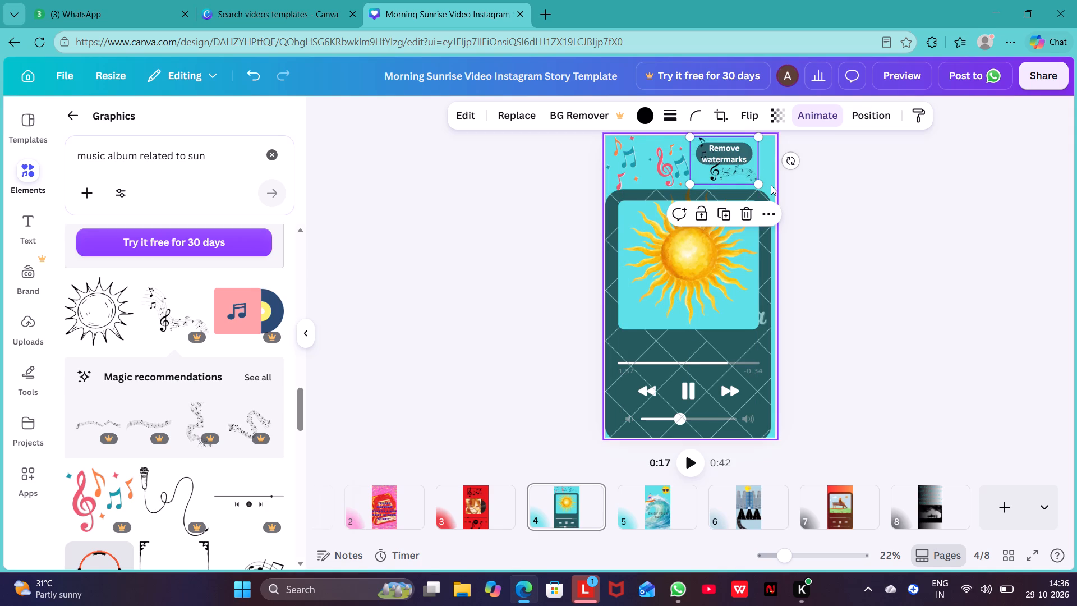
left_click_drag(762, 185, 771, 185)
left_click(846, 200)
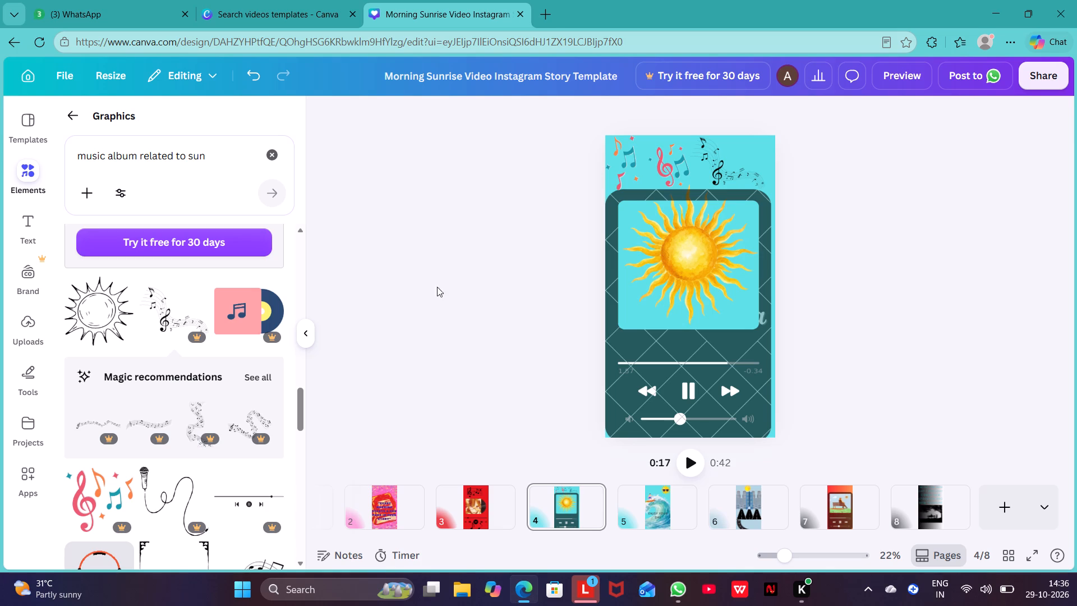
Open the preview of the story video from page 4.
left_click(884, 76)
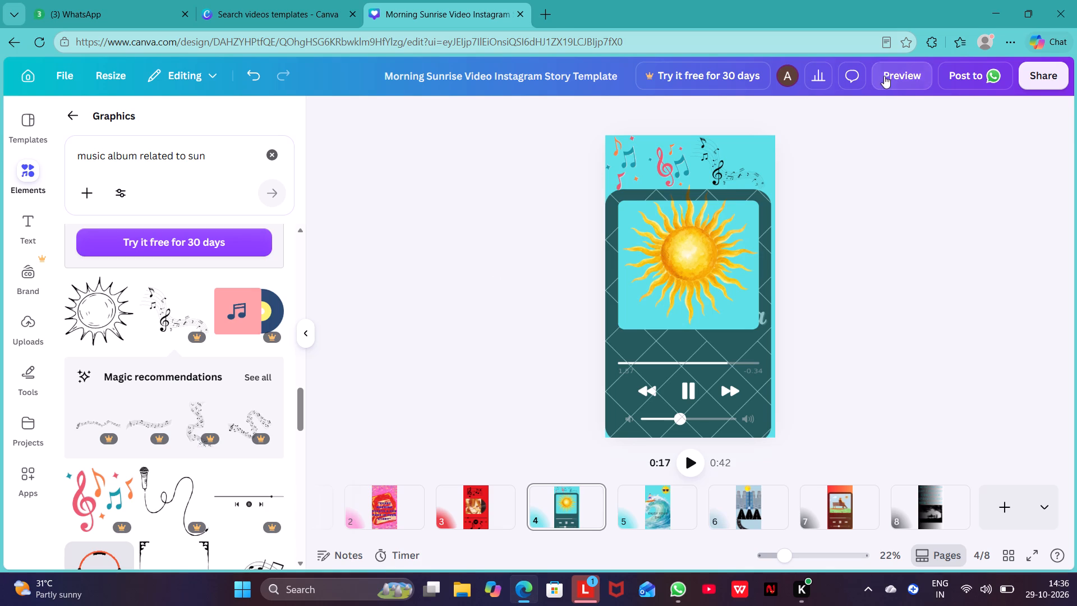
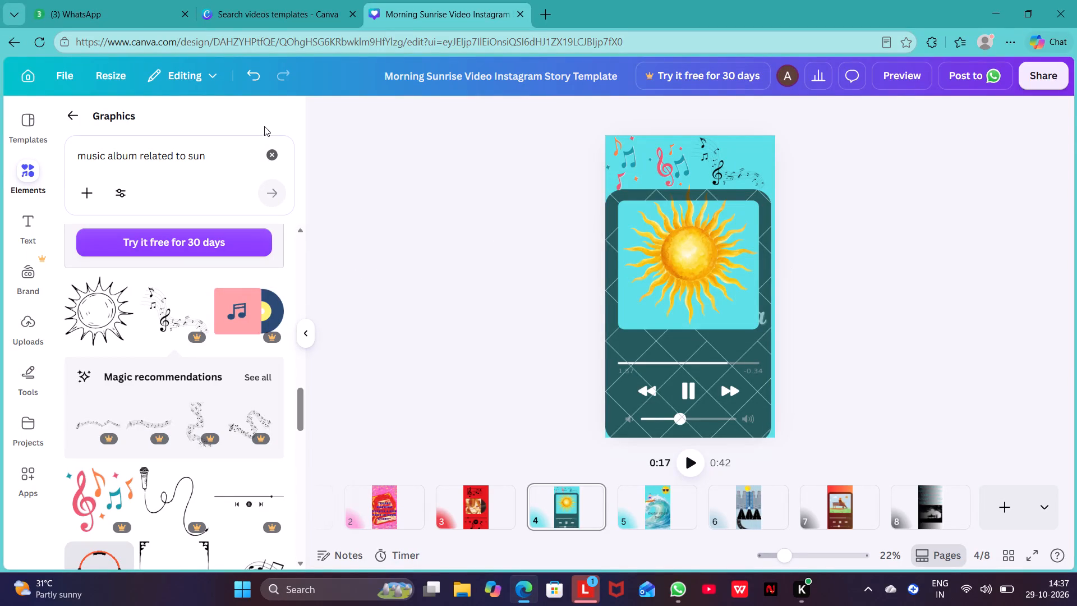
Search the graphics for "video of man jogging gif".
left_click(274, 160)
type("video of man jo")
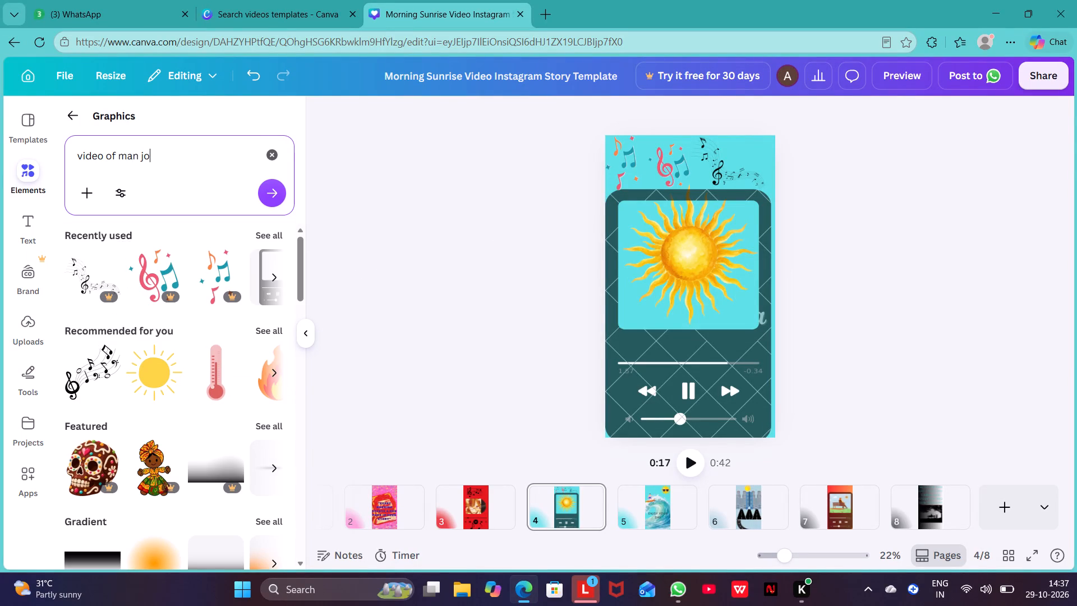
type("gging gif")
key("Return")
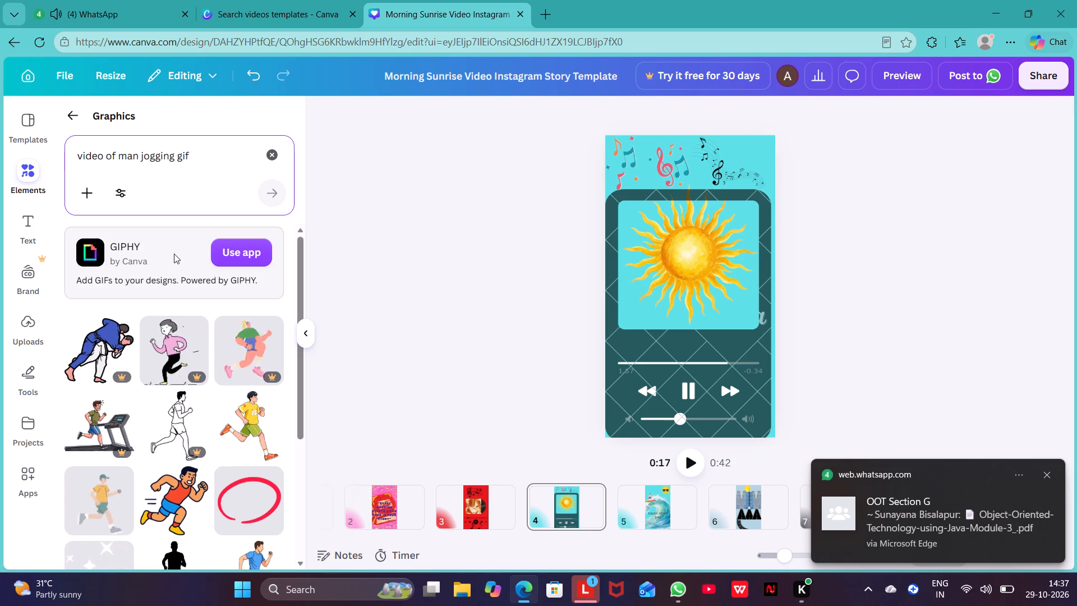
Dismiss the chat notification and add a new page 9 at the end of the design.
left_click(1047, 475)
left_click(1011, 504)
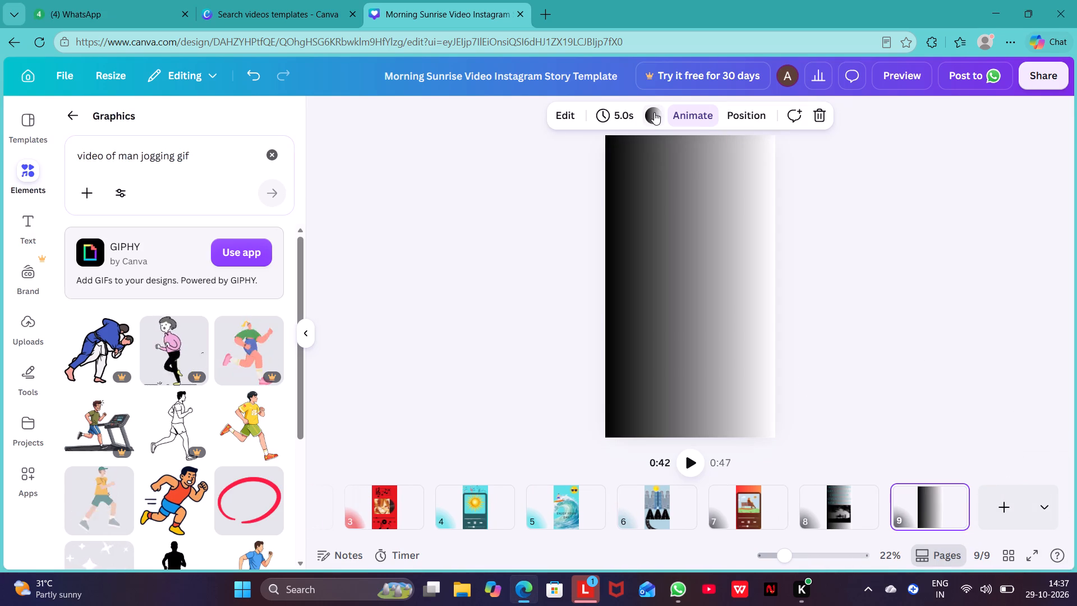
Open the background colour choices for page 9 and go through the swatches down to the default gradient colours.
left_click(654, 112)
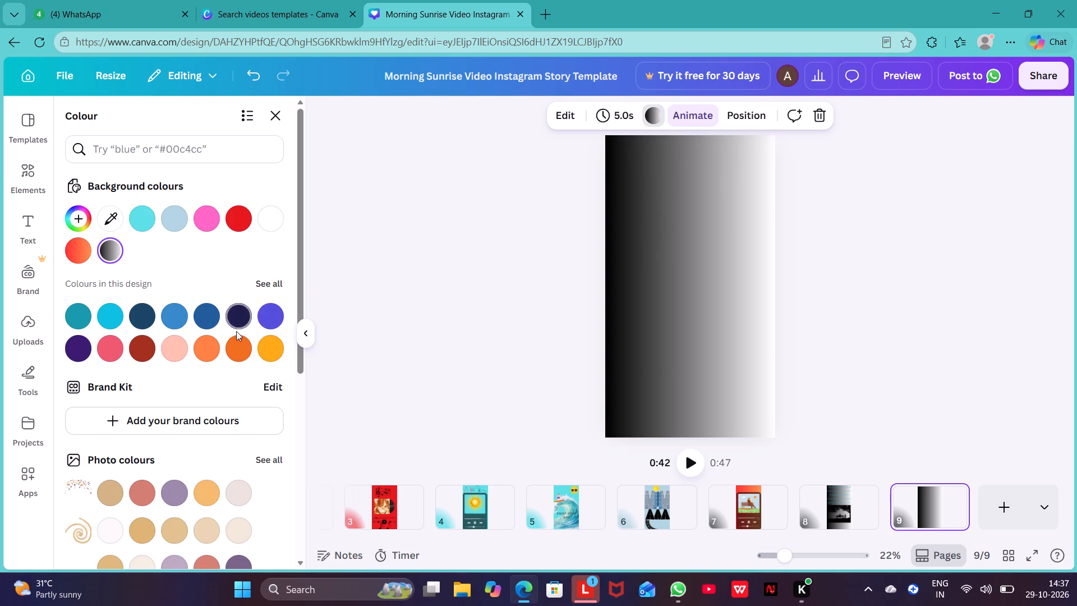
scroll(205, 355, "down", 1)
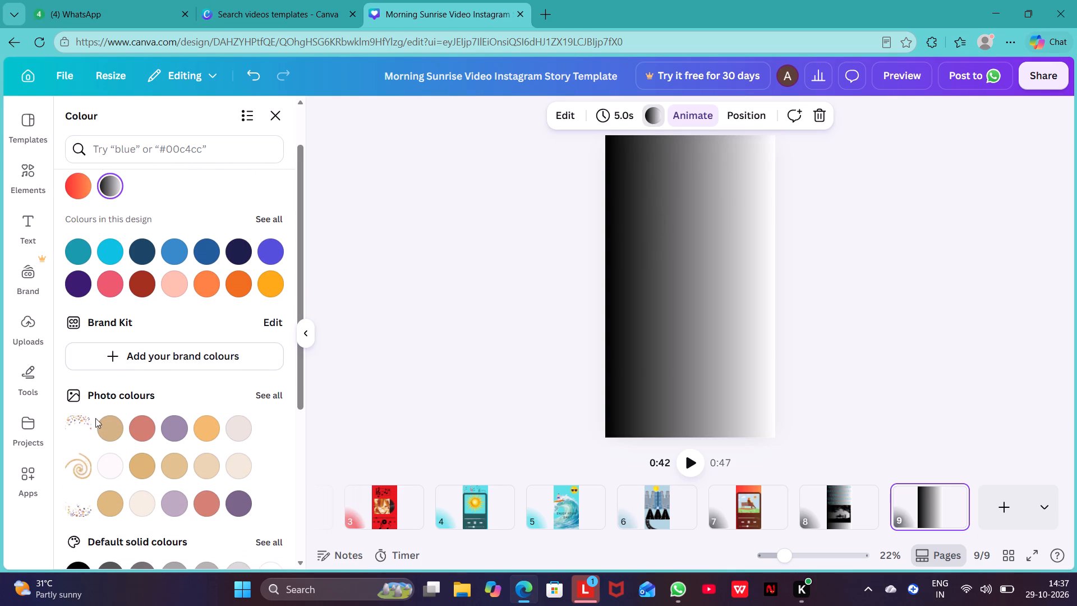
left_click(75, 426)
left_click(81, 465)
scroll(81, 465, "down", 10)
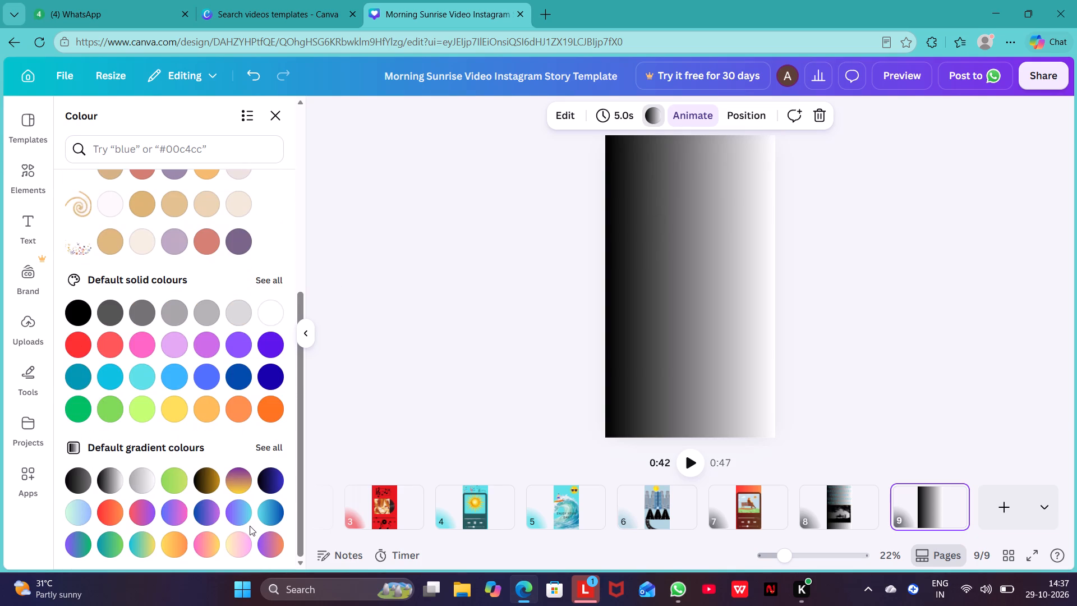
Set the background of page 9 to the default purple-to-turquoise gradient.
left_click(236, 508)
left_click_drag(415, 329, 228, 289)
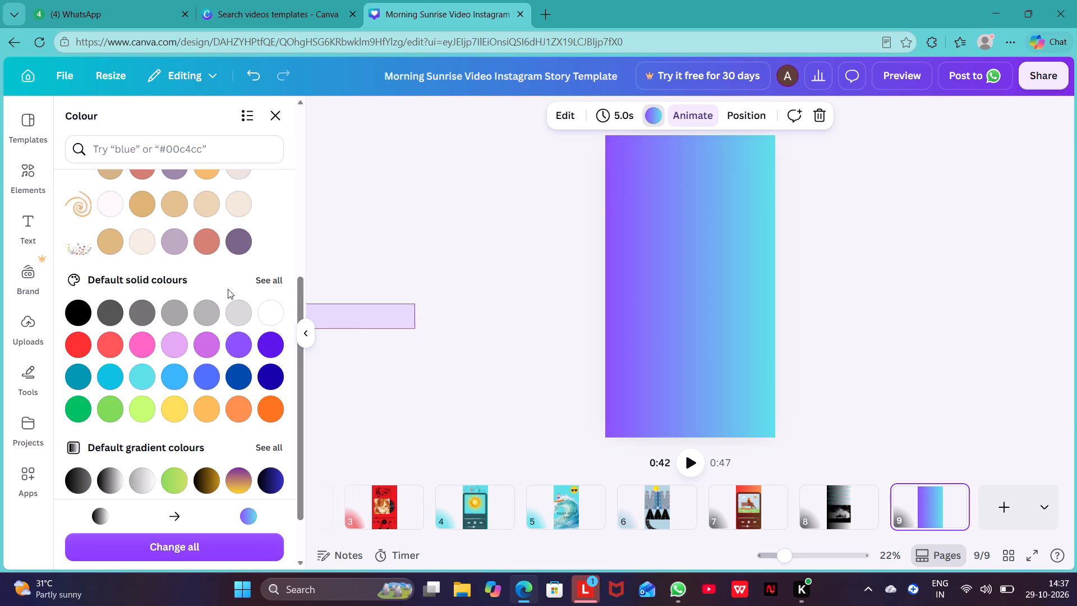
Look through the "video of man jogging gif" graphics for a runner and decorations for page 9.
left_click_drag(228, 289, 41, 172)
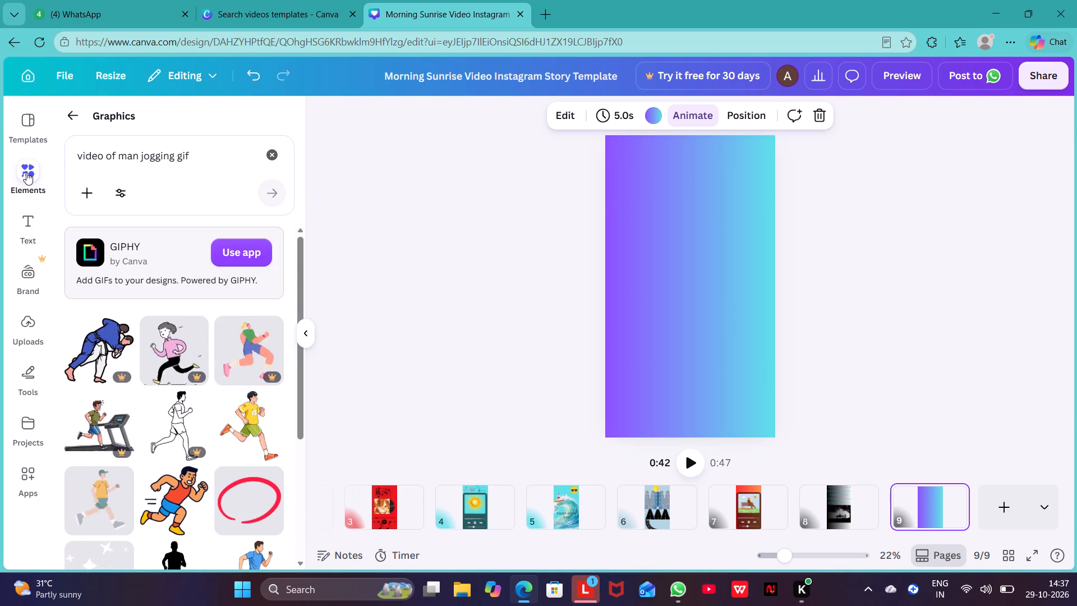
scroll(185, 324, "down", 6)
scroll(185, 324, "up", 1)
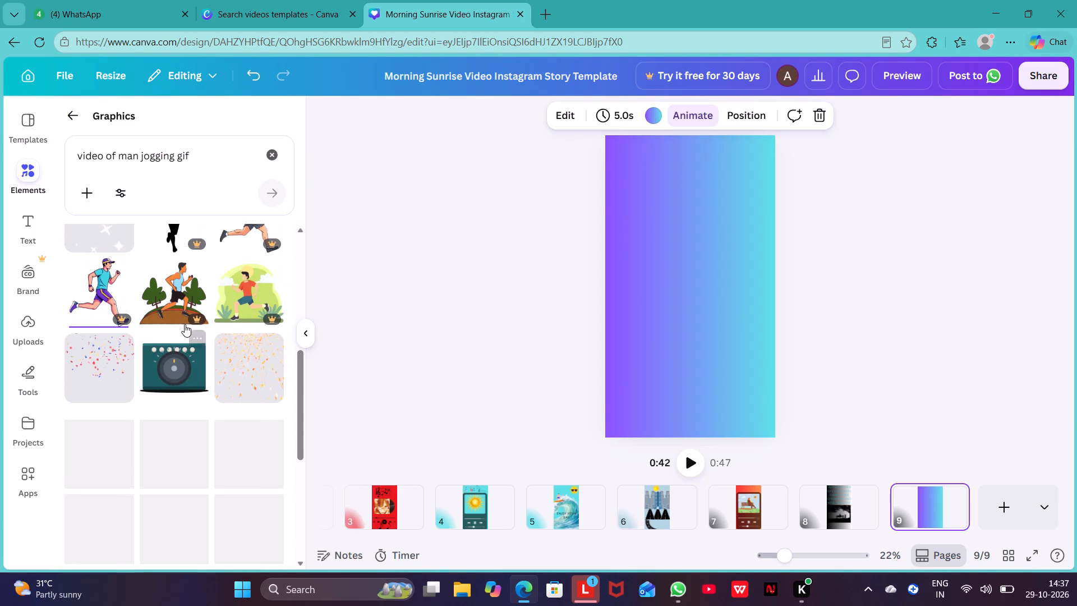
scroll(185, 324, "up", 2)
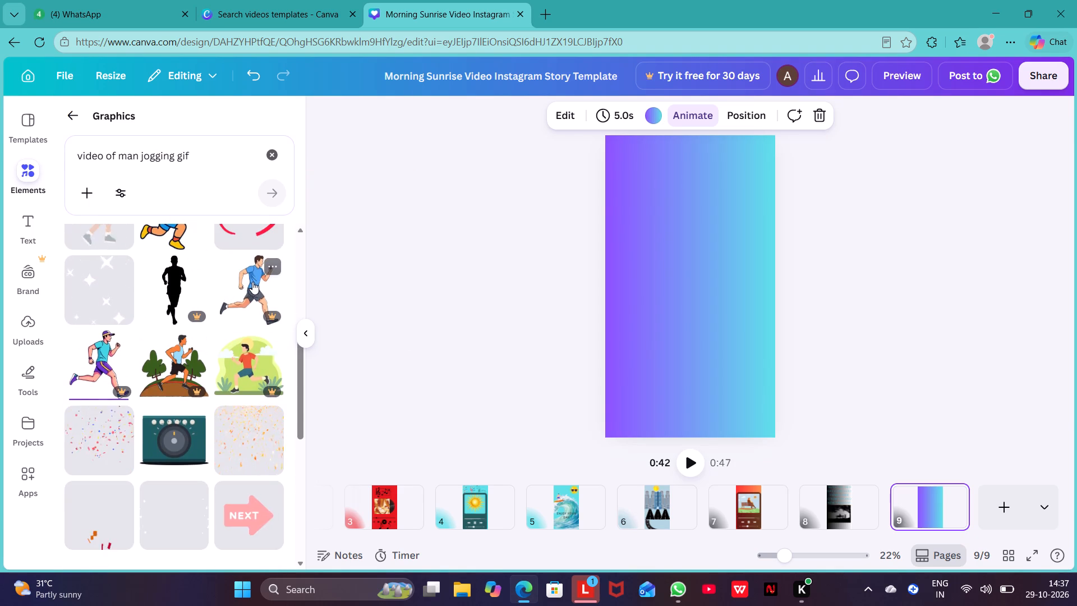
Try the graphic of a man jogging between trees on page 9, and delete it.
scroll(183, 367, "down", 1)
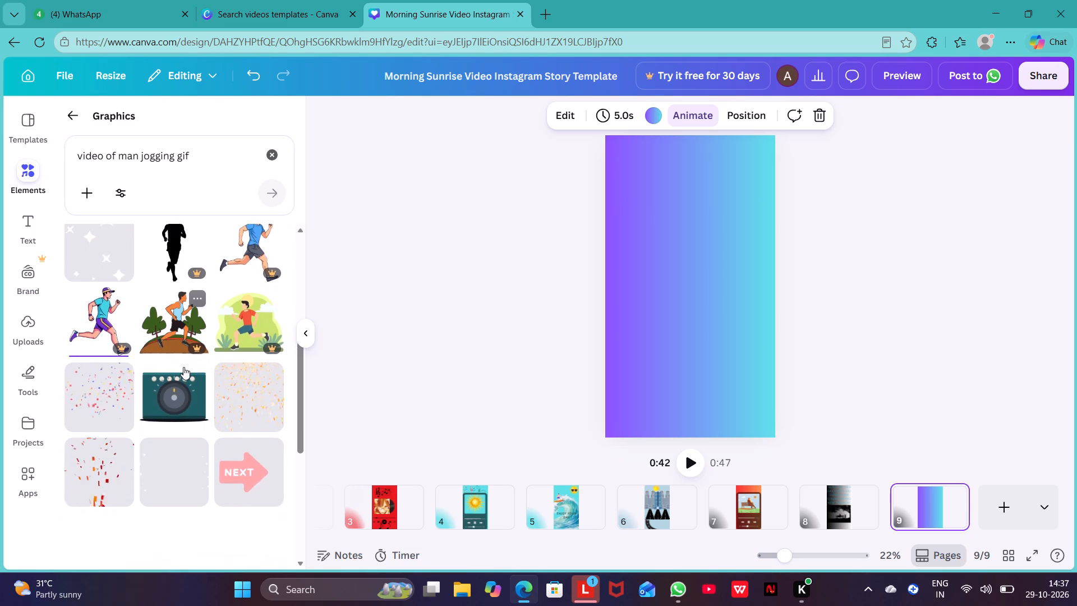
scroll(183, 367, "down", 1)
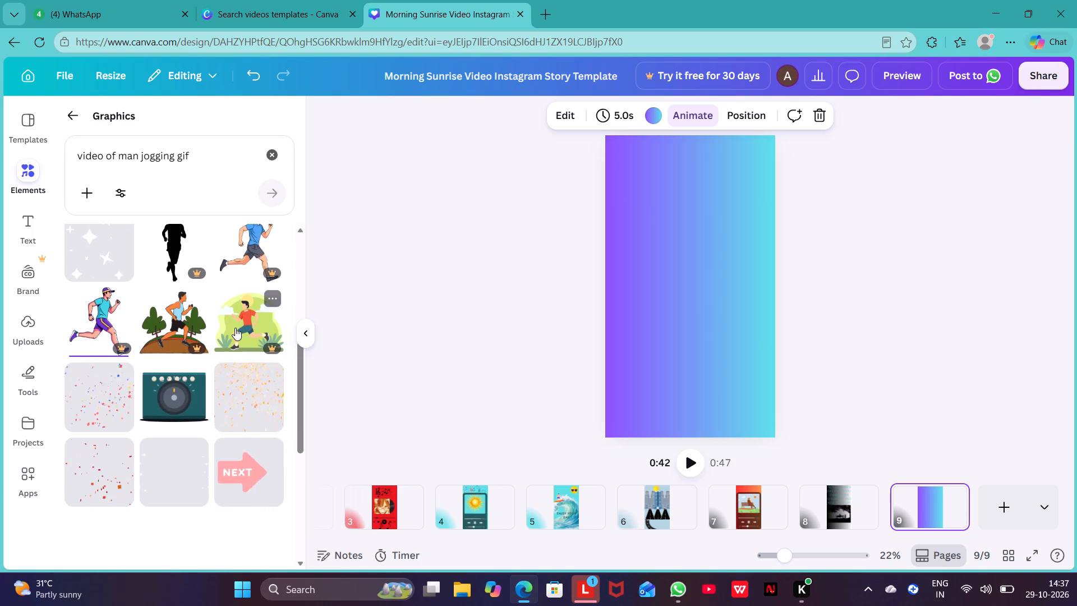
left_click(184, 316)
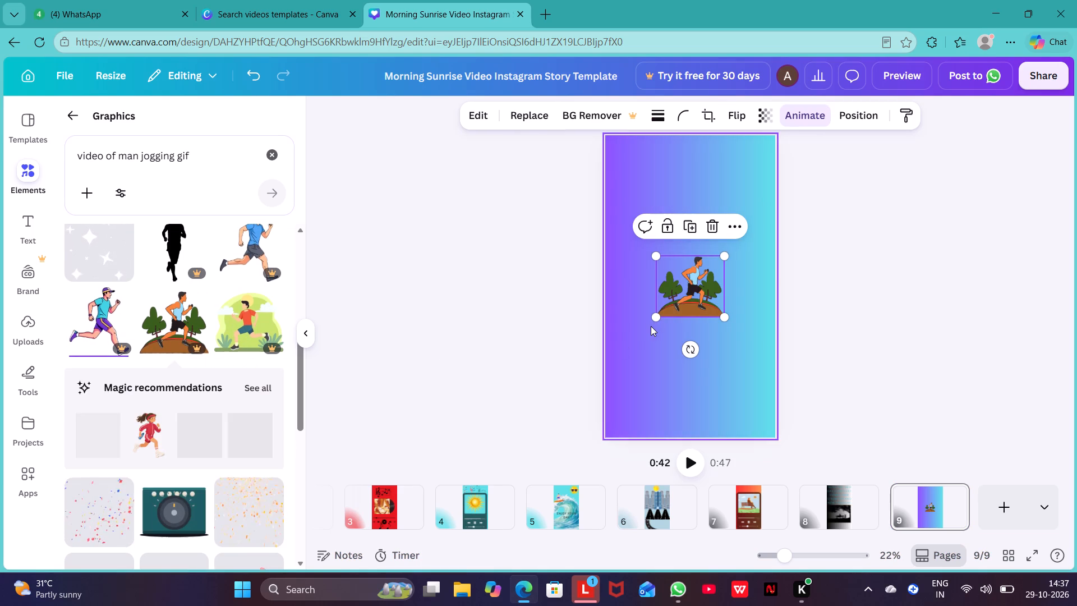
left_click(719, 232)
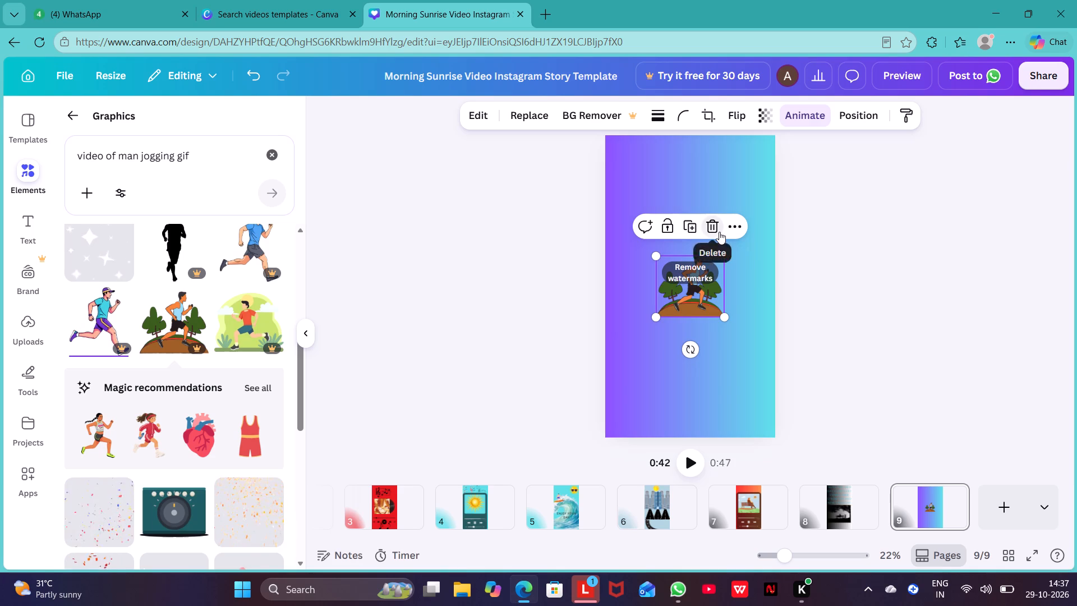
Add the black running man silhouette to the middle of page 9 and enlarge it.
left_click(177, 249)
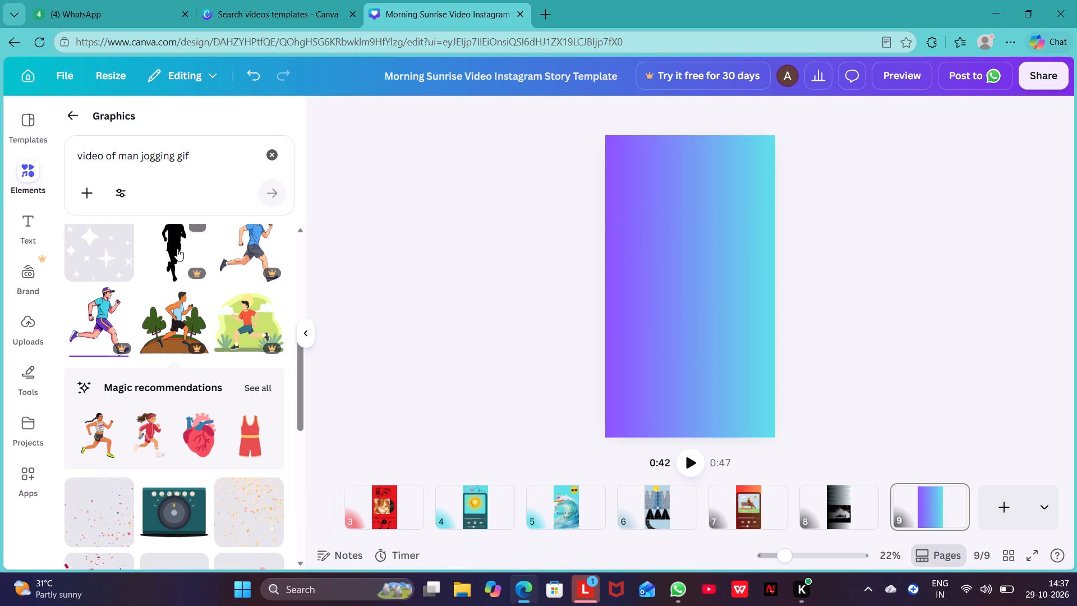
left_click_drag(669, 346, 638, 380)
left_click(923, 312)
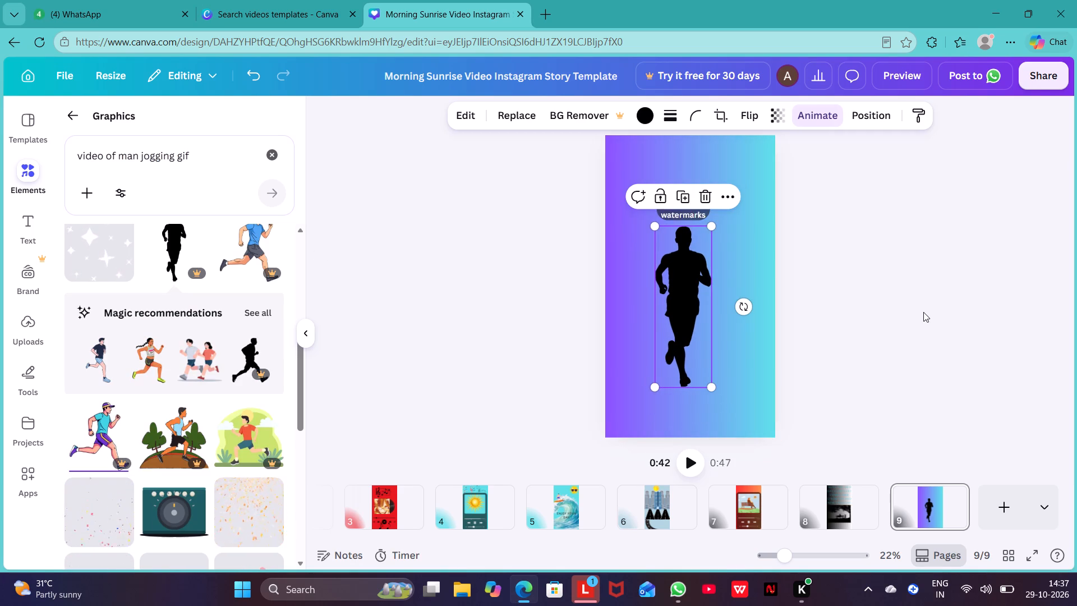
Add the falling gold confetti graphic to page 9 and move it up above the runner, centred near the page top.
left_click(241, 524)
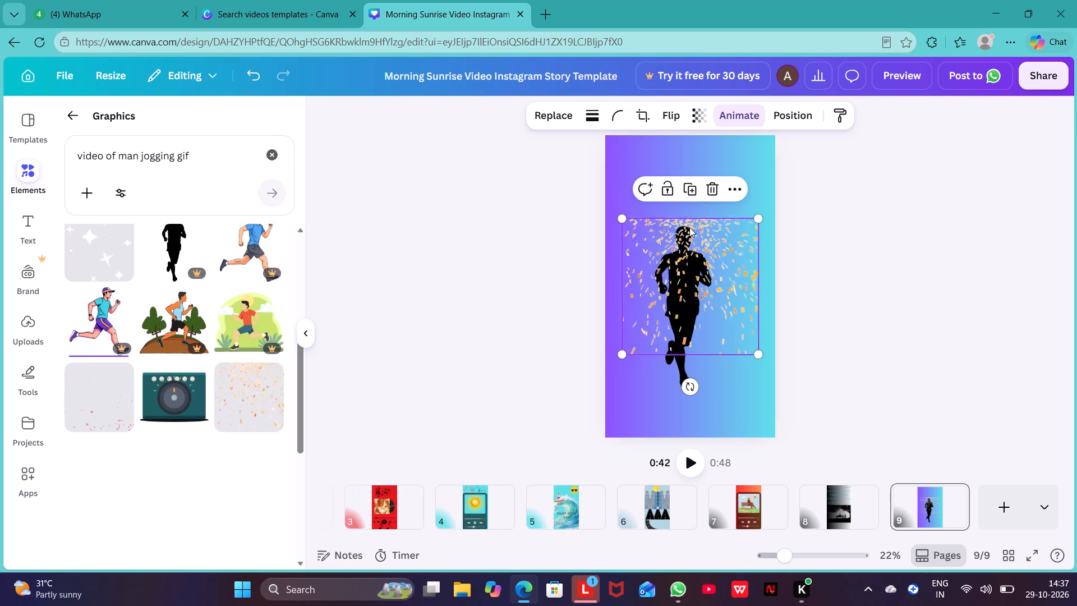
left_click_drag(688, 250, 685, 185)
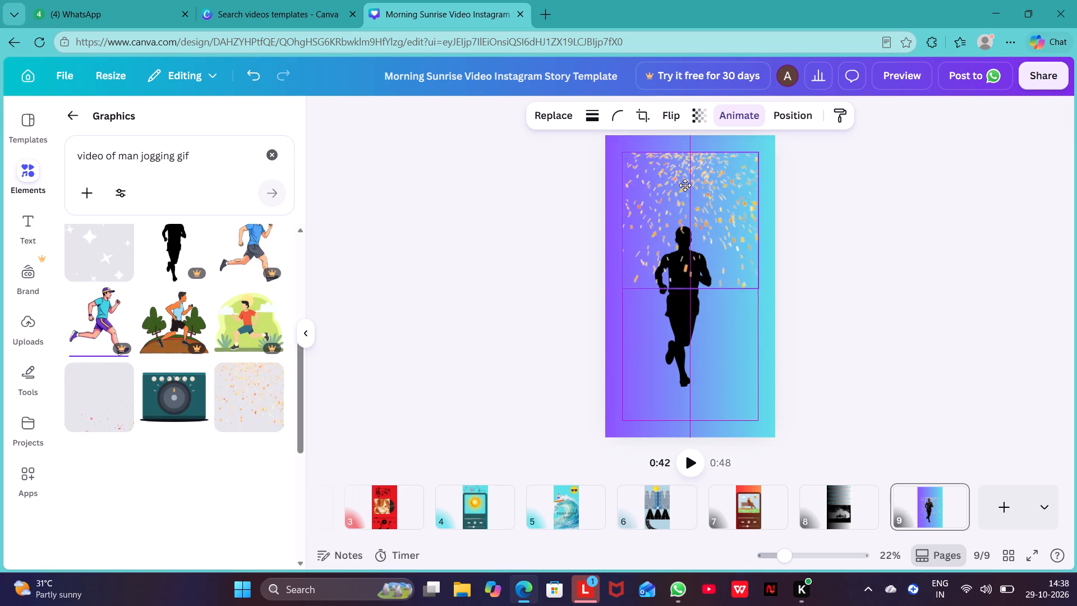
left_click_drag(685, 185, 685, 185)
left_click(565, 351)
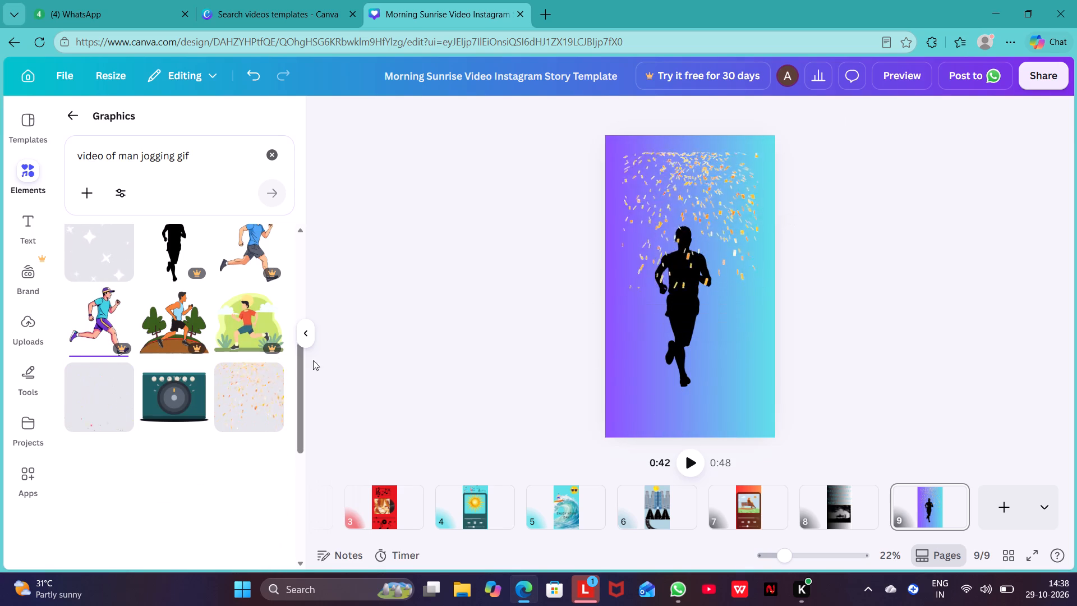
Add the white sparkling stars graphic over the runner on page 9 and enlarge it to span the page width.
scroll(190, 299, "up", 1)
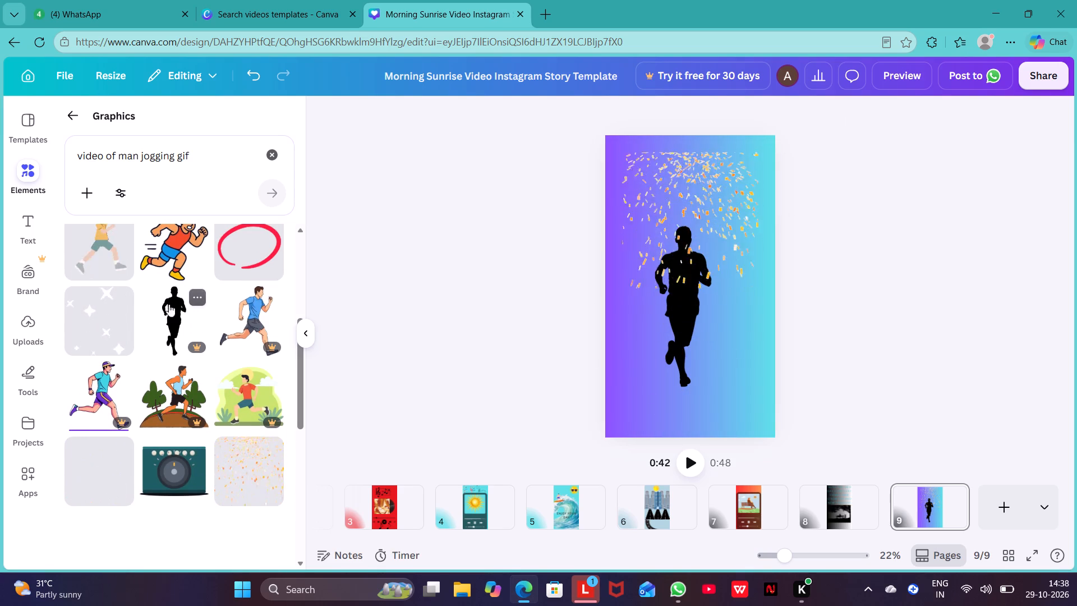
left_click(94, 328)
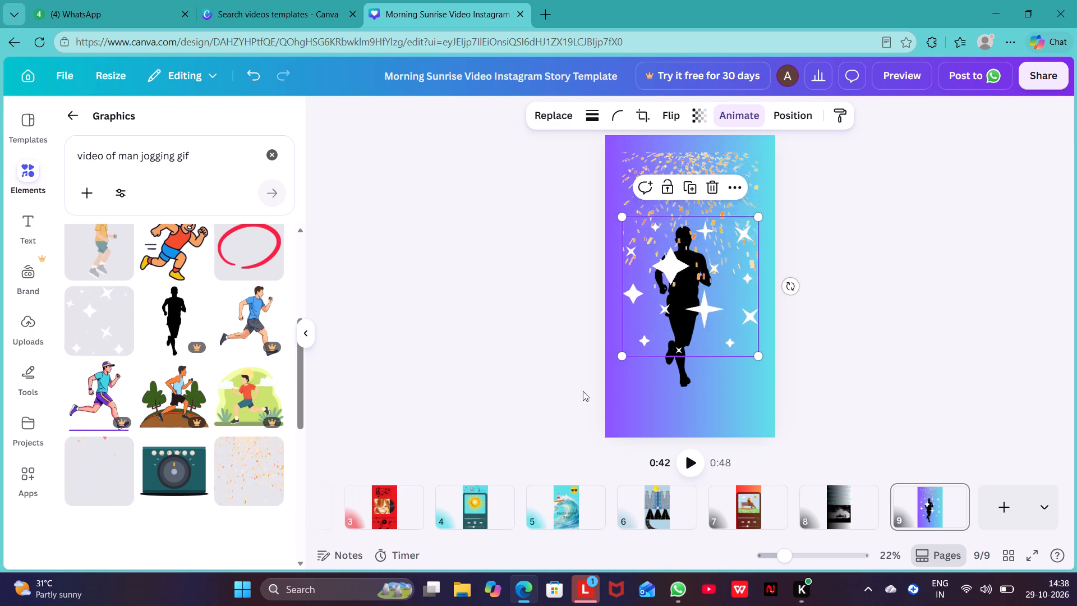
left_click_drag(625, 355, 615, 399)
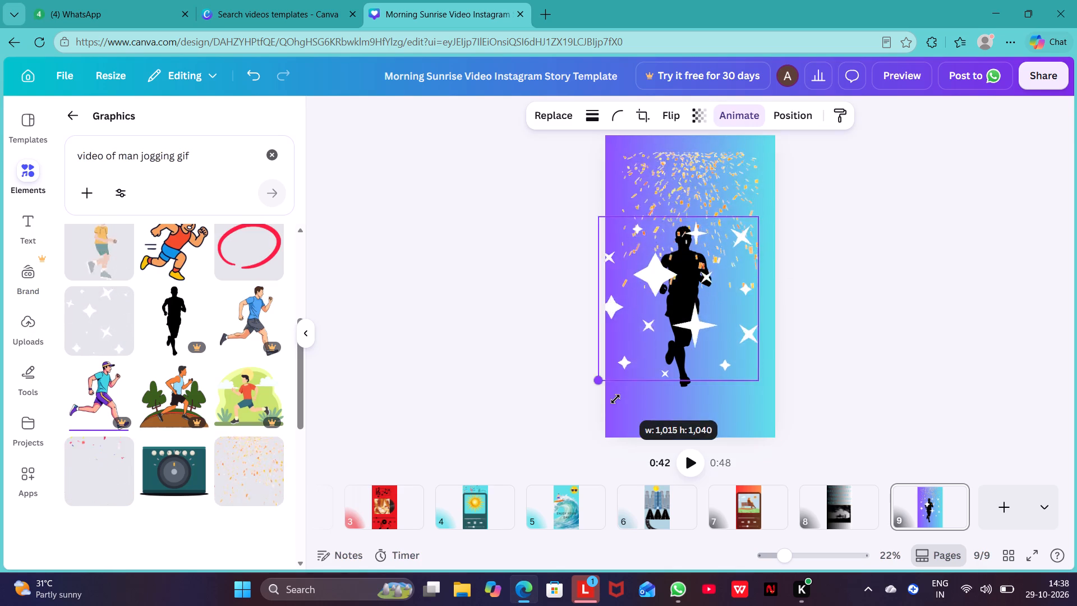
left_click_drag(615, 399, 615, 428)
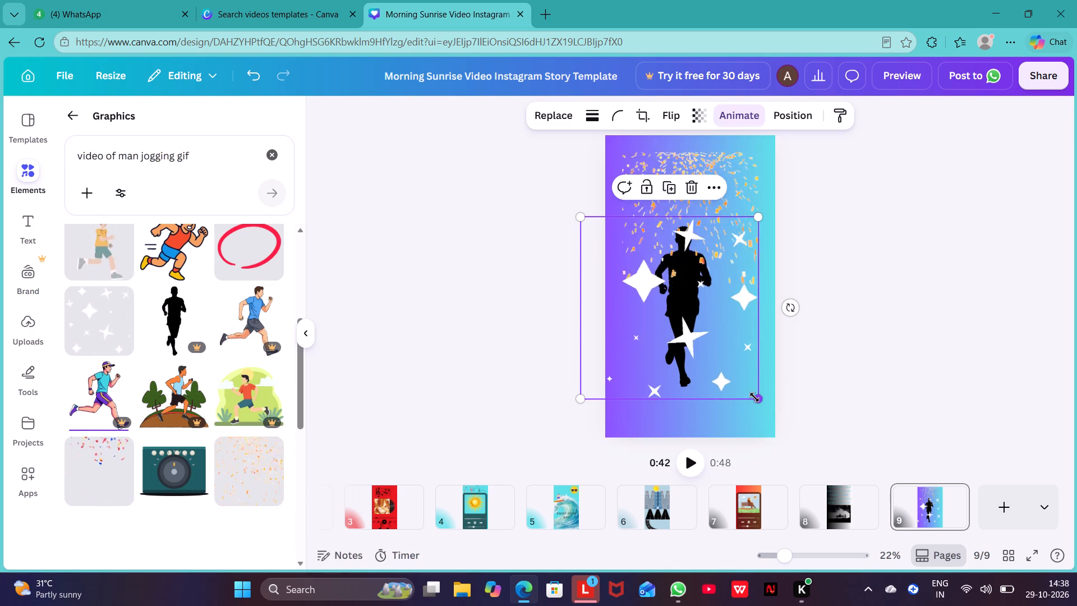
Enlarge the white sparkle stars graphic on page 9 to about 1,874 by 1,920 so that it spans the full page height.
left_click_drag(754, 397, 781, 442)
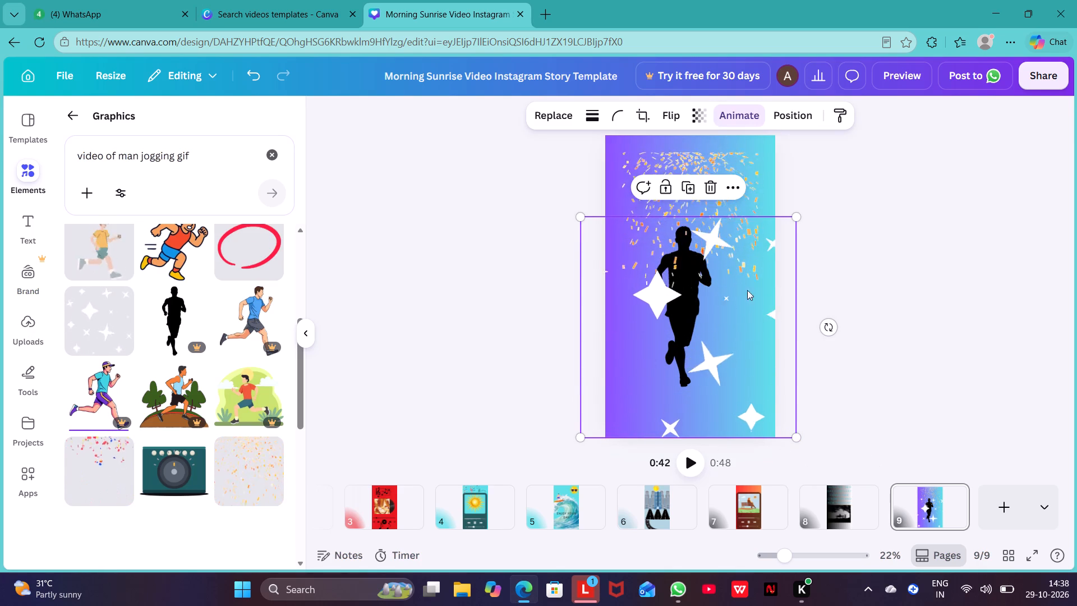
left_click_drag(583, 217, 584, 183)
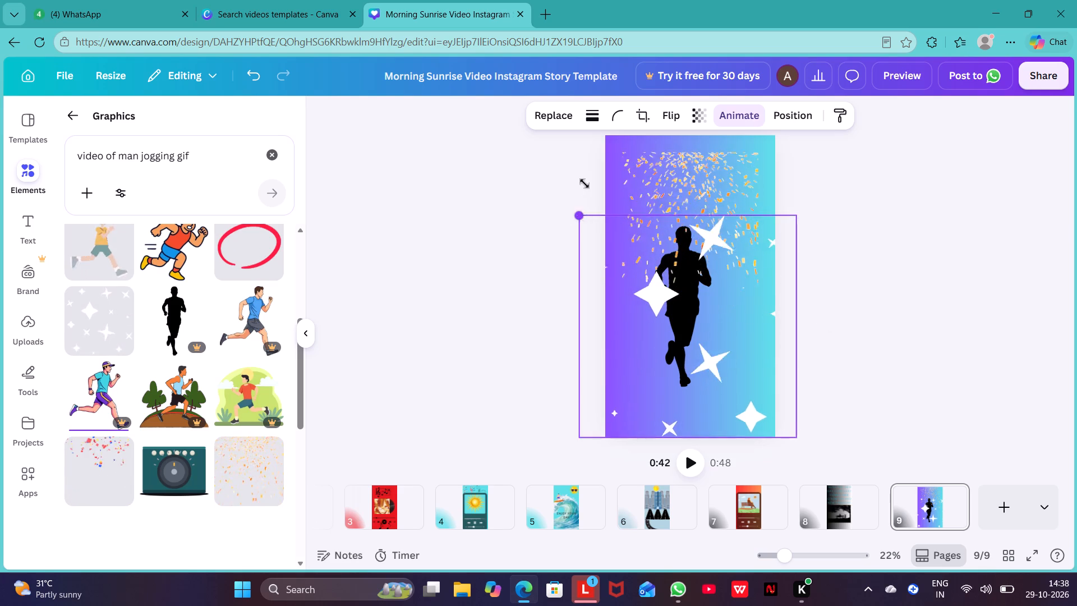
left_click_drag(584, 183, 612, 21)
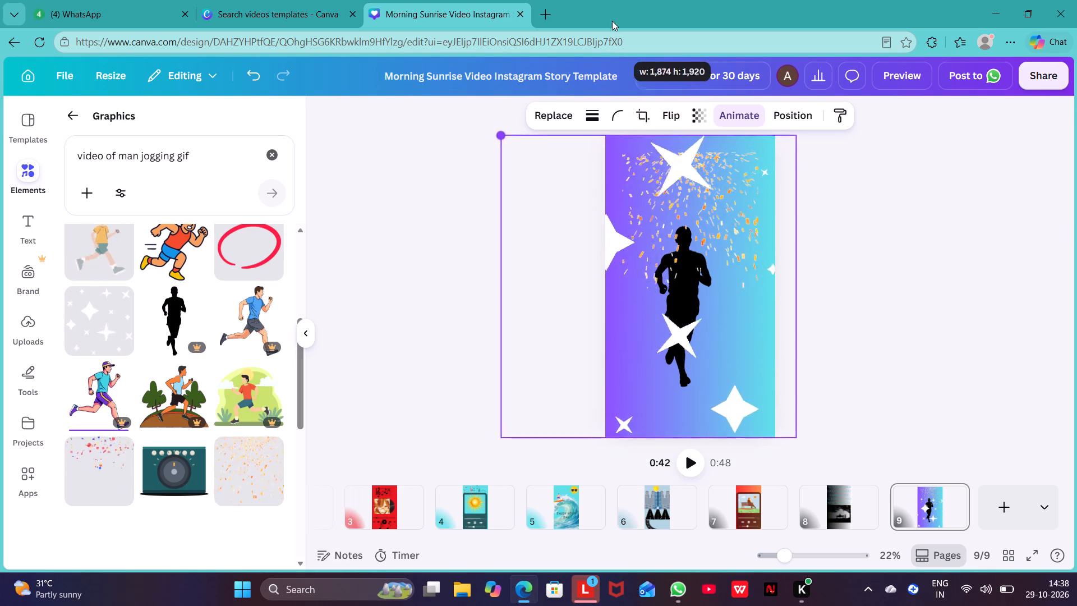
left_click_drag(612, 21, 612, 10)
left_click(837, 209)
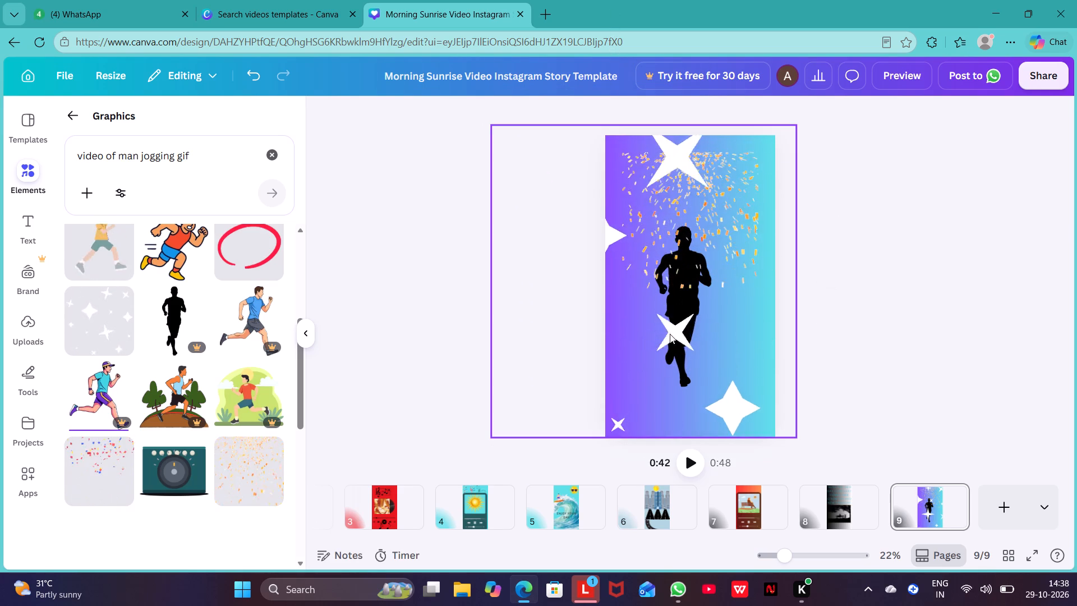
Add a text box to page 9 that reads "STAY HEALTHY".
left_click(268, 155)
left_click(38, 231)
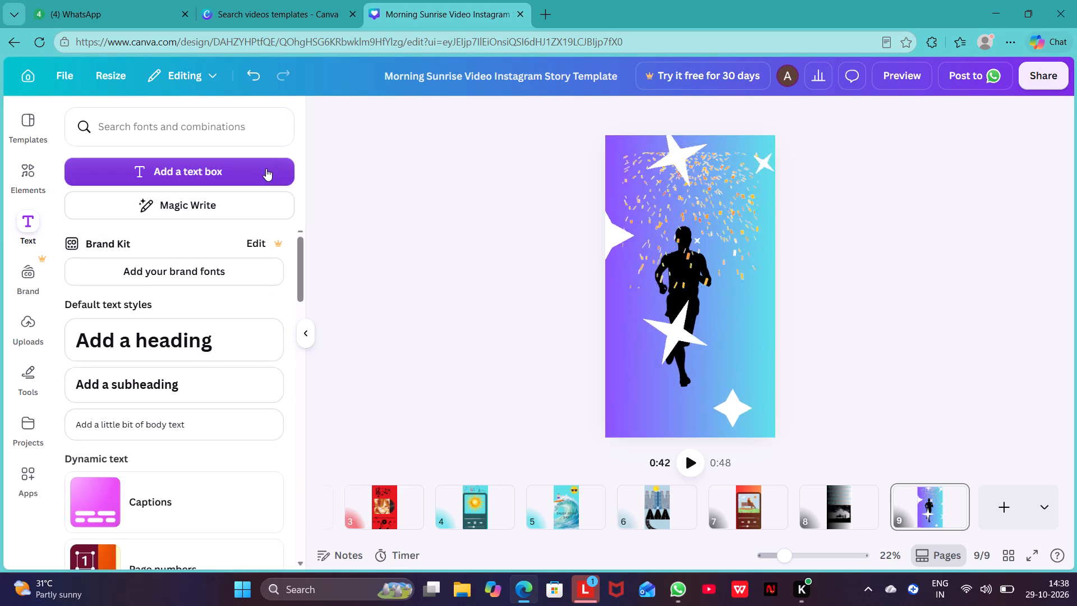
left_click(243, 206)
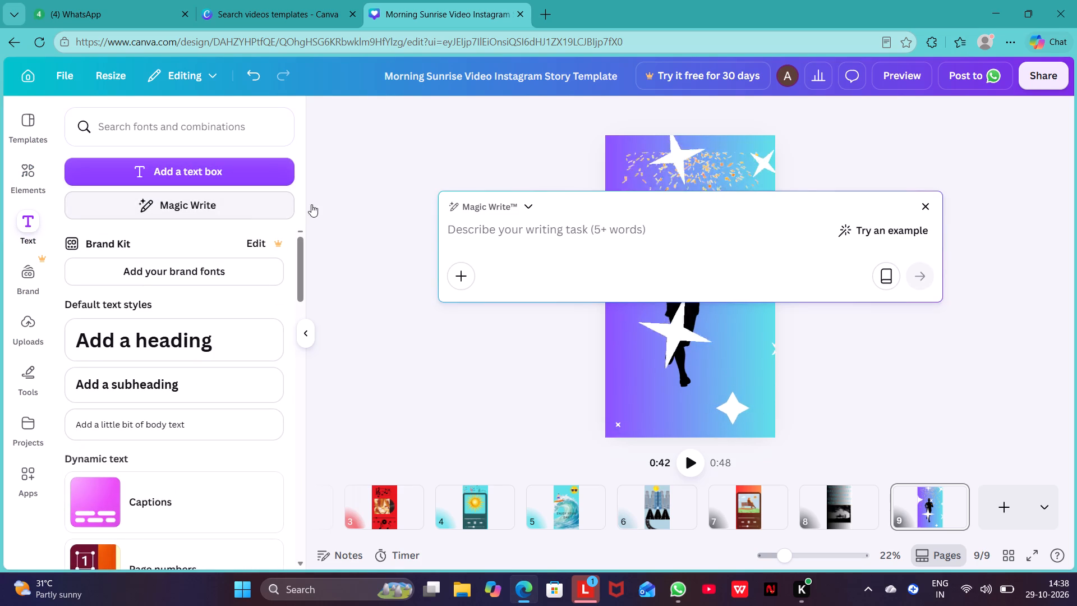
left_click(926, 209)
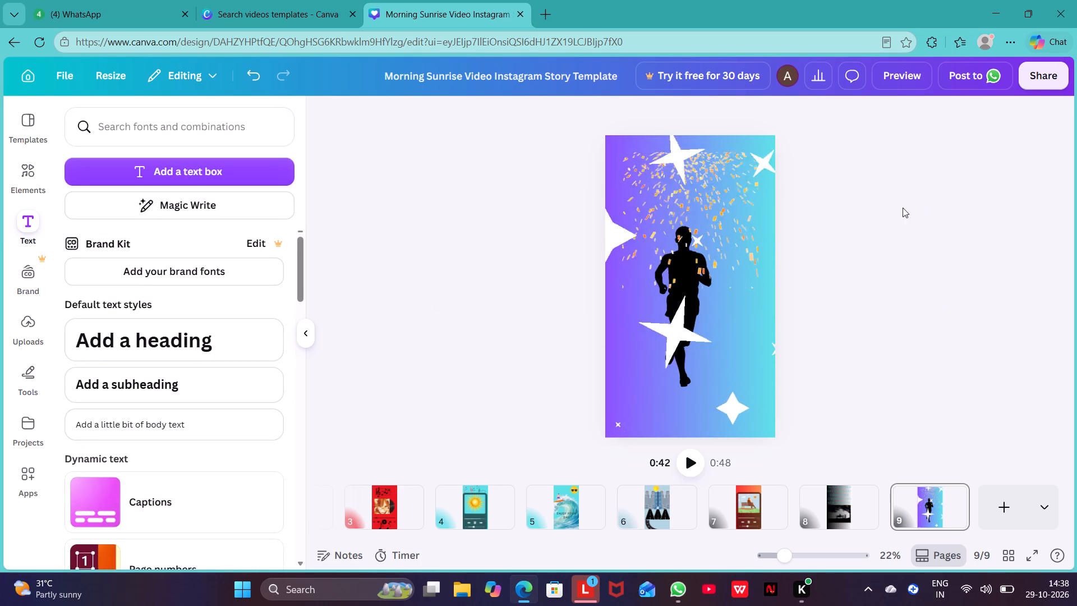
left_click(161, 173)
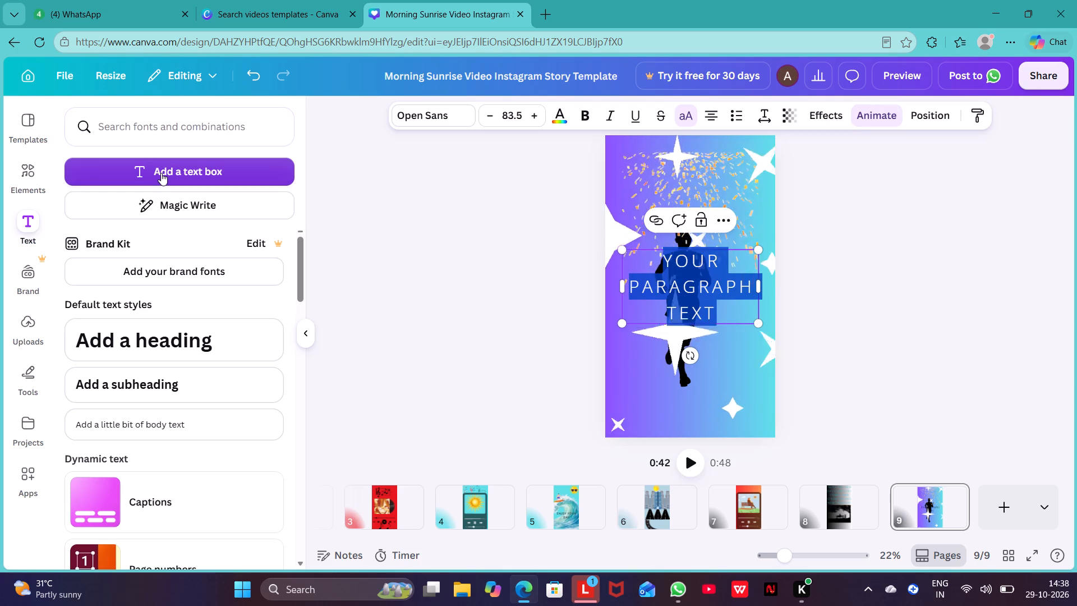
key("BackSpace")
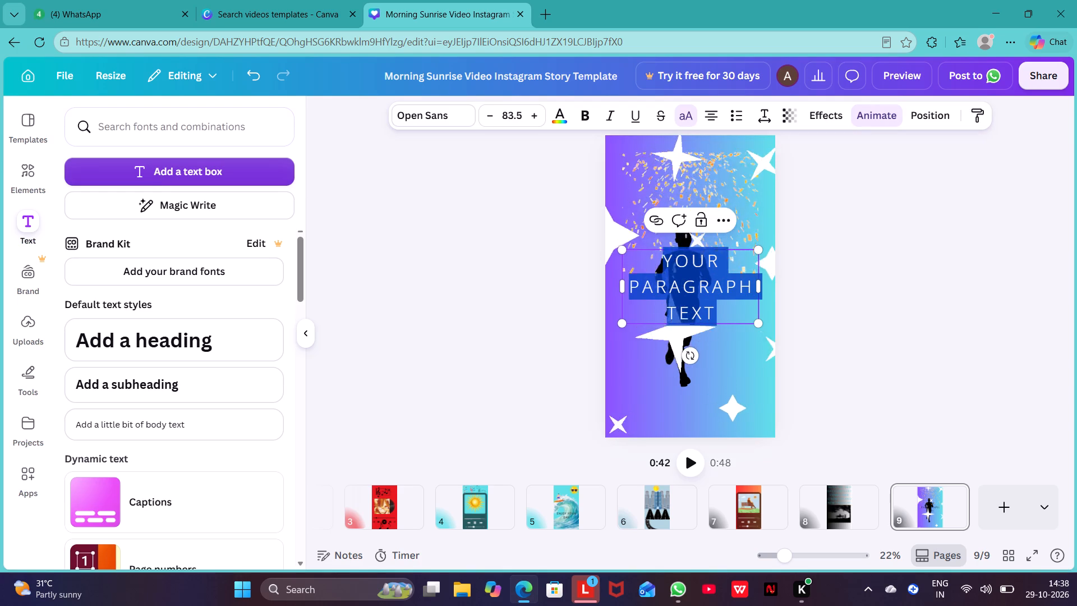
type("STAY")
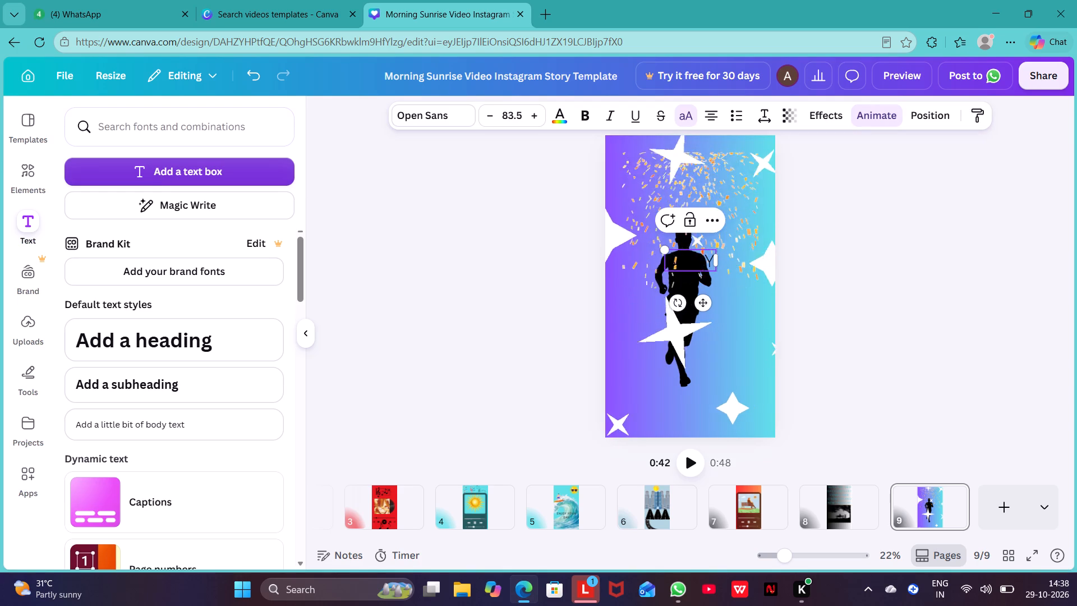
key("space")
type("HE")
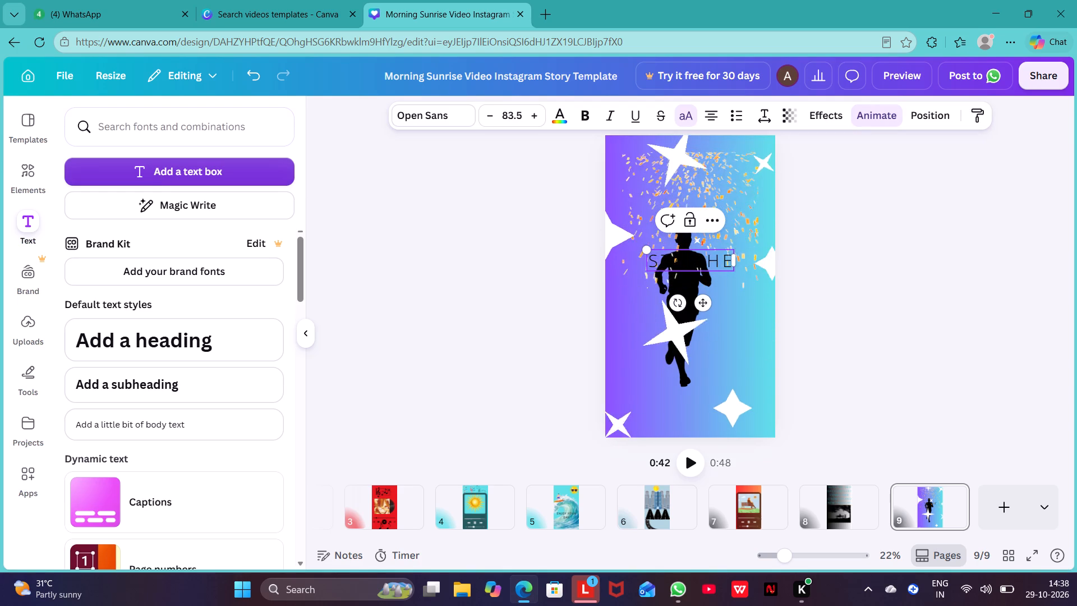
type("ALTHY")
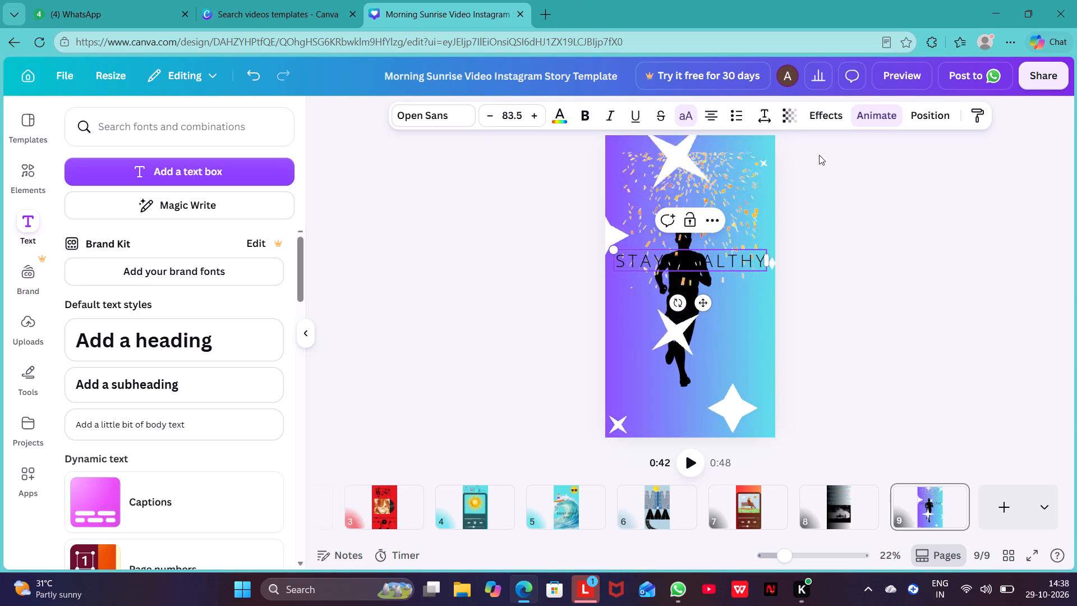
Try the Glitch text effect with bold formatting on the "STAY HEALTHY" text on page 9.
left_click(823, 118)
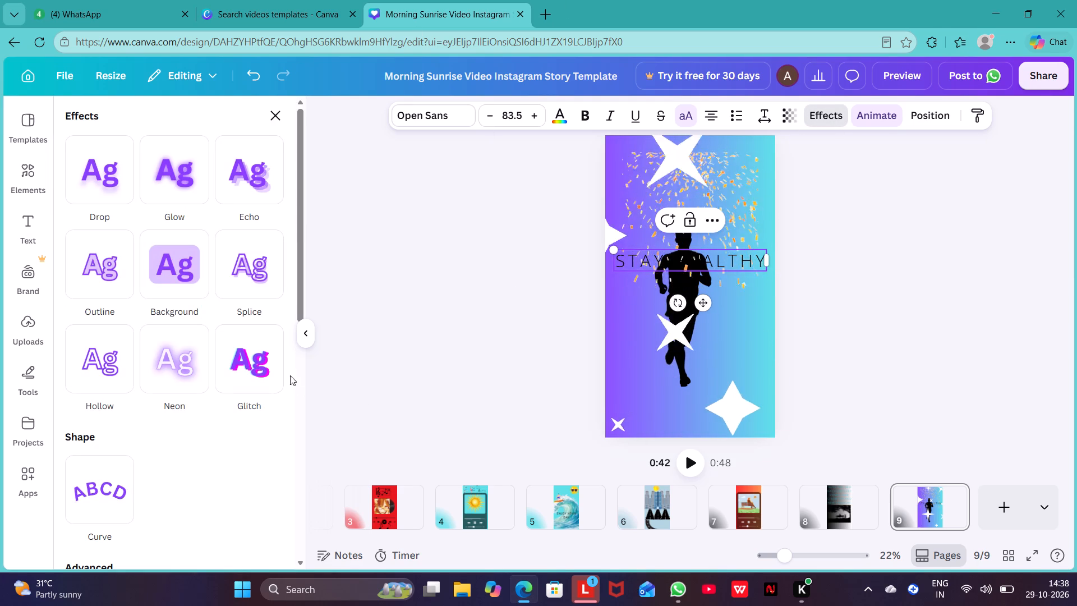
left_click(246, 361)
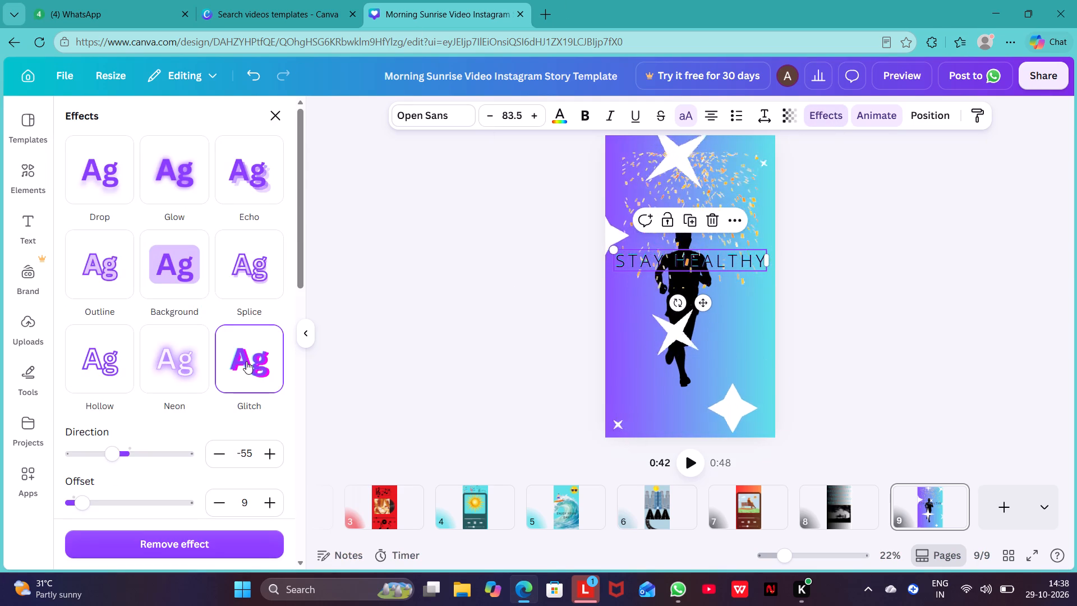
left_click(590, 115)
Apply the Pixel text effect to the "STAY HEALTHY" text on page 9.
scroll(185, 322, "down", 1)
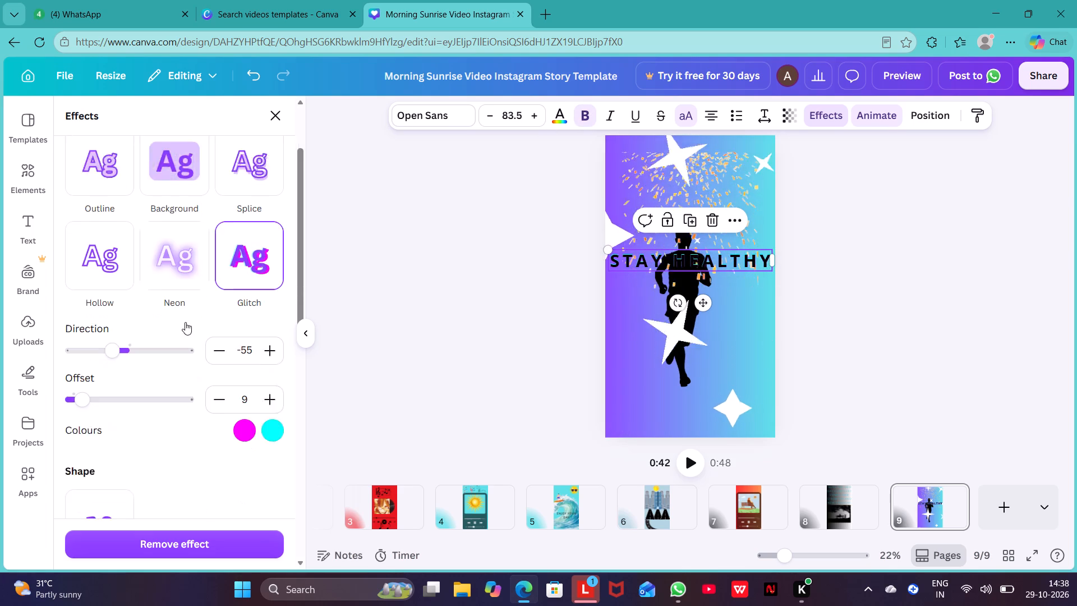
scroll(185, 322, "down", 5)
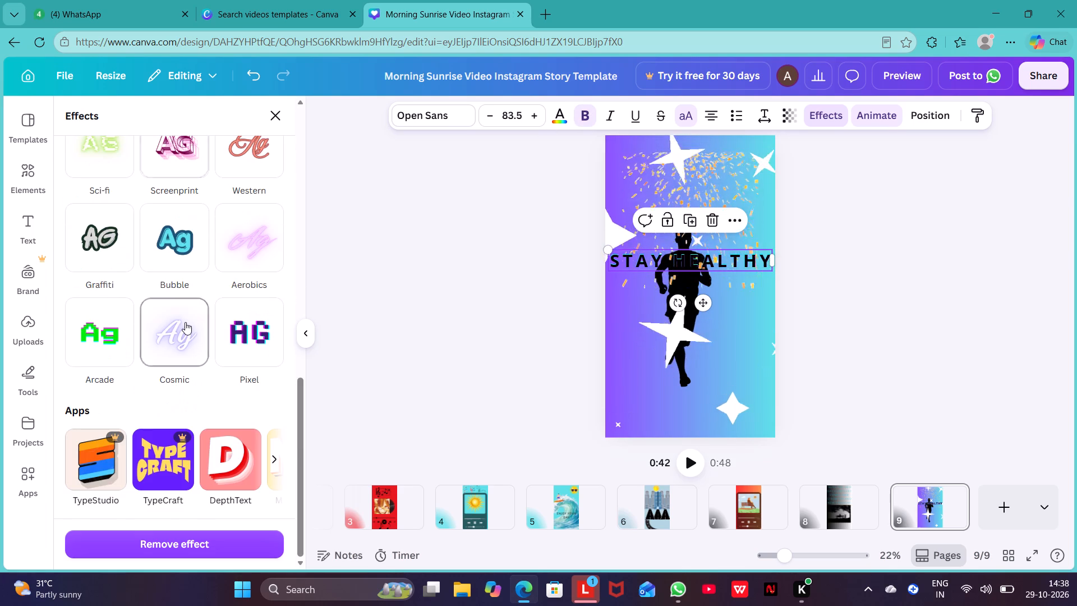
left_click(240, 315)
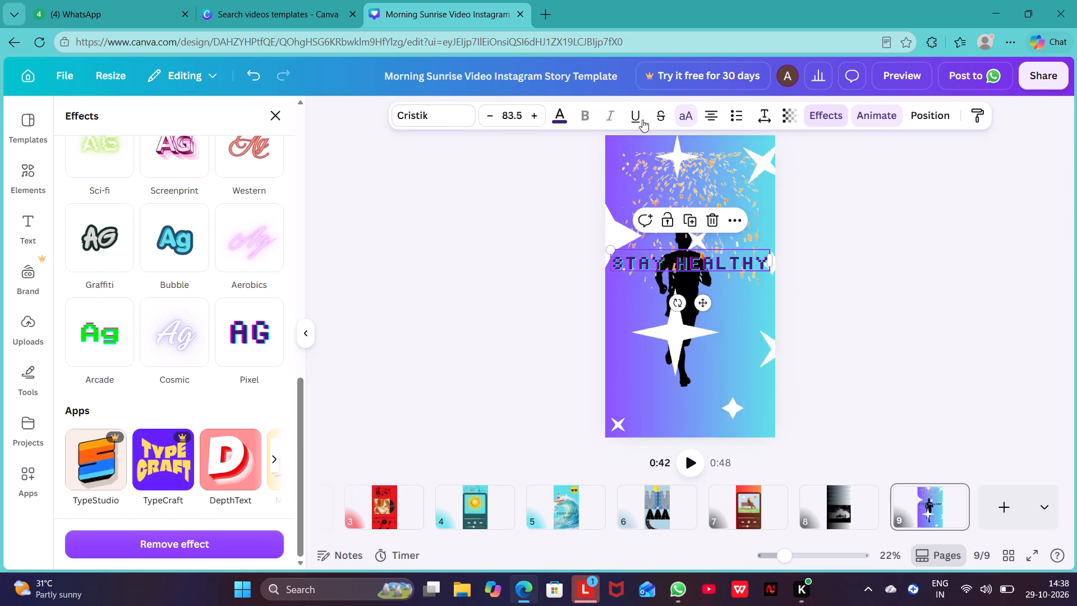
Recolour the "STAY HEALTHY" text with the light turquoise from the colours already used in this design.
left_click(568, 120)
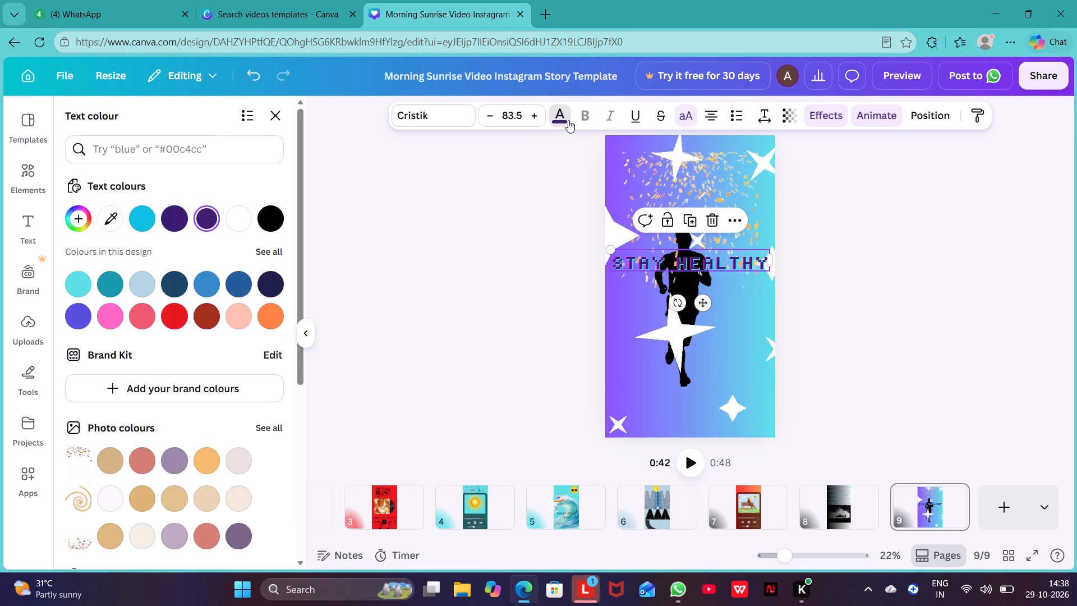
left_click(72, 277)
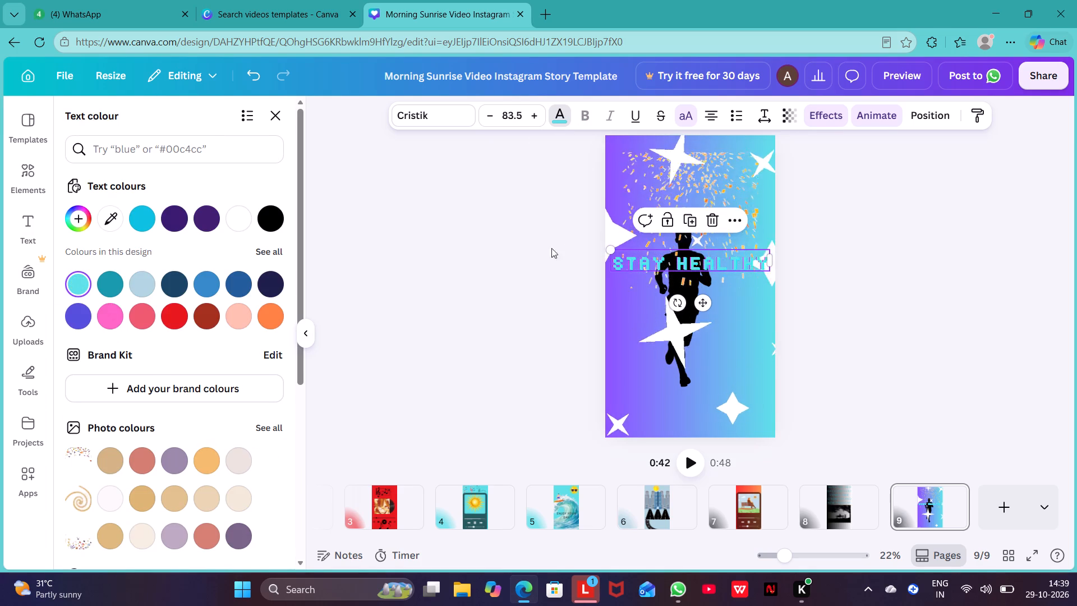
Move the "STAY HEALTHY" text down to the lower part of page 9, at the runner's feet.
left_click_drag(697, 263, 696, 272)
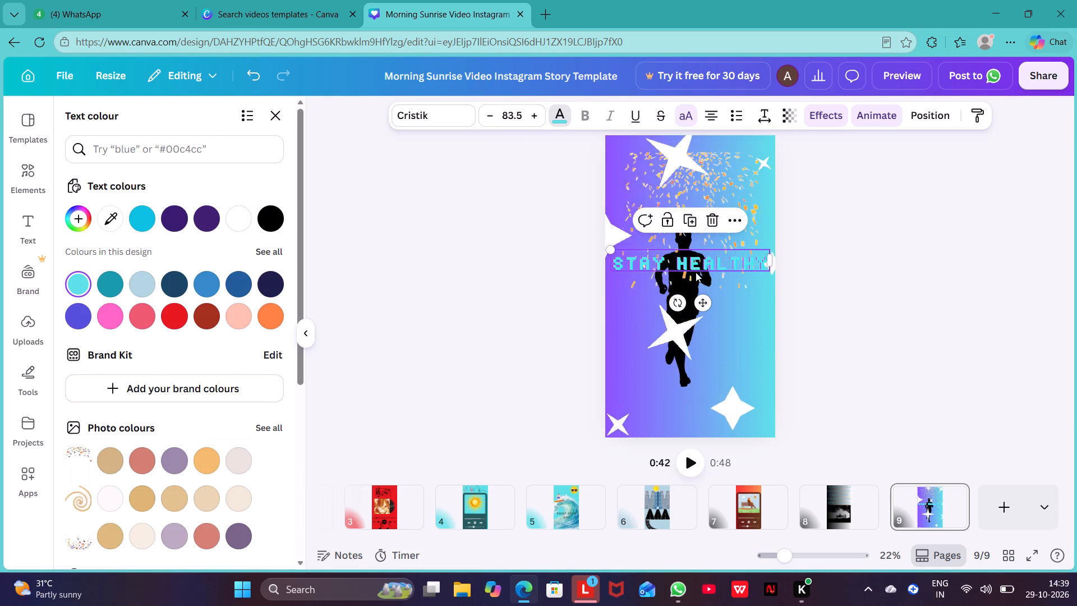
left_click_drag(696, 272, 698, 396)
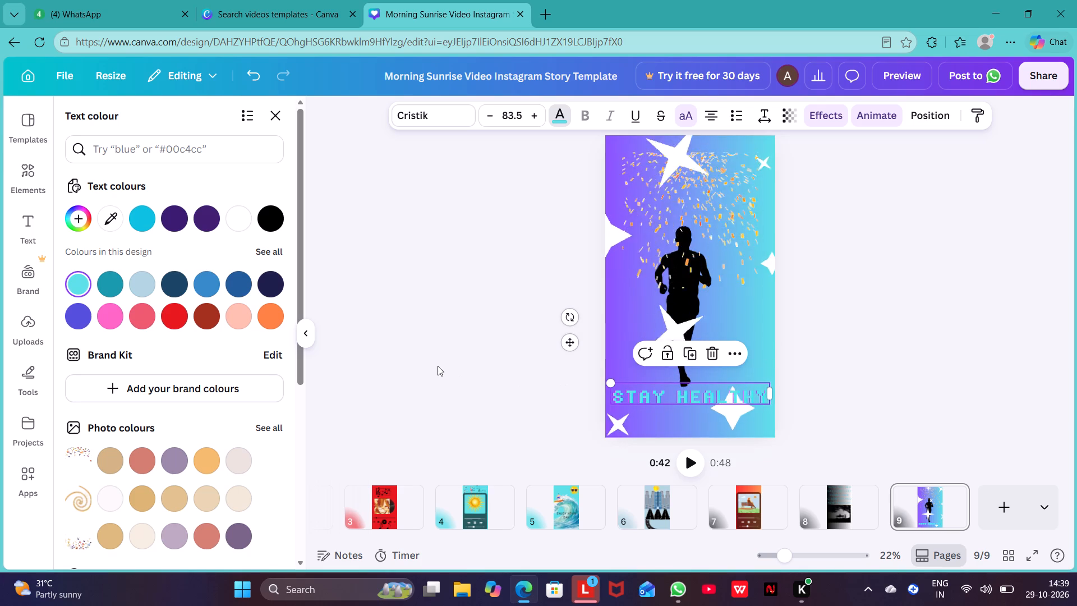
left_click(438, 366)
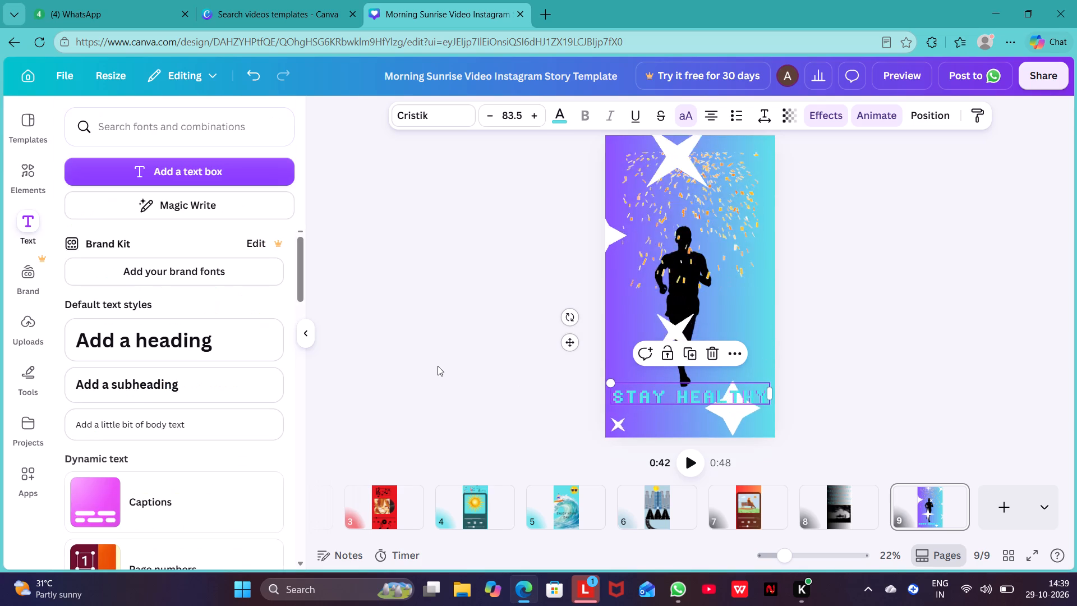
Play a preview of the whole story video from its first page.
scroll(375, 342, "down", 1)
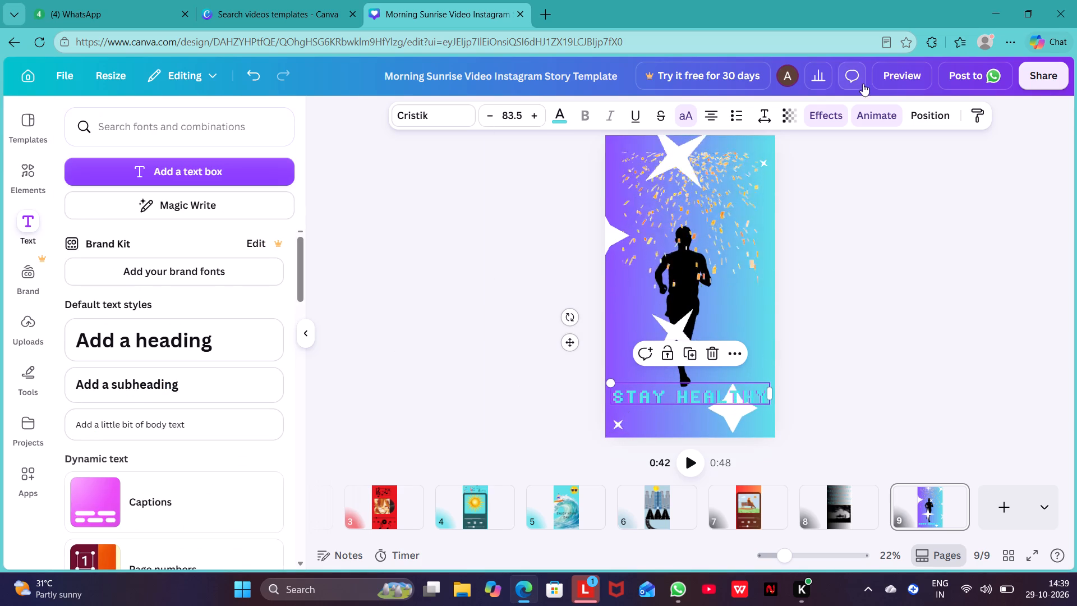
left_click(871, 80)
left_click(887, 79)
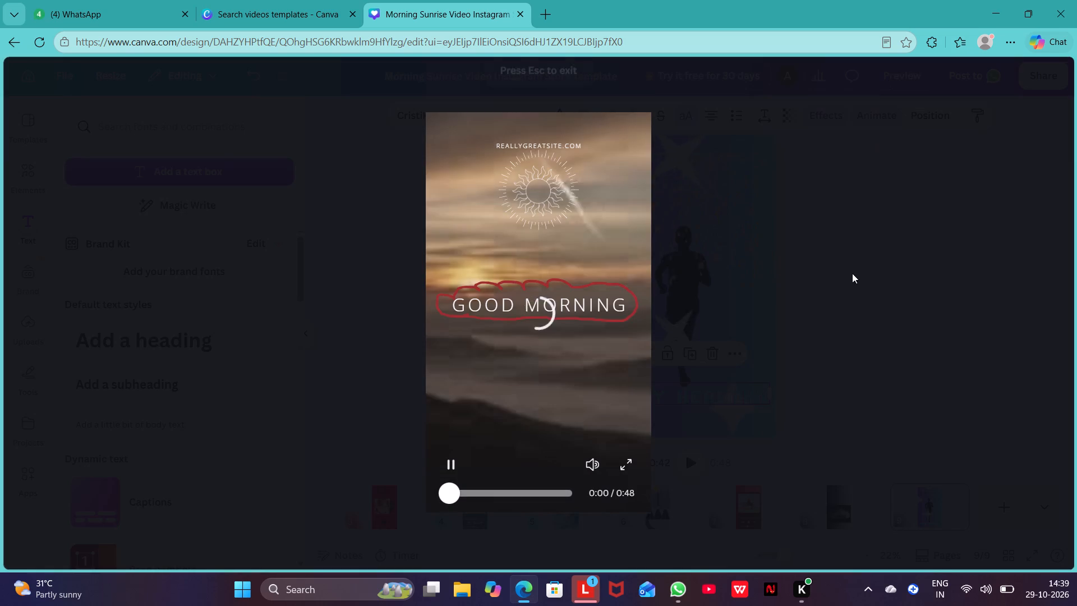
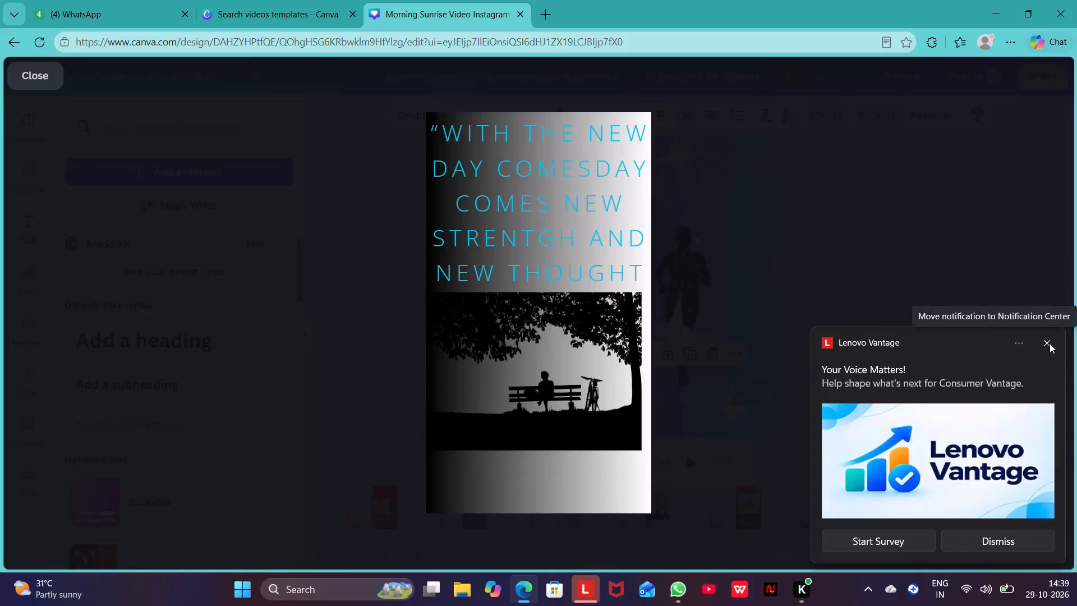
Dismiss the Lenovo Vantage notification and close the preview of the story video.
left_click(1050, 343)
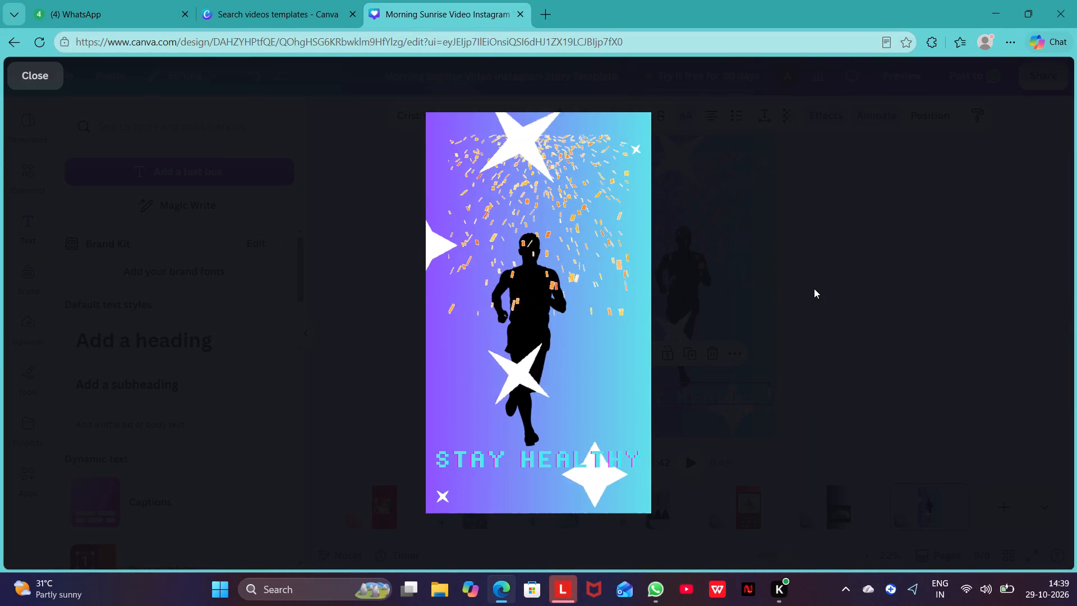
left_click(809, 284)
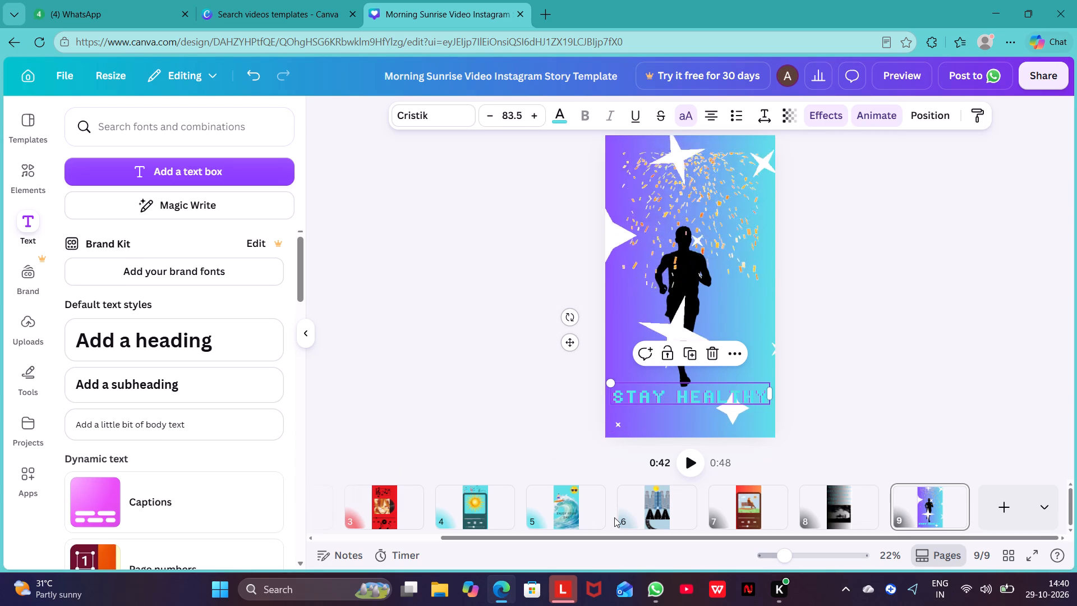
Delete the blue tower, both grey building graphics and the sun from page 6.
left_click(645, 507)
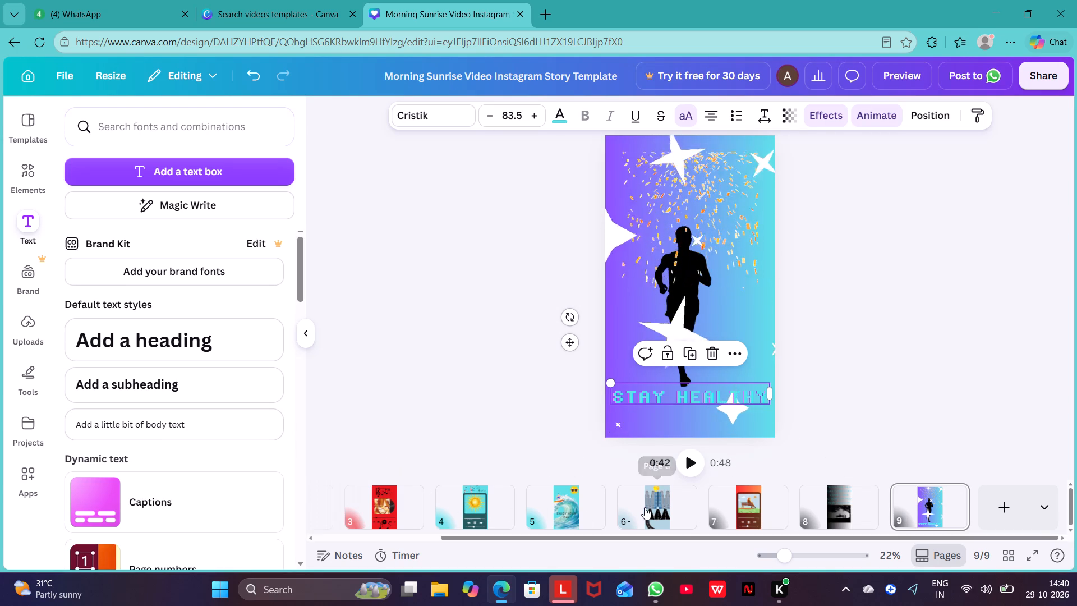
left_click(701, 252)
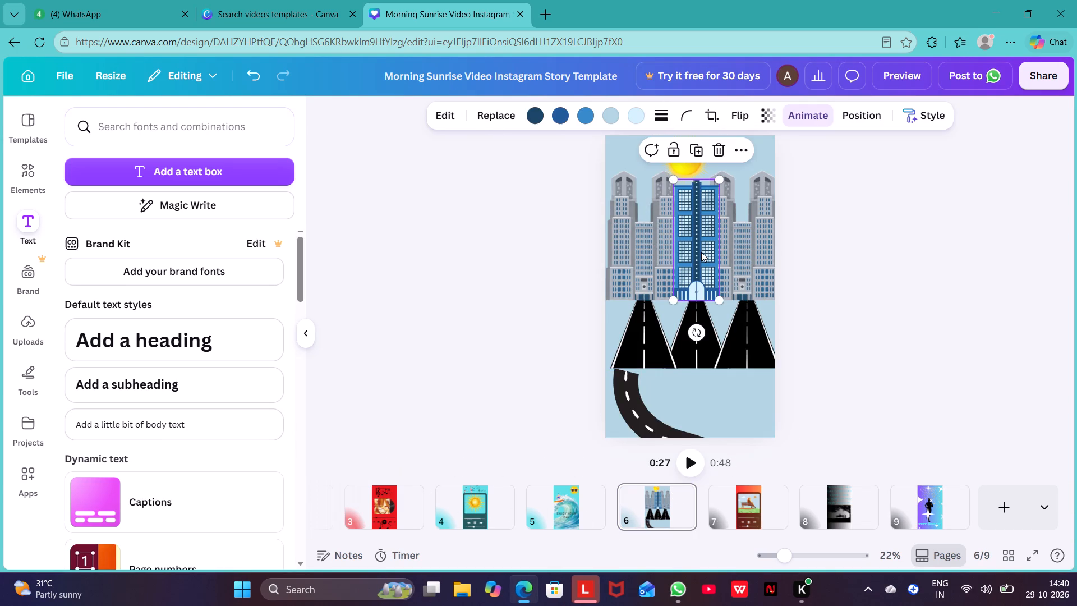
key("Delete")
left_click(636, 218)
key("Delete")
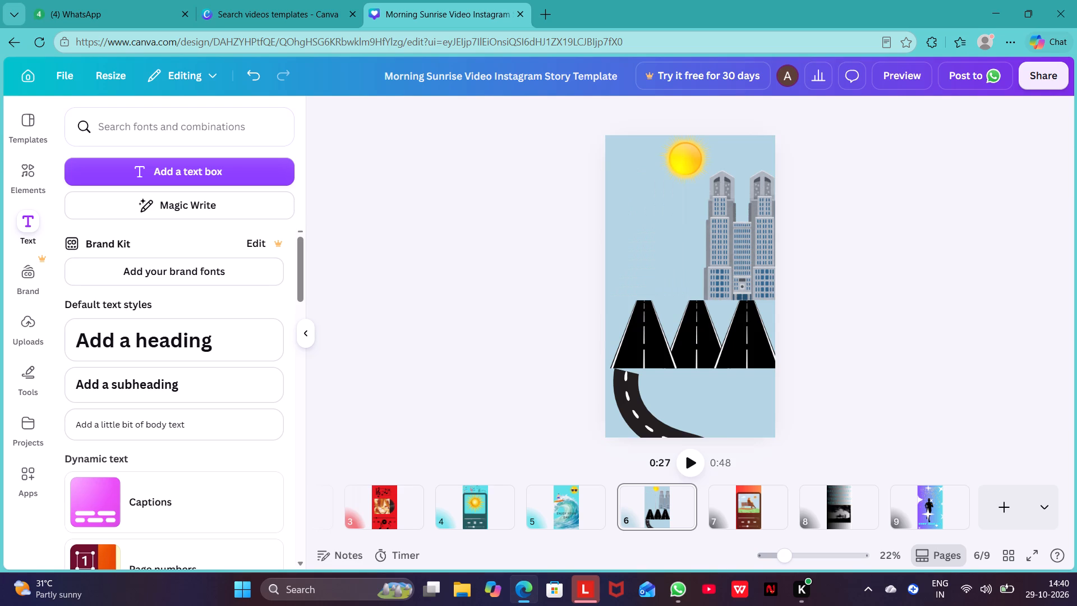
left_click(730, 199)
key("Delete")
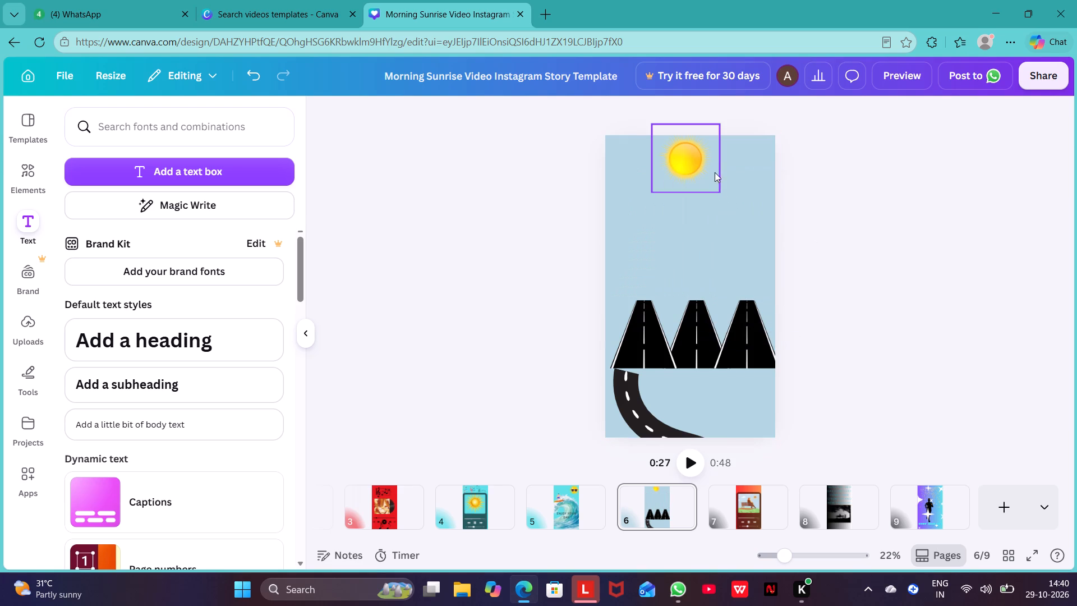
left_click(693, 145)
key("Delete")
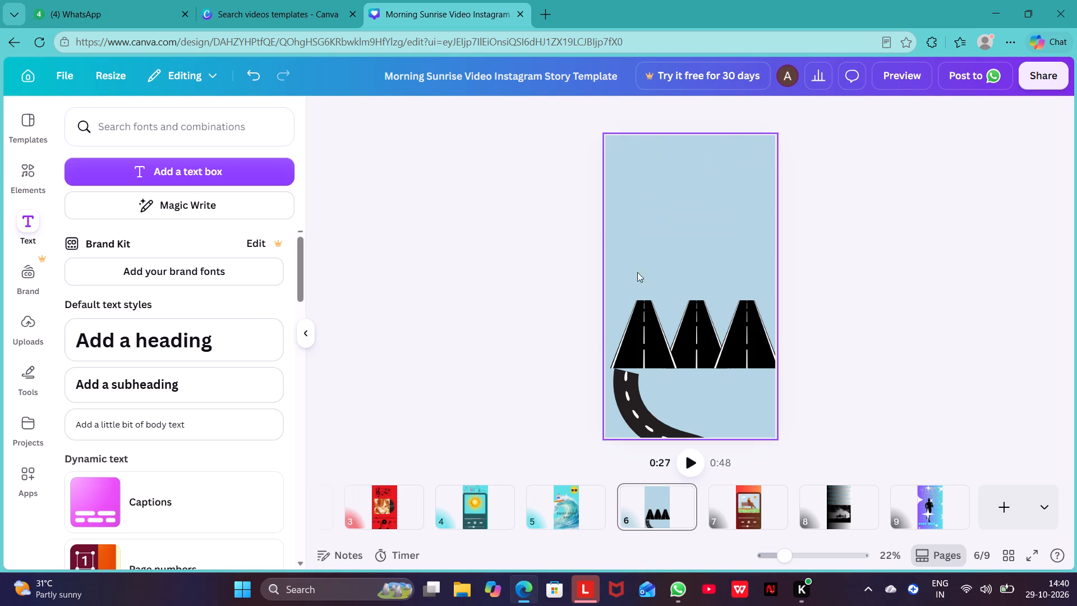
Delete the three straight road graphics and the curved road from page 6, leaving only its light blue background.
left_click(641, 324)
key("Delete")
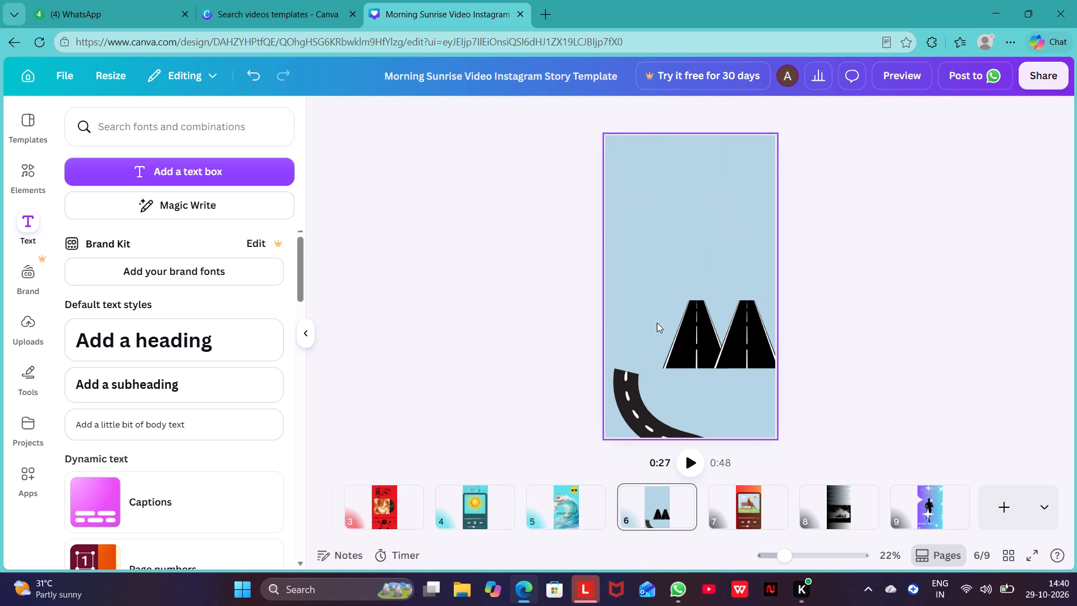
left_click(694, 331)
key("Delete")
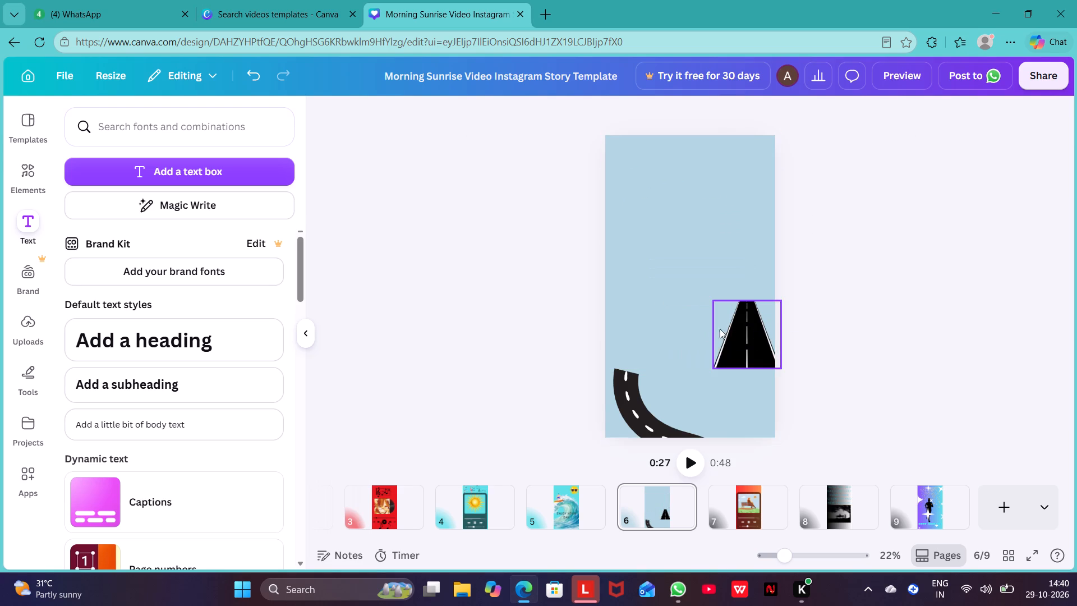
left_click(740, 329)
key("Delete")
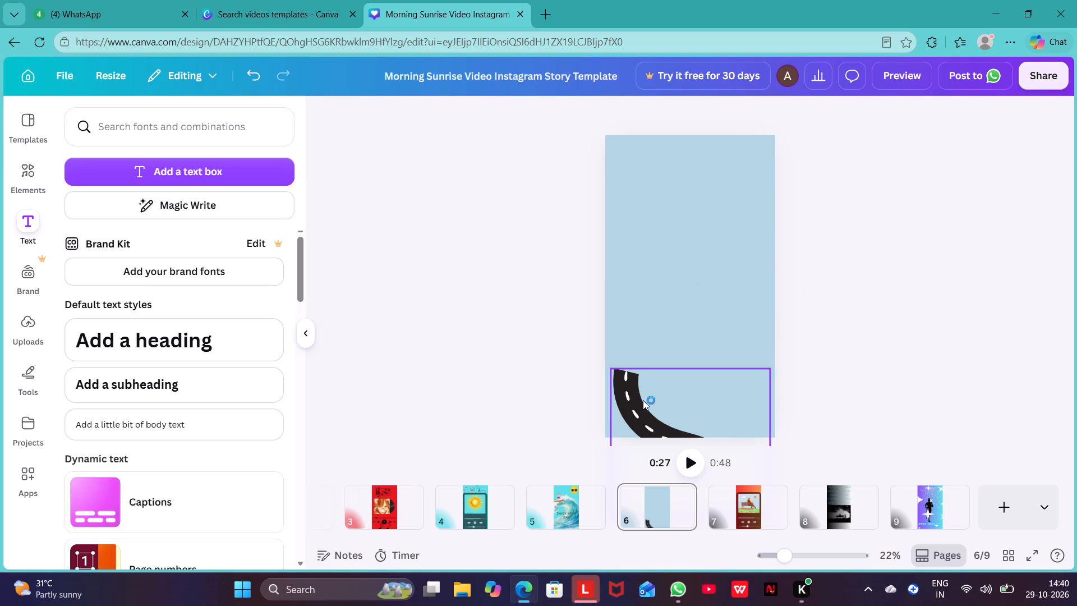
left_click(642, 401)
key("Delete")
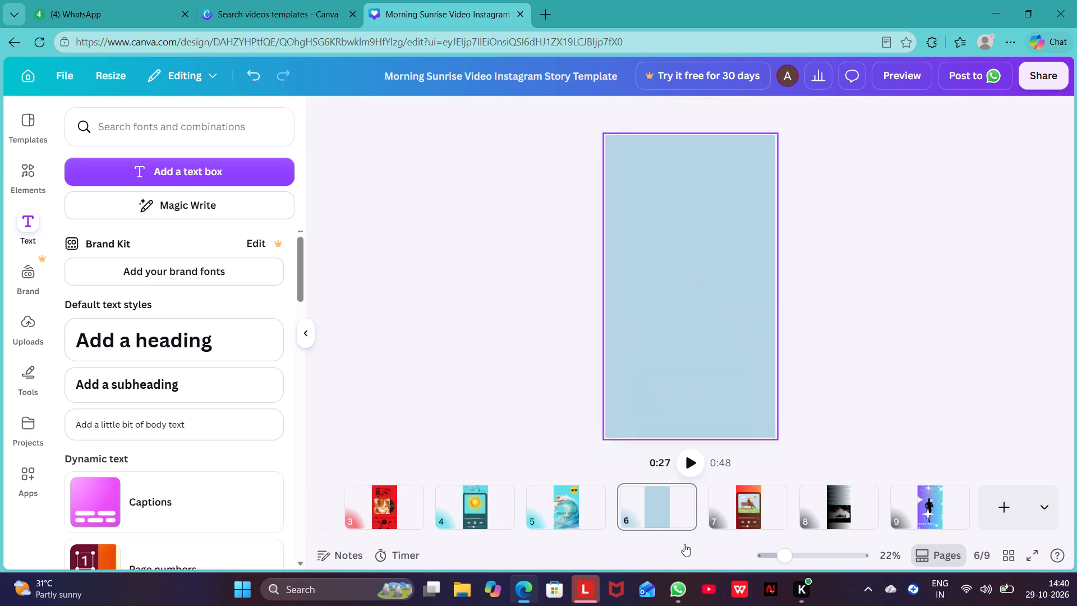
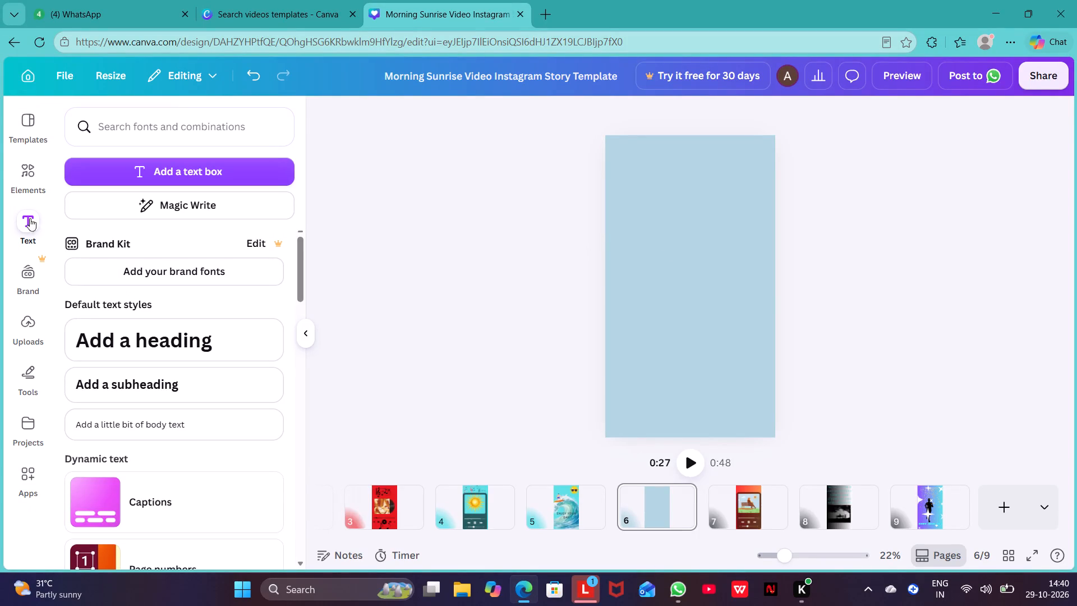
Browse the categories of the graphics library for artwork suited to the empty light-blue page 6.
left_click(29, 191)
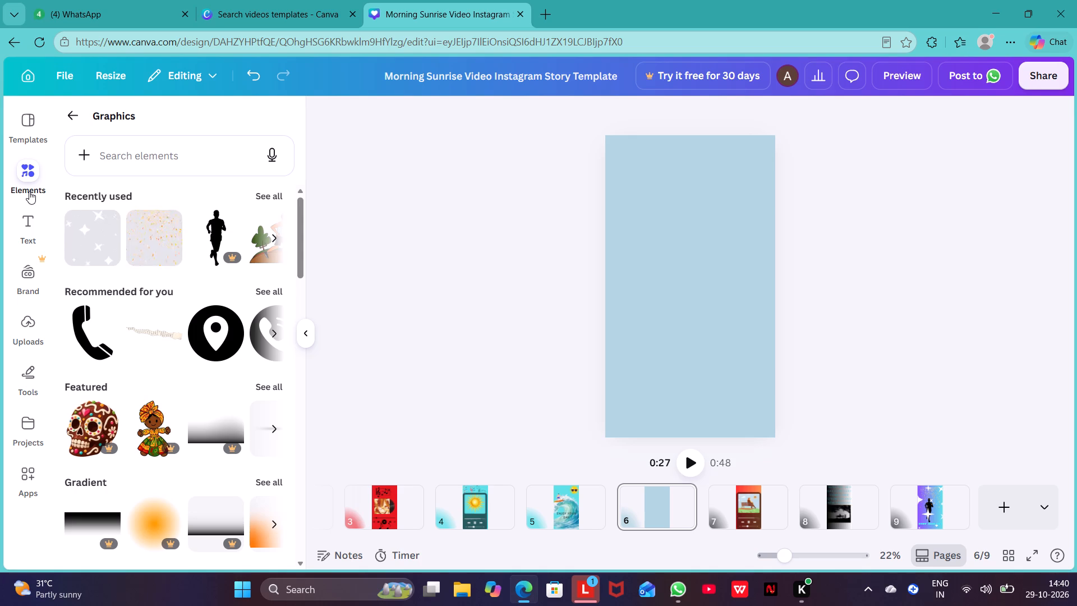
scroll(143, 251, "down", 3)
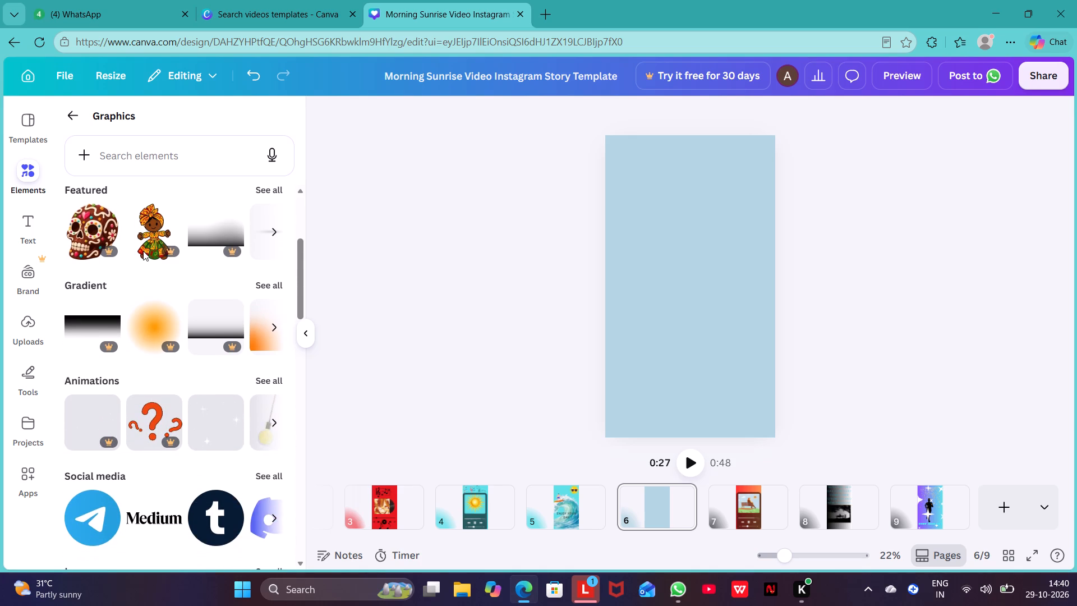
scroll(143, 251, "down", 8)
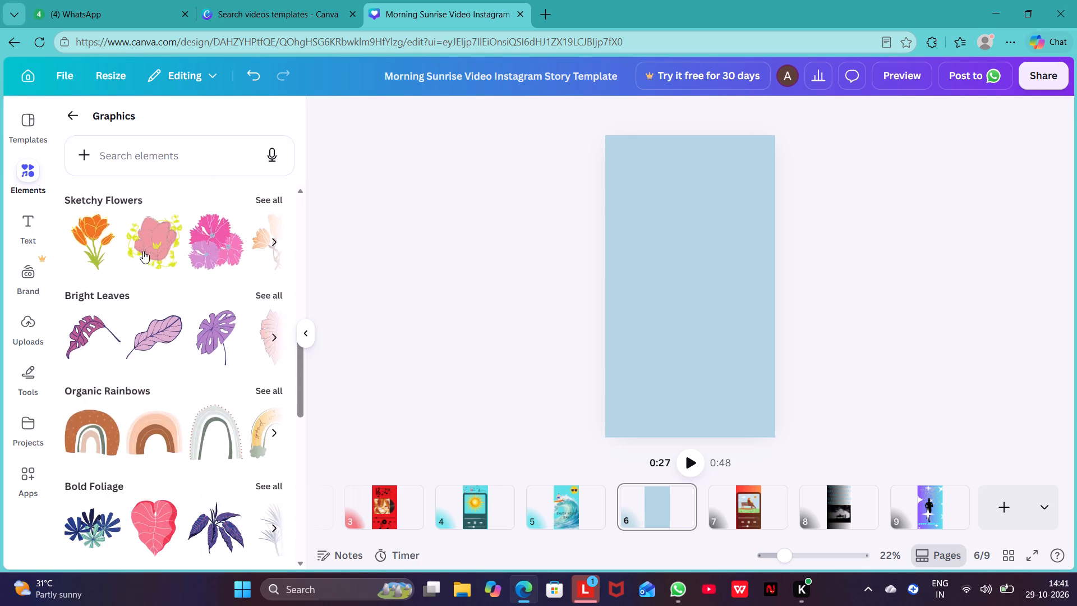
scroll(143, 251, "down", 6)
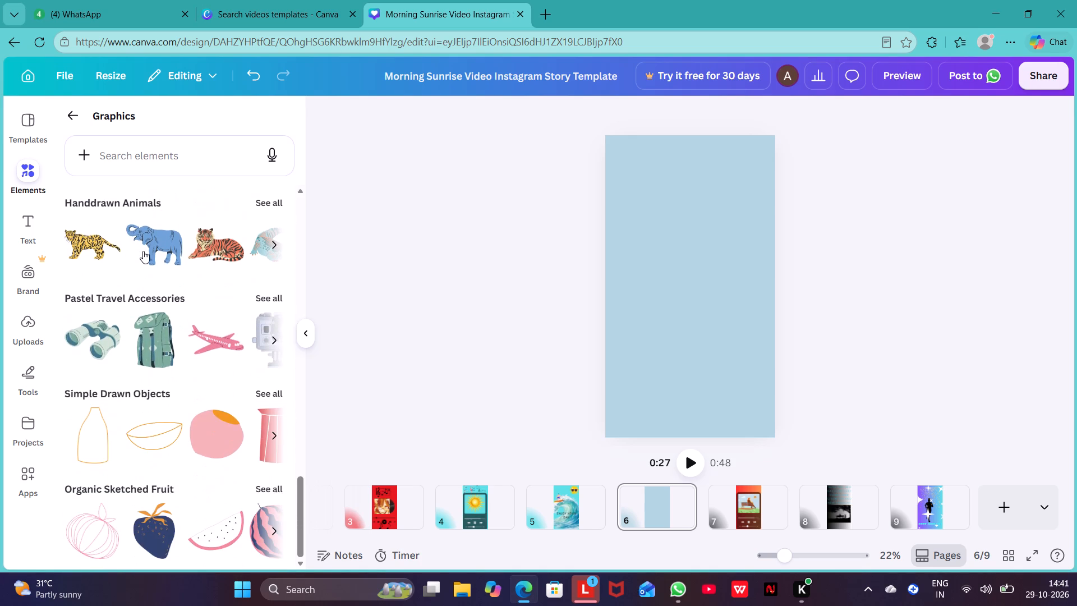
scroll(143, 251, "down", 3)
scroll(143, 251, "up", 15)
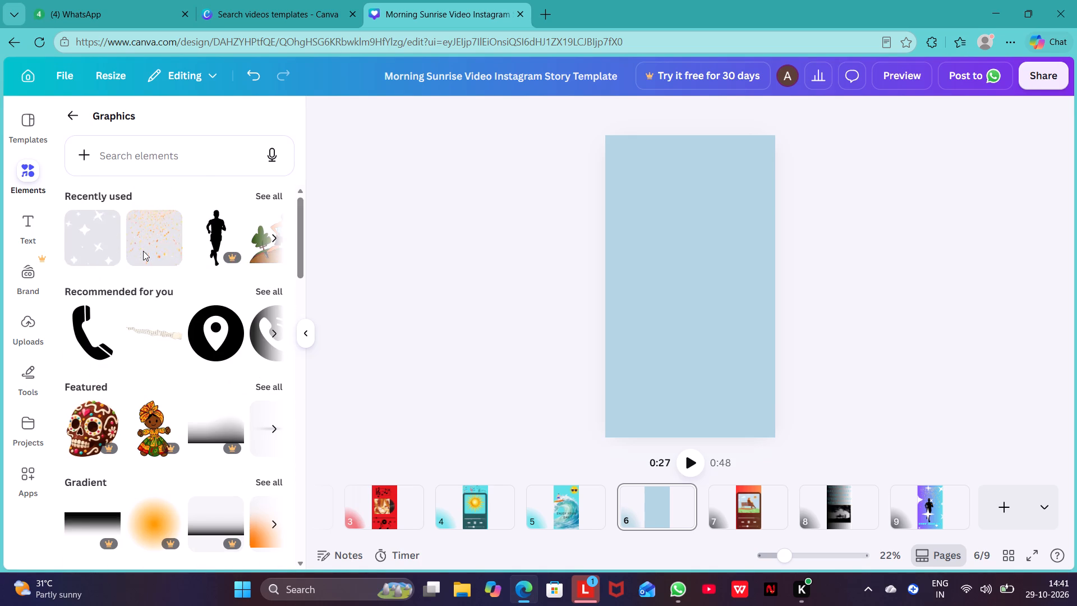
Search the graphics for "students studying gif" and look through the illustrations for page 6.
left_click(153, 155)
type("students studying gif")
key("Return")
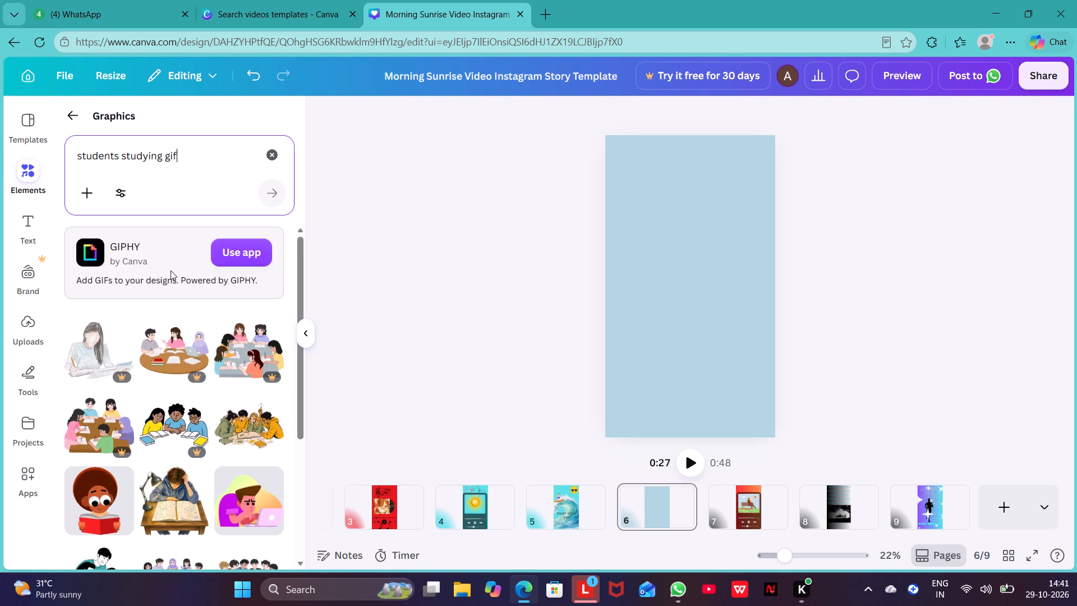
scroll(164, 283, "down", 2)
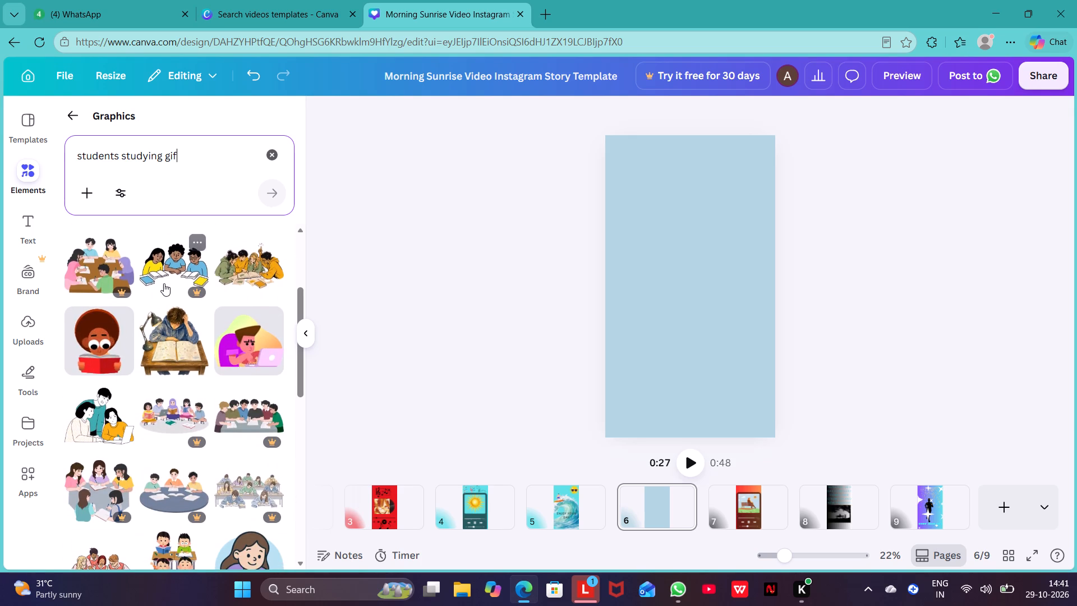
scroll(164, 283, "down", 5)
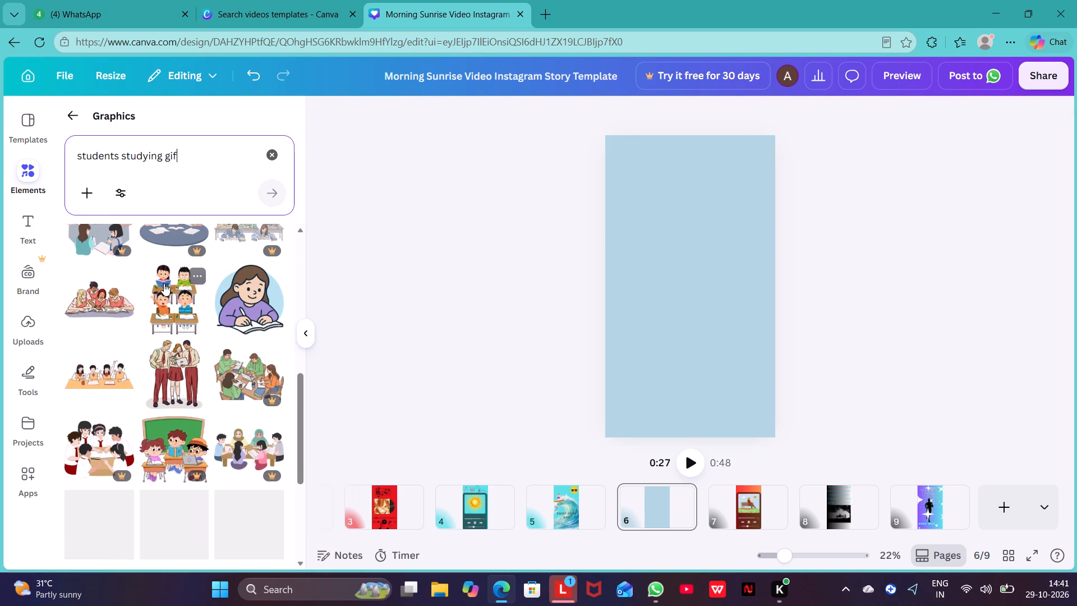
Replace the graphics search with "employees working in office building gif" and look through the illustrations.
left_click(274, 159)
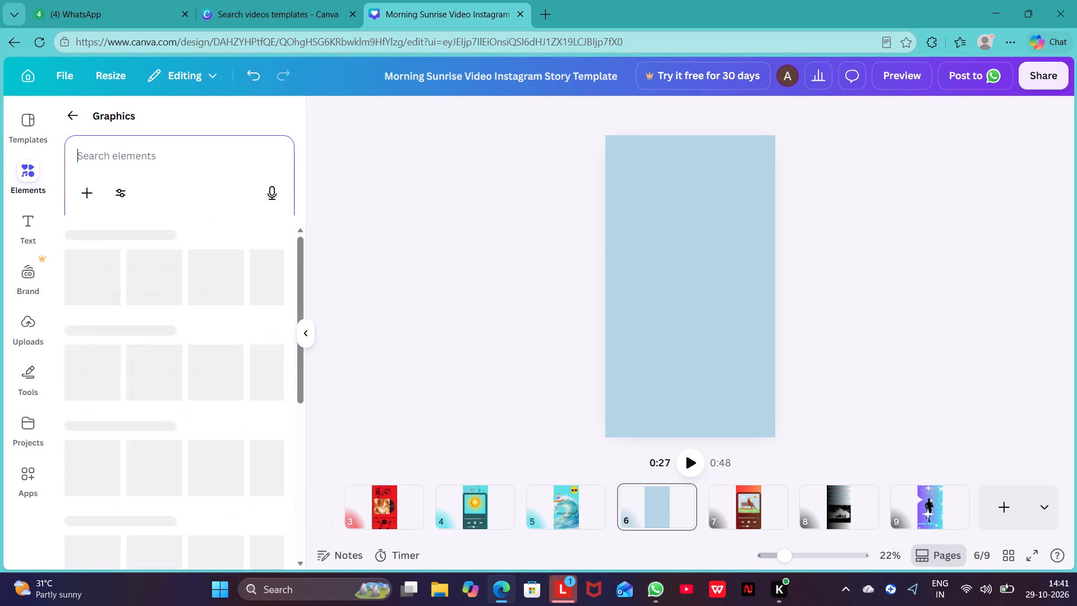
type("employees working in office bi")
key("BackSpace")
type("uilding gif")
key("Return")
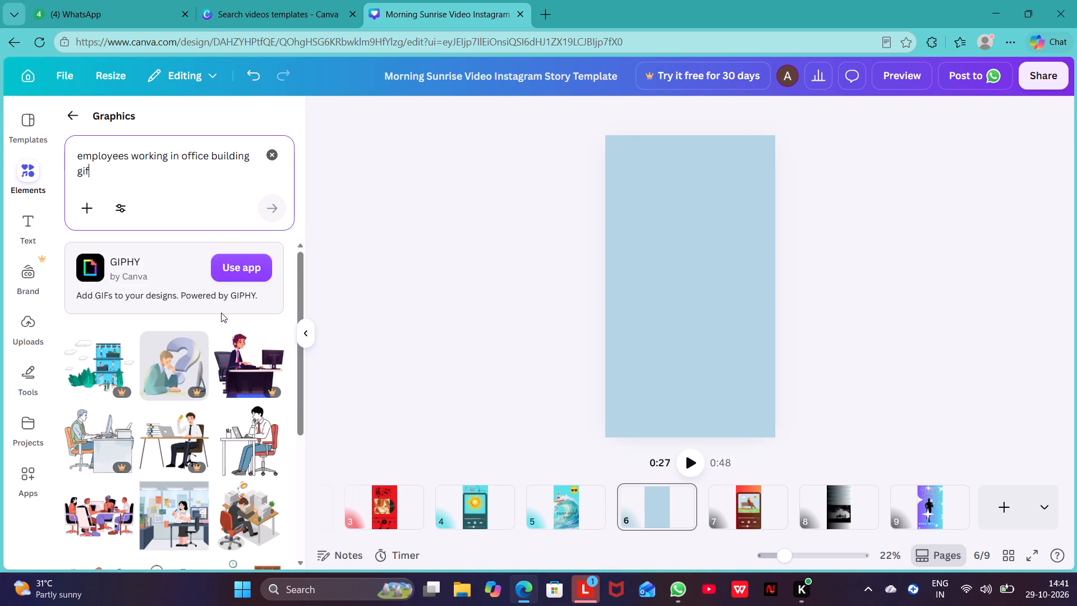
scroll(221, 313, "down", 1)
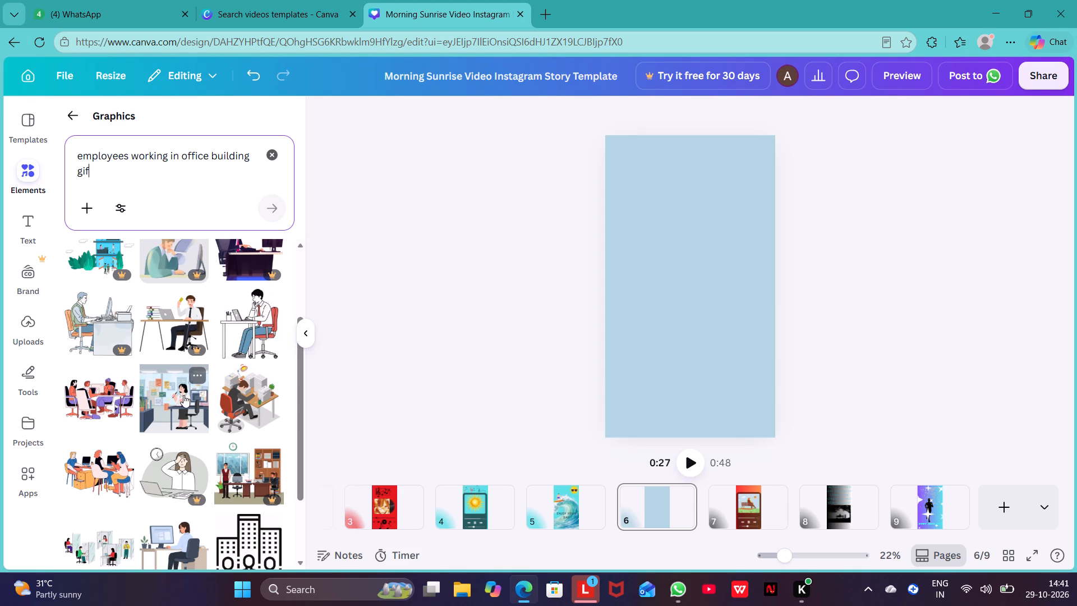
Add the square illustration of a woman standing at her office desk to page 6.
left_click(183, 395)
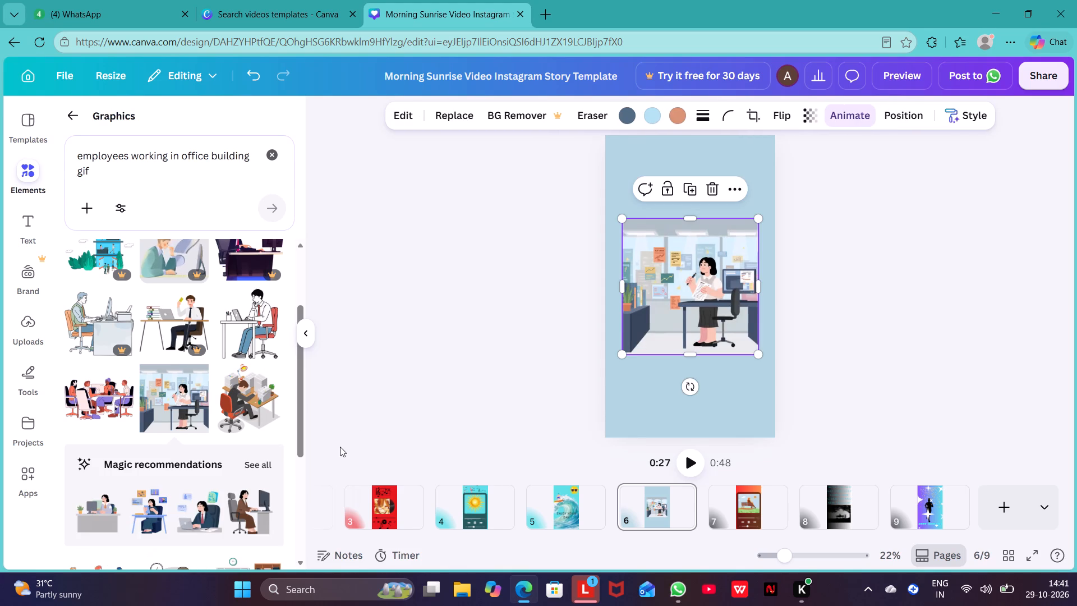
Add the isometric blue-floored office graphic with employees around desks and a blackboard to page 6.
scroll(256, 411, "down", 4)
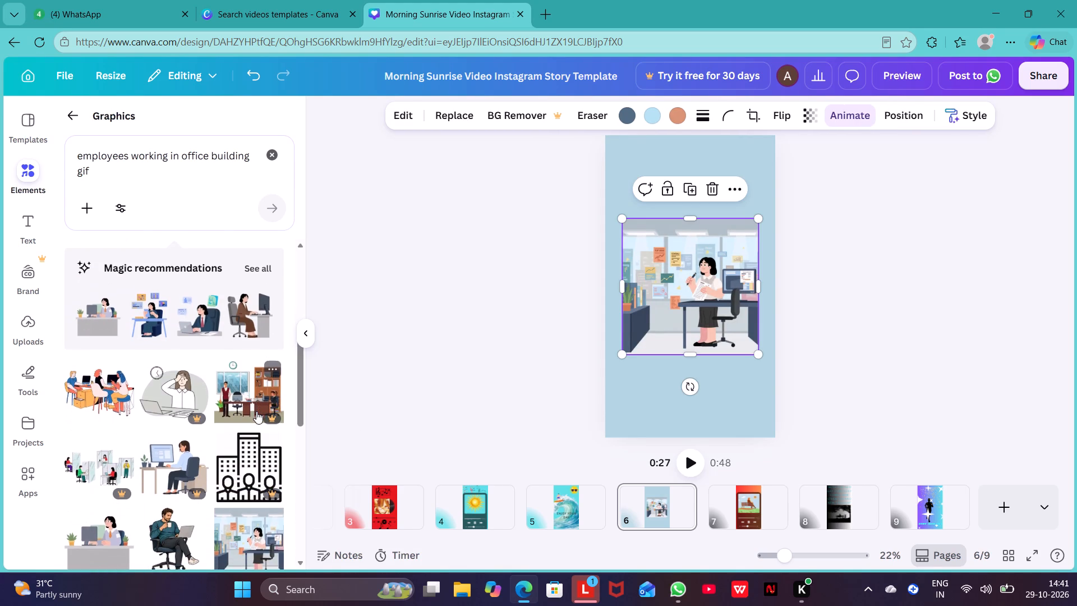
scroll(256, 411, "down", 3)
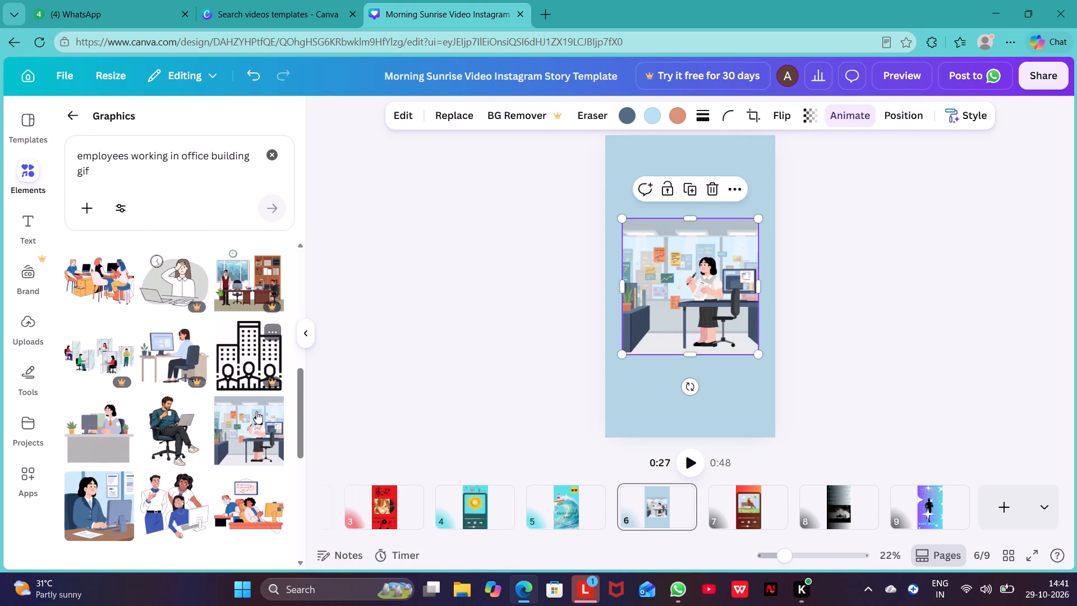
scroll(256, 411, "down", 3)
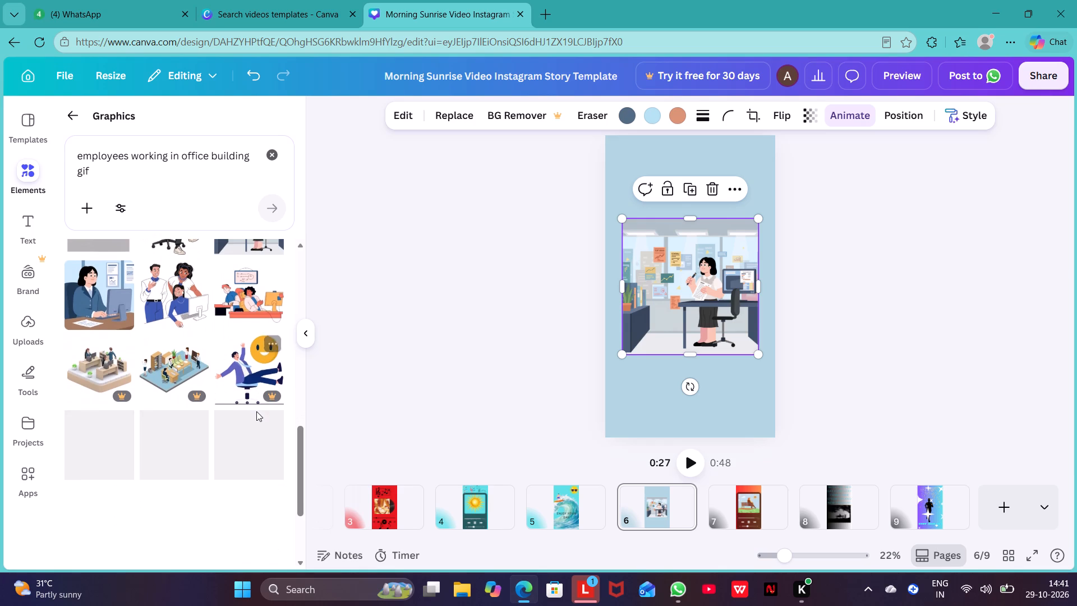
left_click(160, 372)
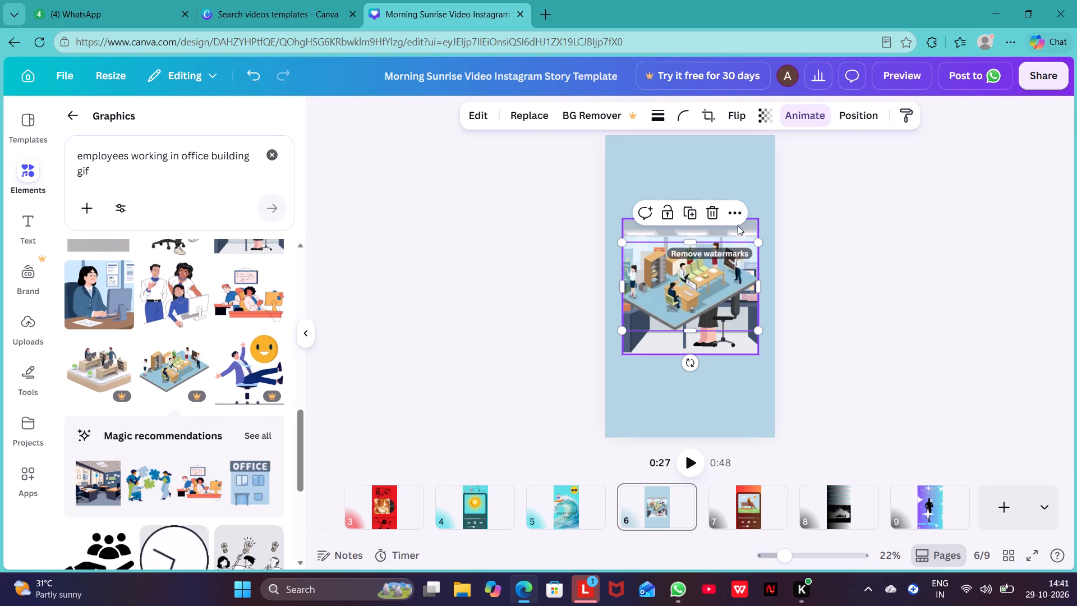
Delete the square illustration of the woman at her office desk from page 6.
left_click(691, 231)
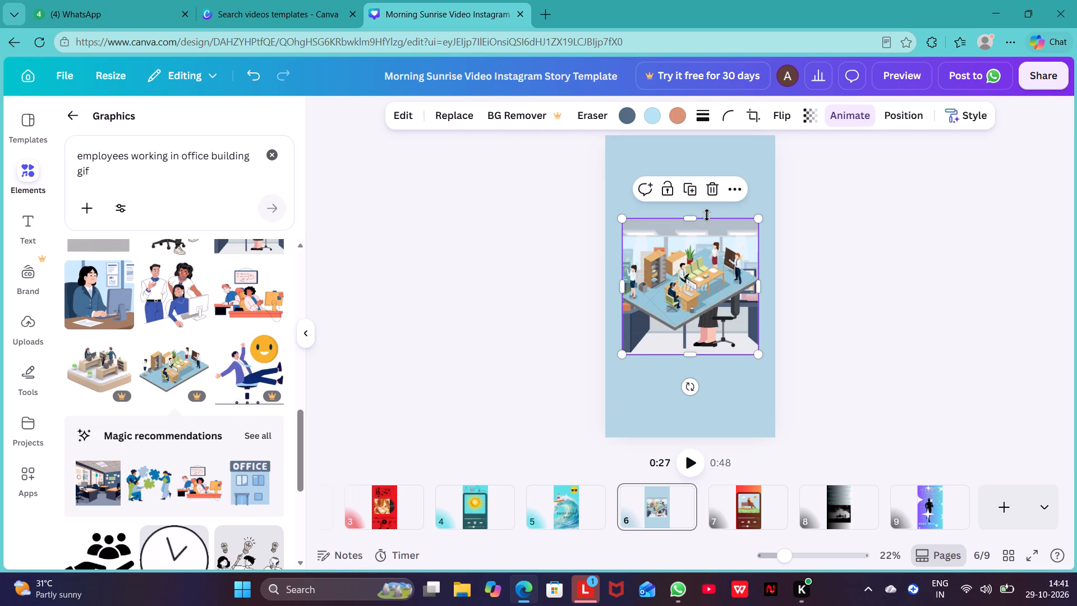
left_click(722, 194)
Resize the isometric blue-floored office graphic to the full 1,080 page width and place it at the top of page 6.
left_click(699, 272)
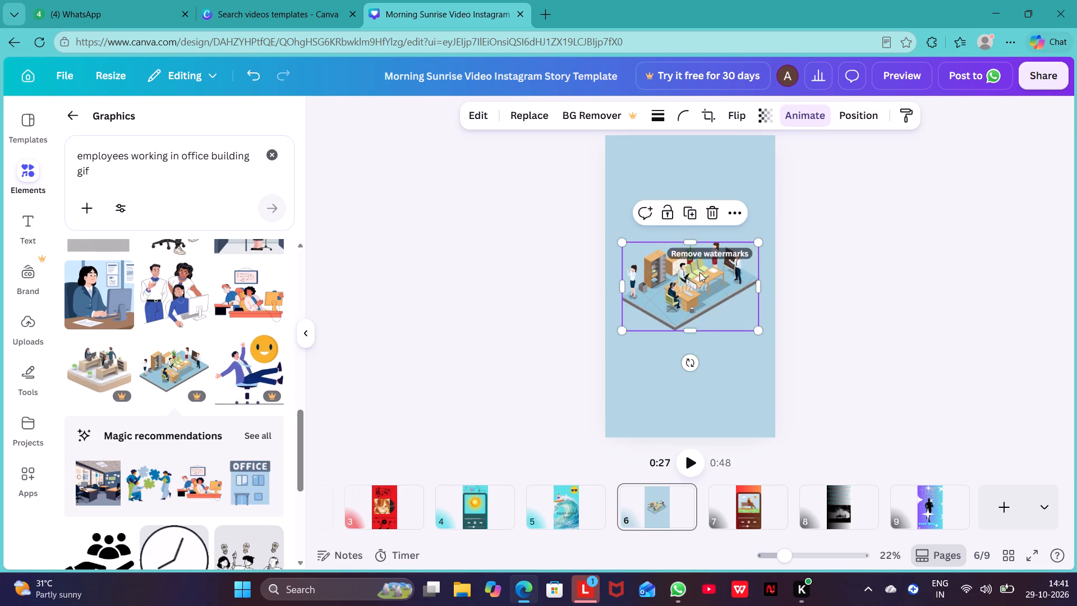
left_click_drag(623, 332, 621, 364)
left_click_drag(683, 339, 691, 385)
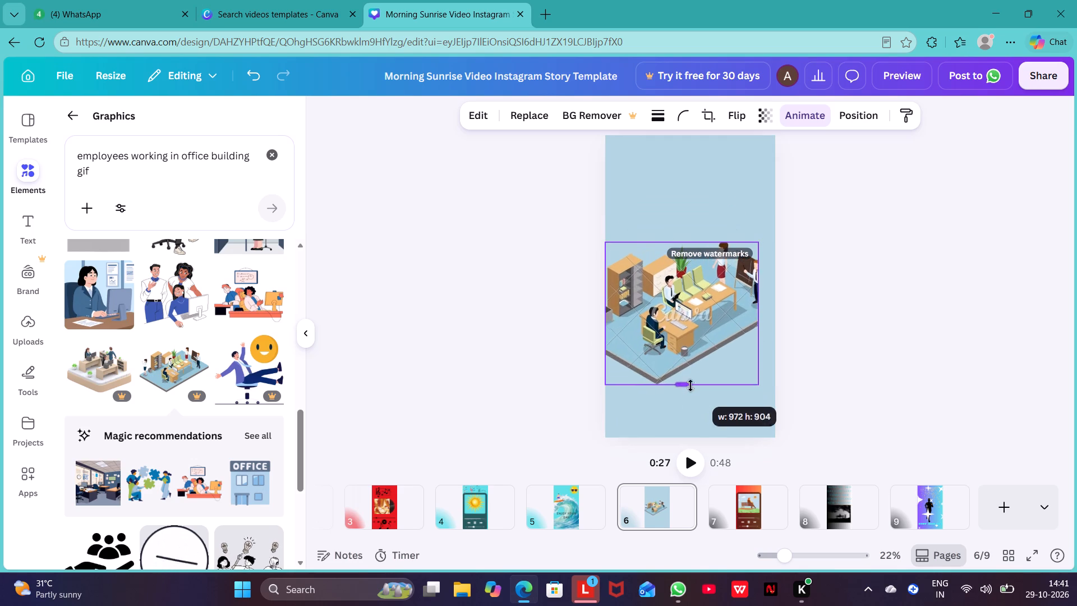
left_click_drag(691, 385, 714, 313)
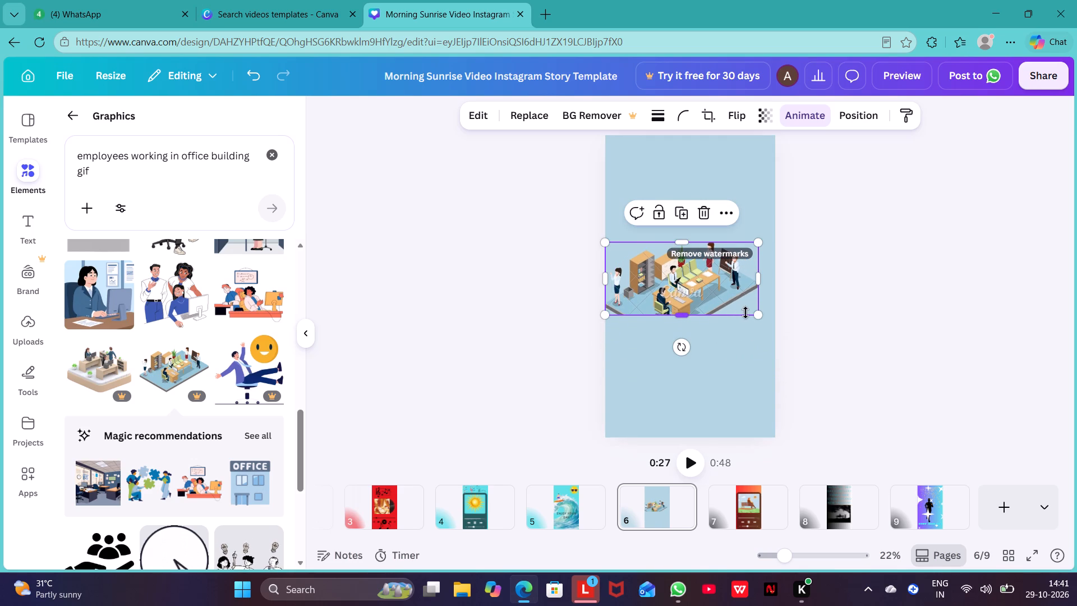
left_click_drag(755, 314, 765, 325)
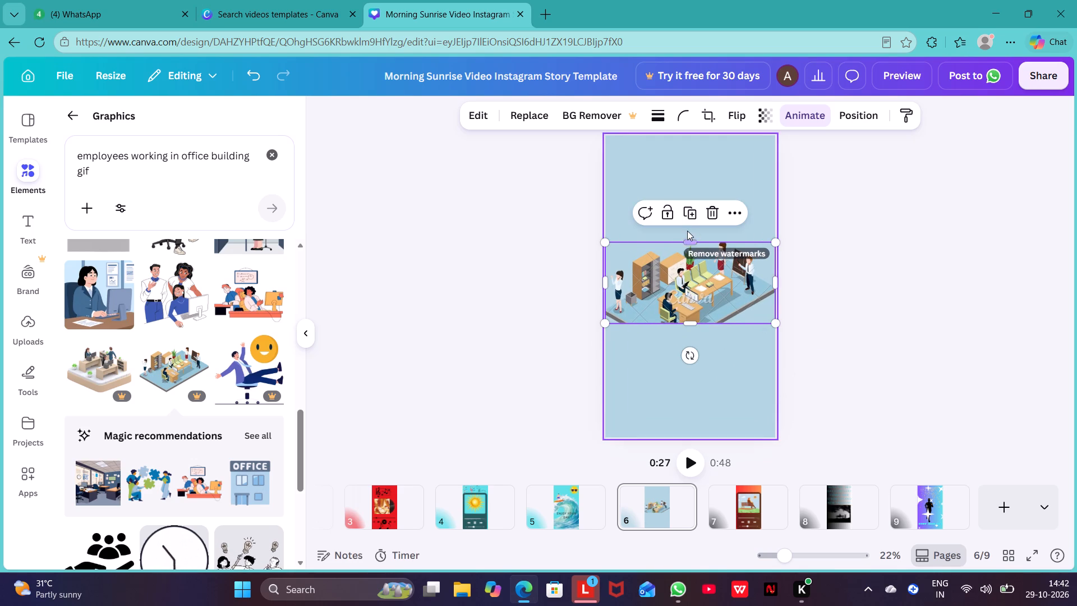
left_click(691, 239)
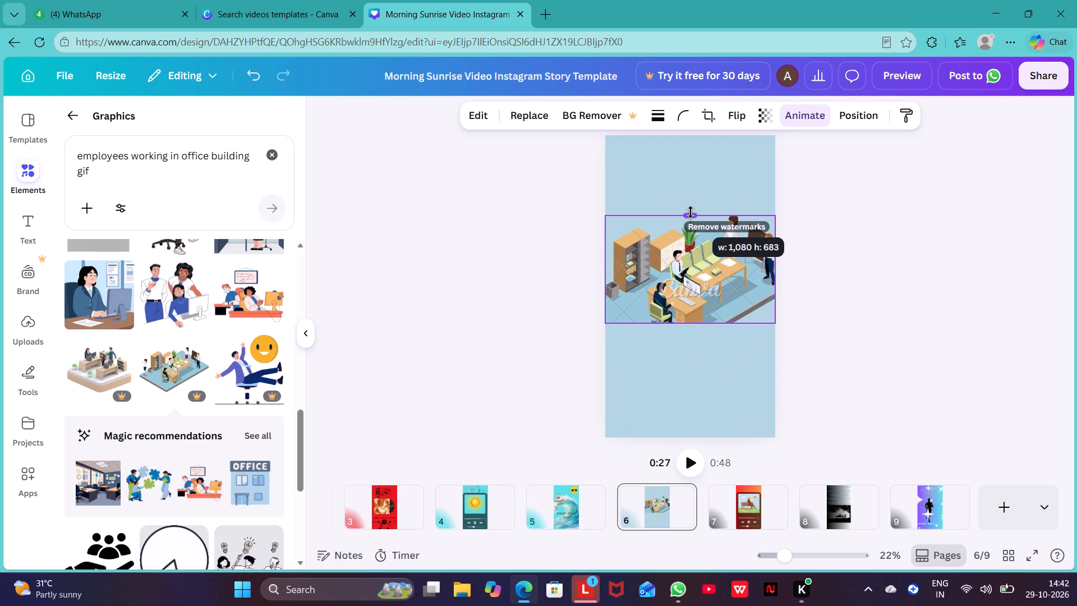
left_click_drag(682, 273, 681, 251)
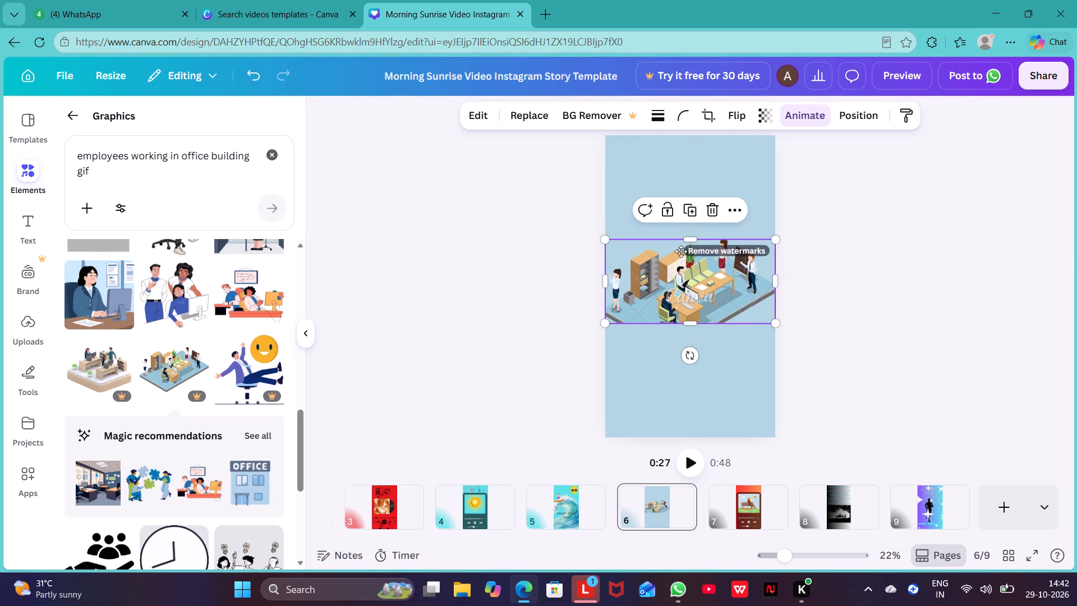
left_click_drag(681, 251, 679, 171)
Add the office graphic with desks on a beige platform, widened to 1,080 and cropped to fit directly below the first office graphic.
left_click(84, 365)
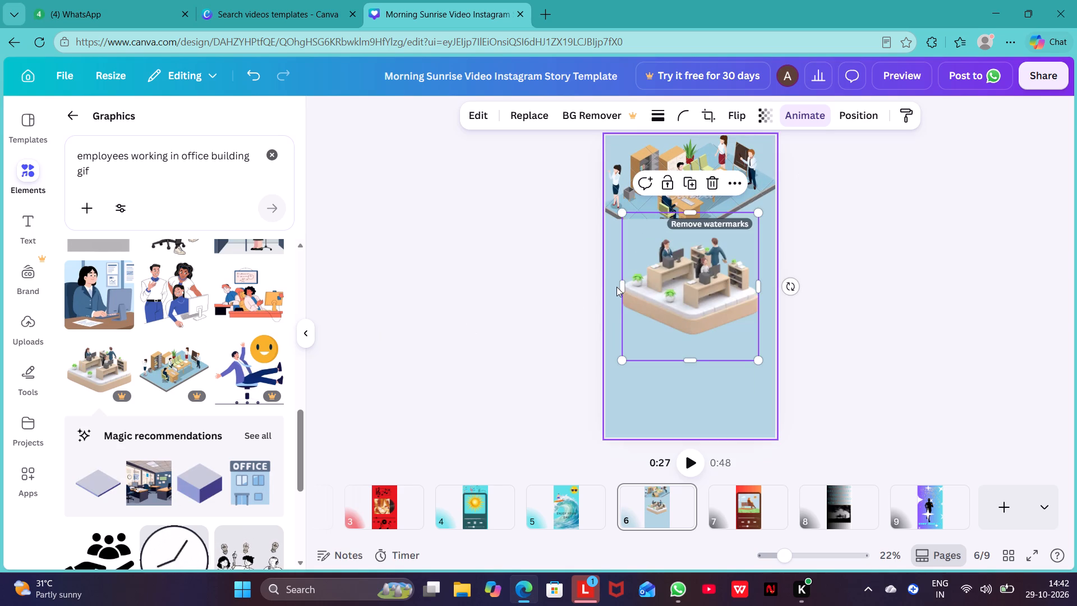
left_click_drag(622, 286, 608, 287)
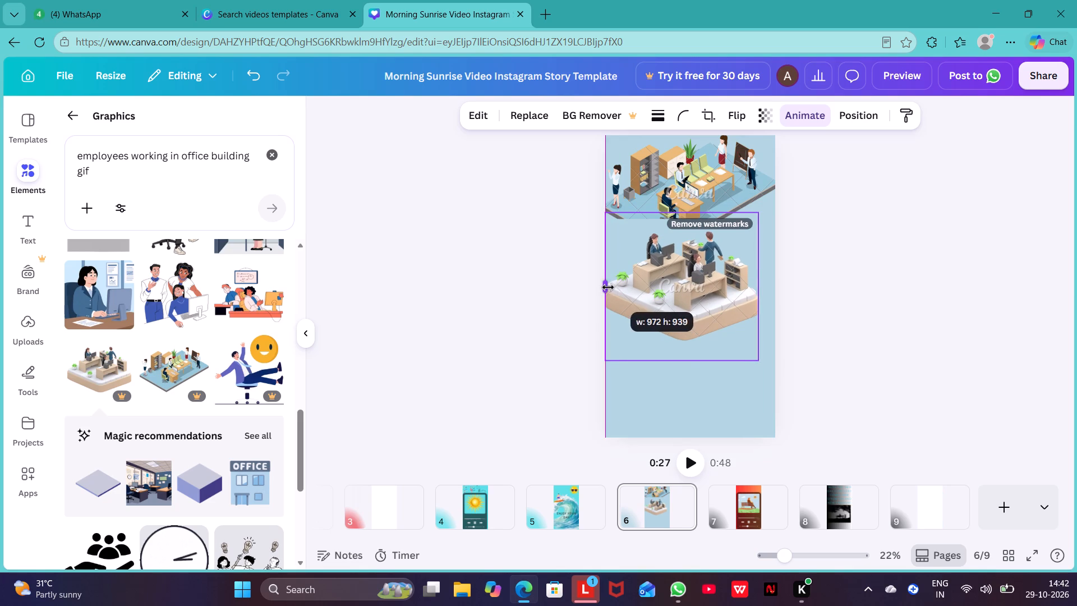
left_click_drag(608, 287, 608, 288)
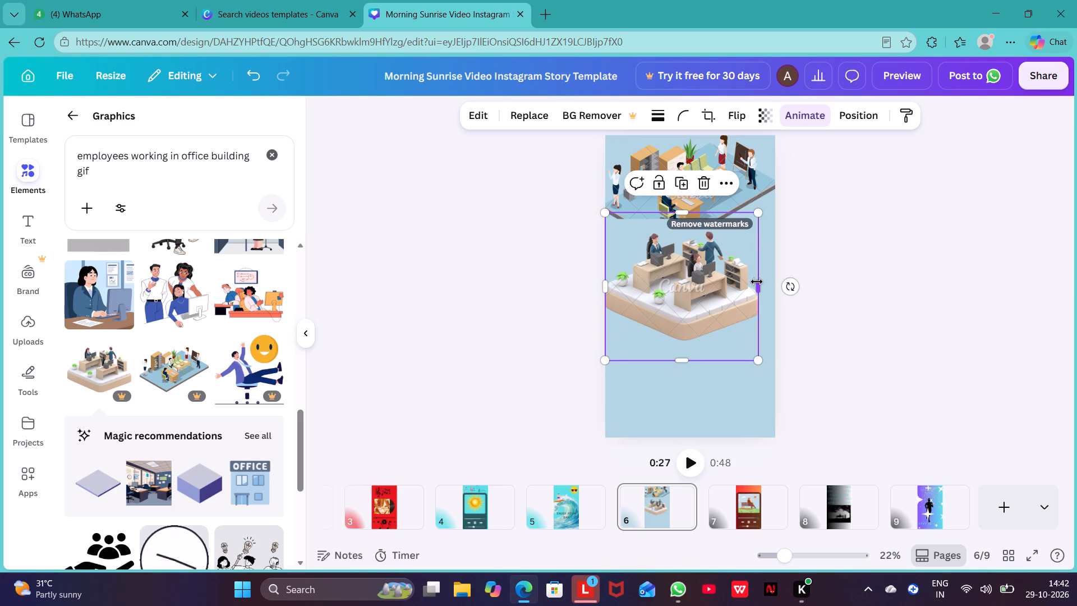
left_click_drag(756, 283, 777, 279)
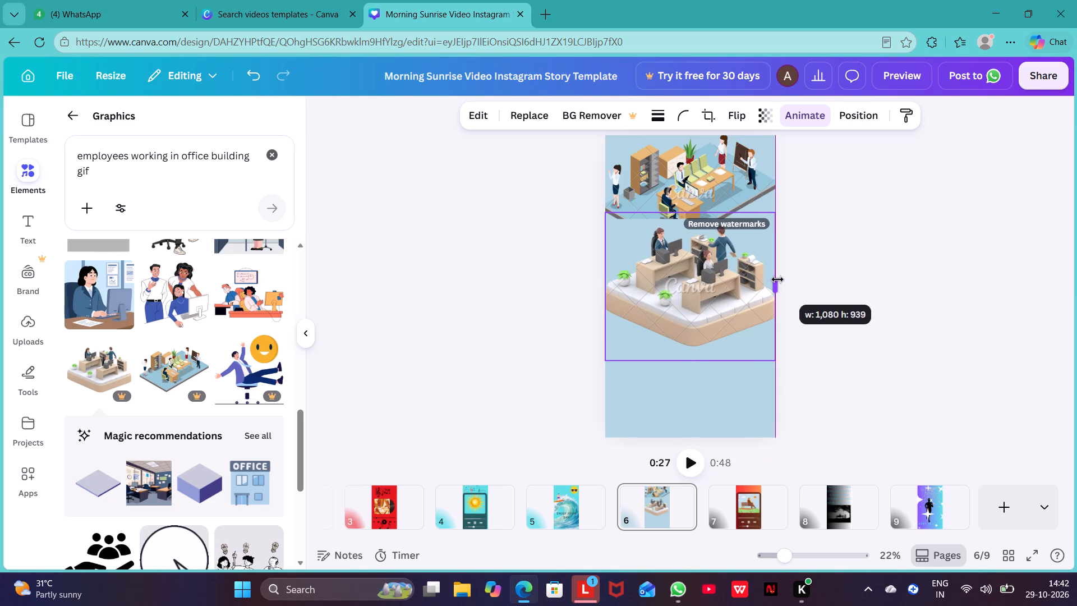
left_click_drag(694, 213, 694, 221)
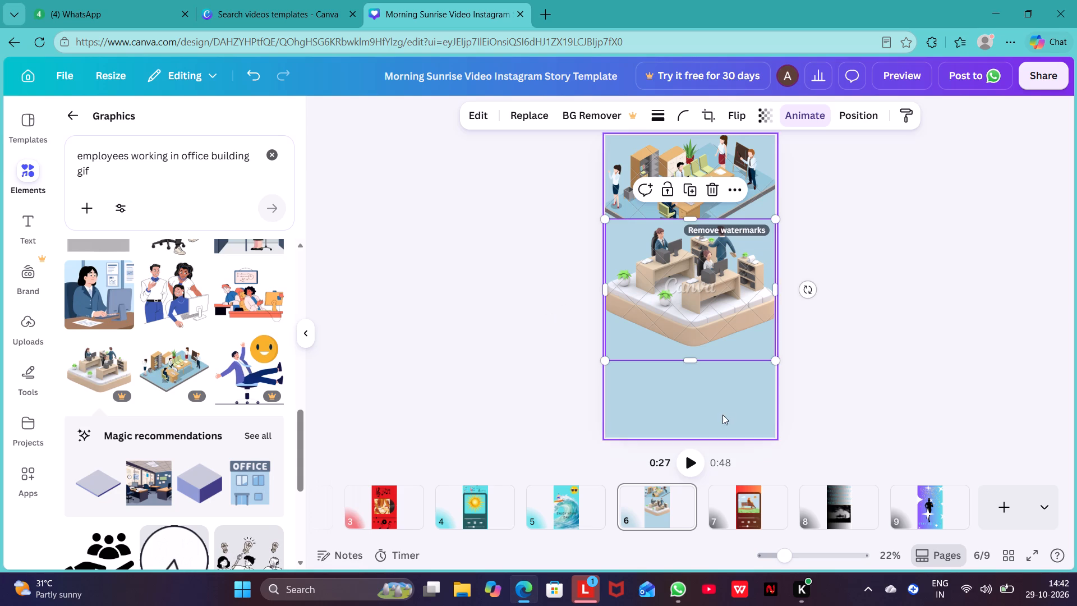
left_click_drag(691, 361, 692, 334)
Add the graphic of employees among glass partitions below the platform office, stretched to the page's full width and bottom edge.
scroll(129, 315, "up", 2)
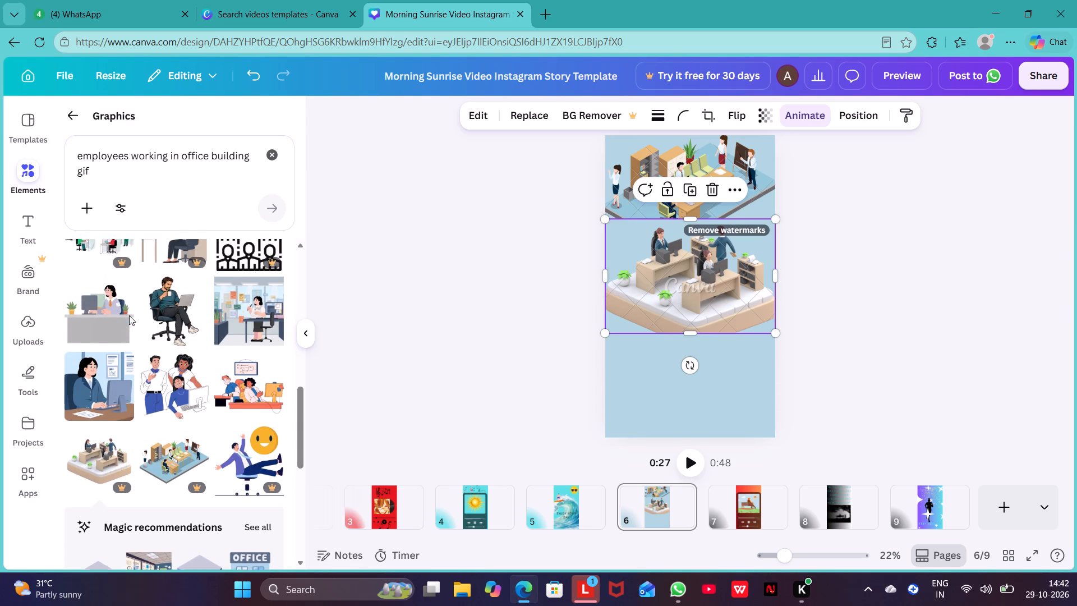
scroll(129, 315, "up", 2)
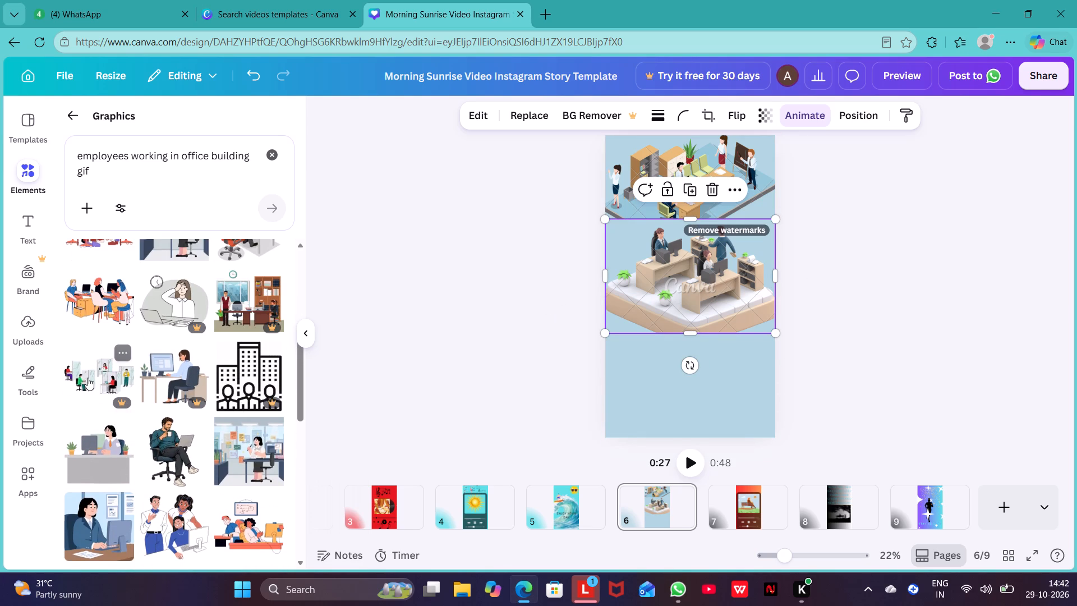
left_click(88, 378)
left_click_drag(673, 283, 682, 361)
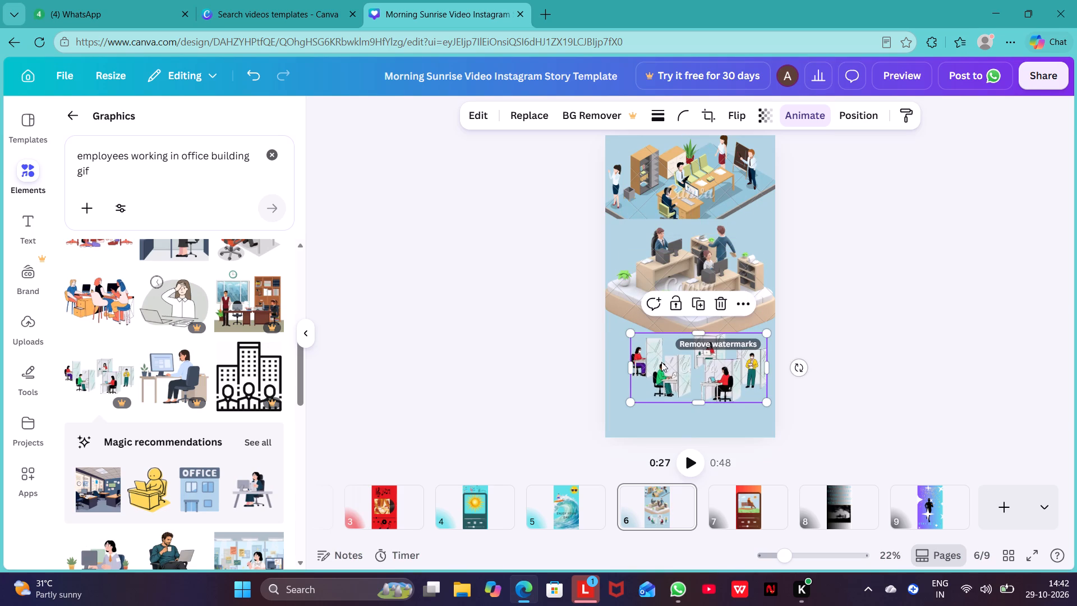
left_click_drag(628, 366, 608, 367)
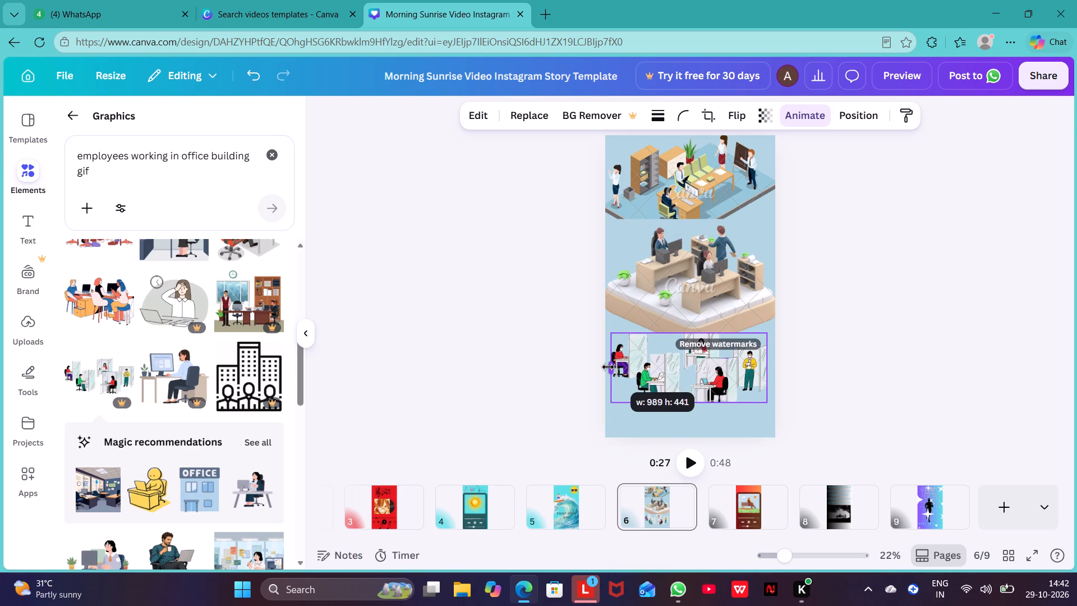
left_click_drag(608, 367, 604, 368)
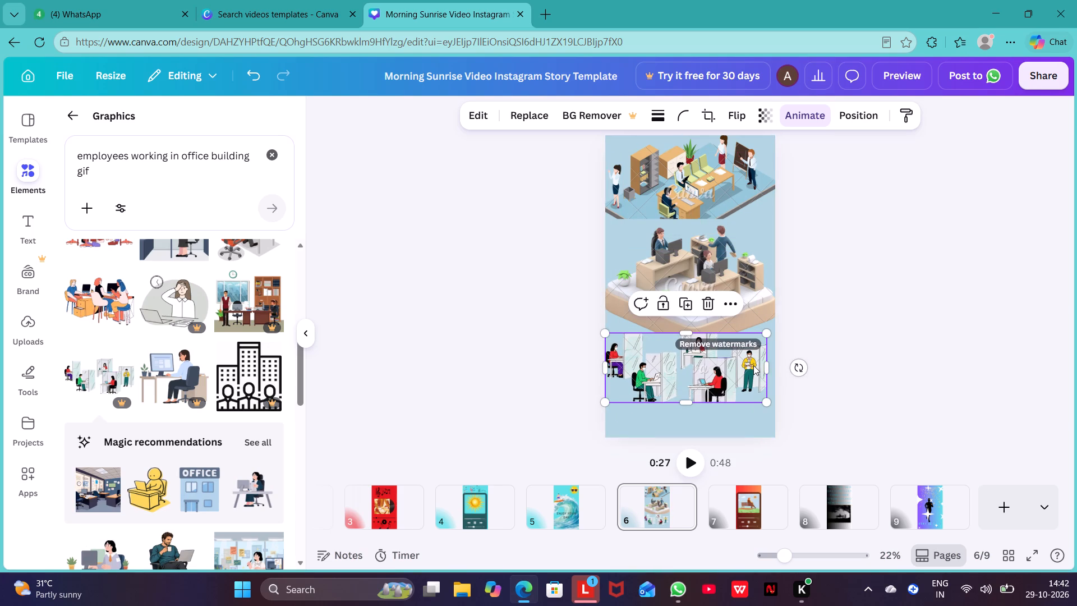
left_click_drag(765, 366, 773, 366)
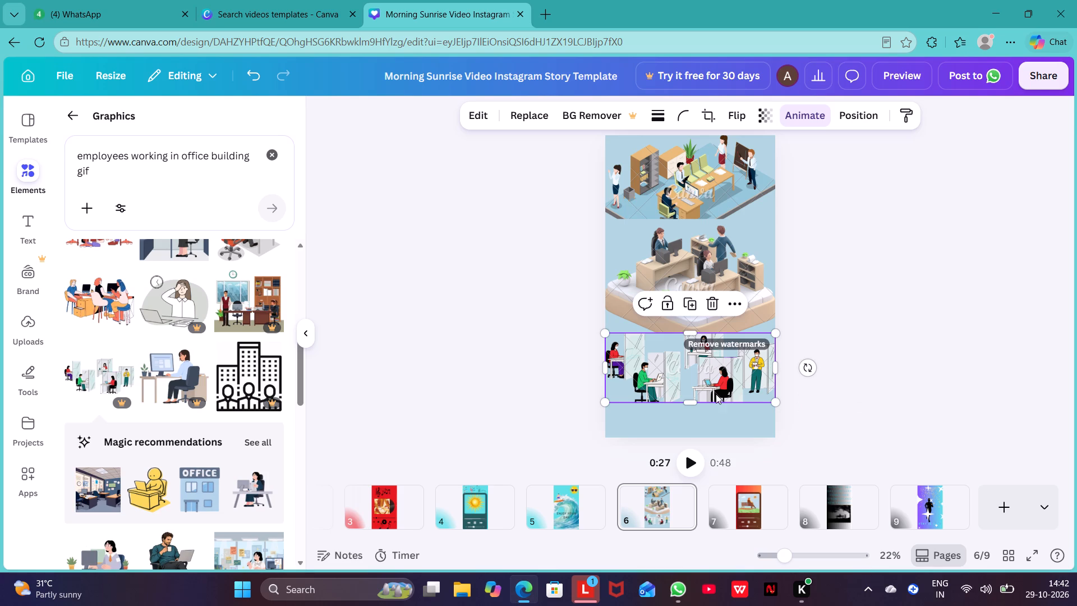
left_click_drag(696, 404, 696, 442)
left_click(841, 352)
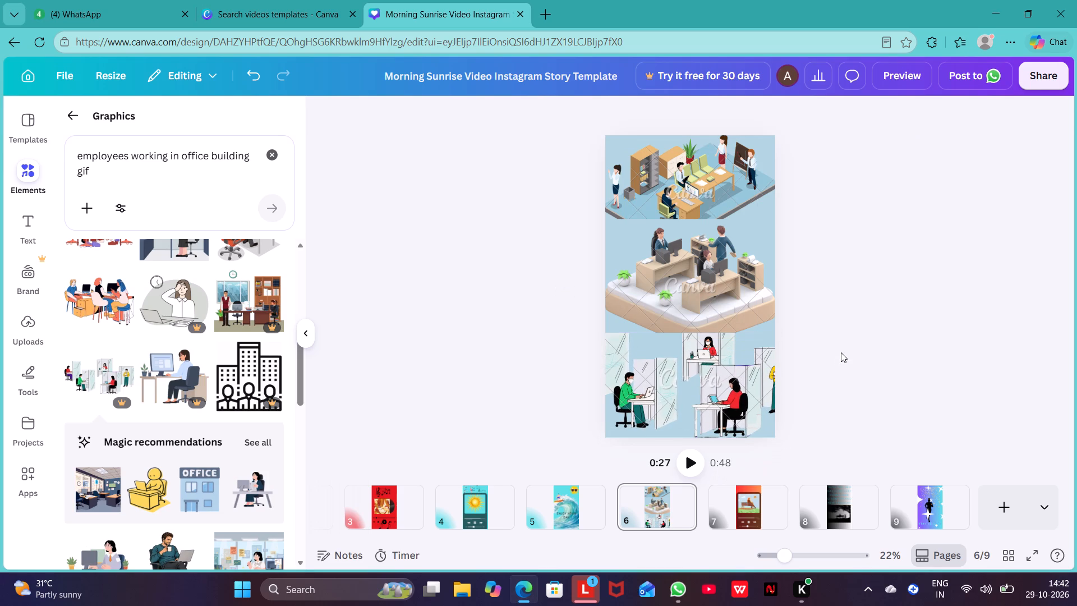
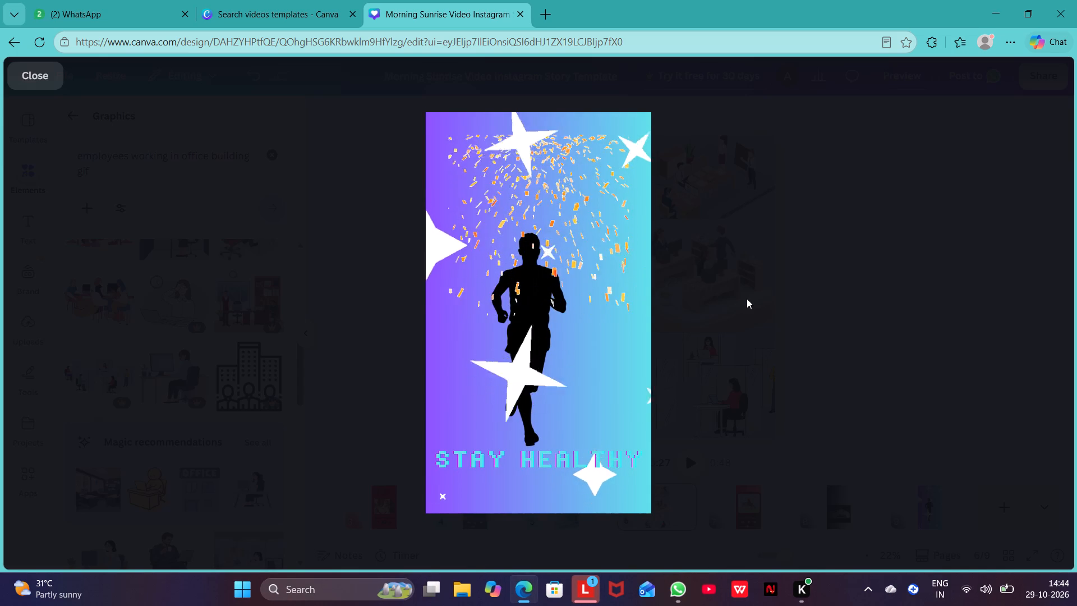
Exit the current preview, go to page 4, and play the preview of the whole video again.
left_click(19, 78)
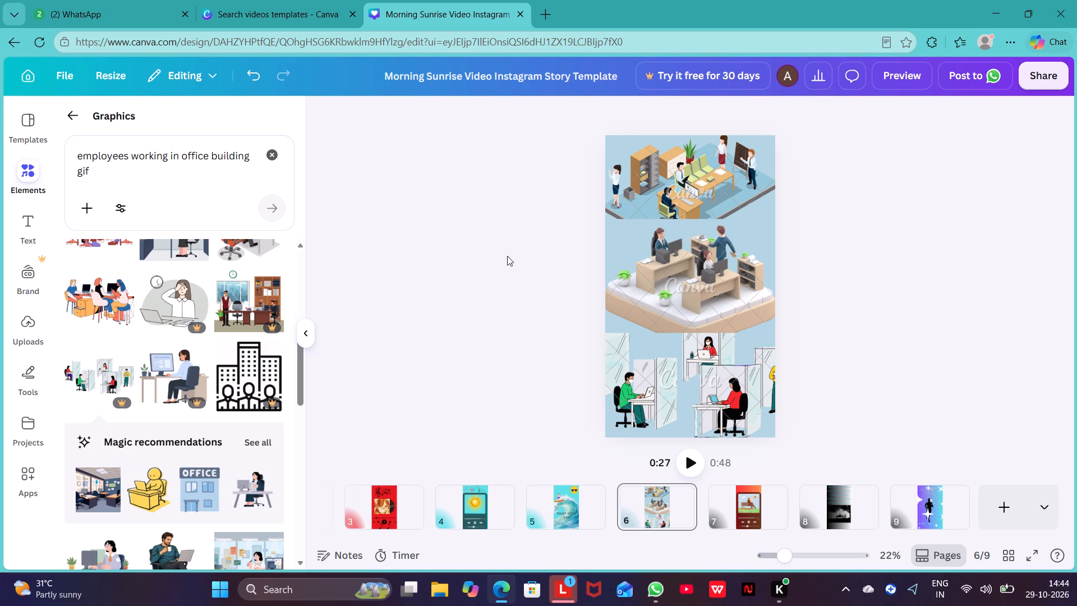
scroll(507, 256, "down", 2)
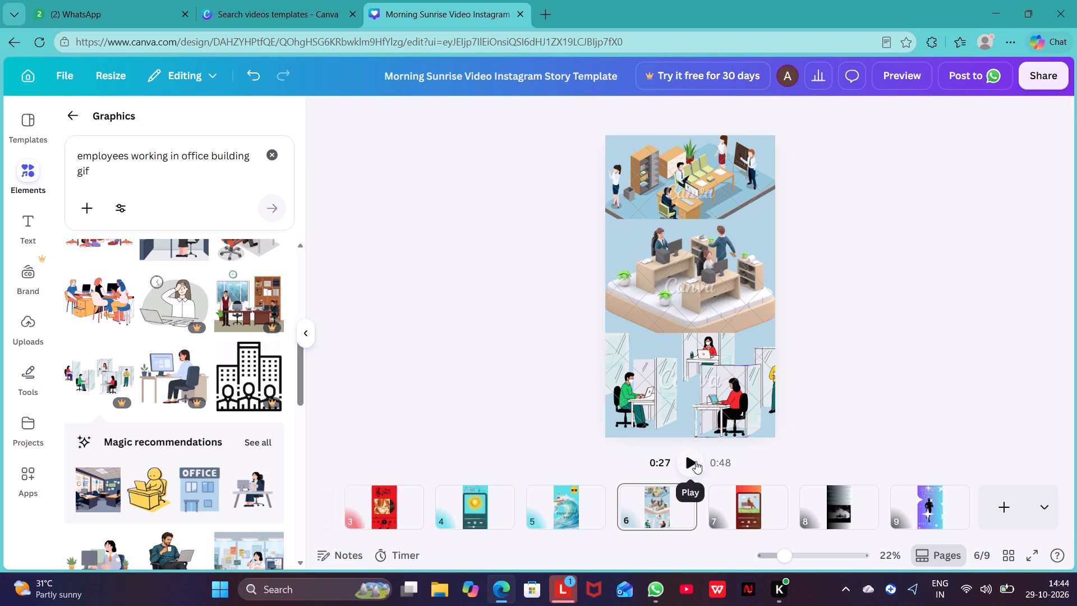
left_click(485, 498)
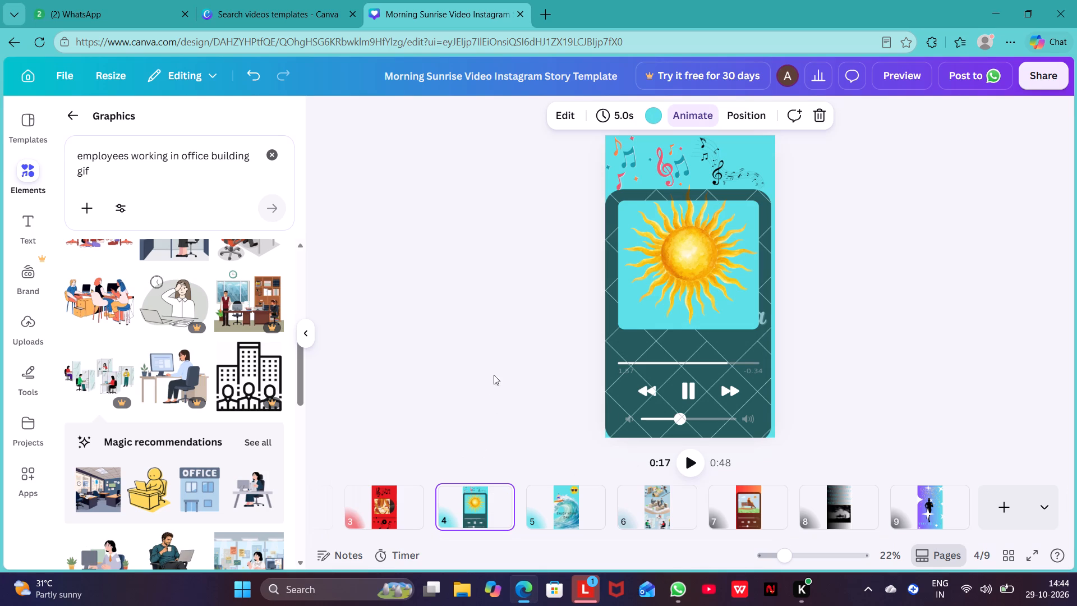
left_click(910, 77)
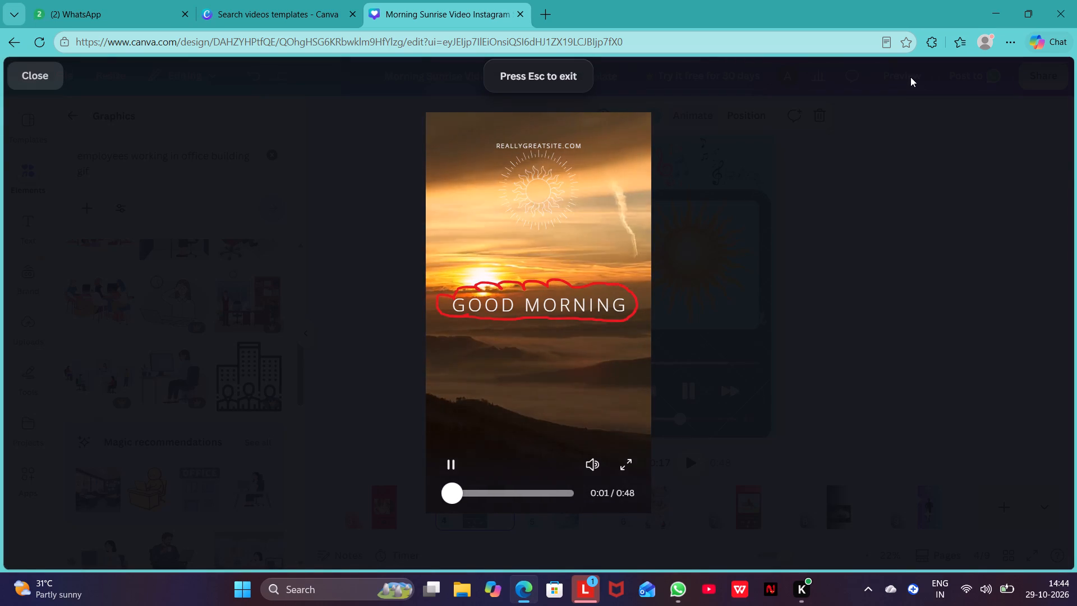
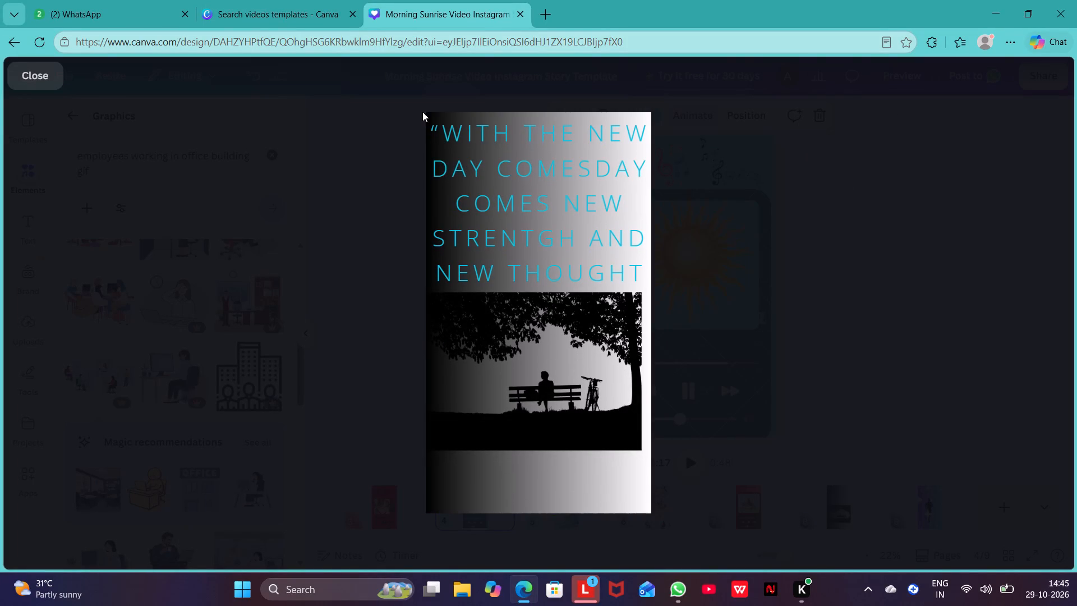
Exit the preview, go to page 1, and delete the red scribble outline around the GOOD MORNING text.
left_click(42, 71)
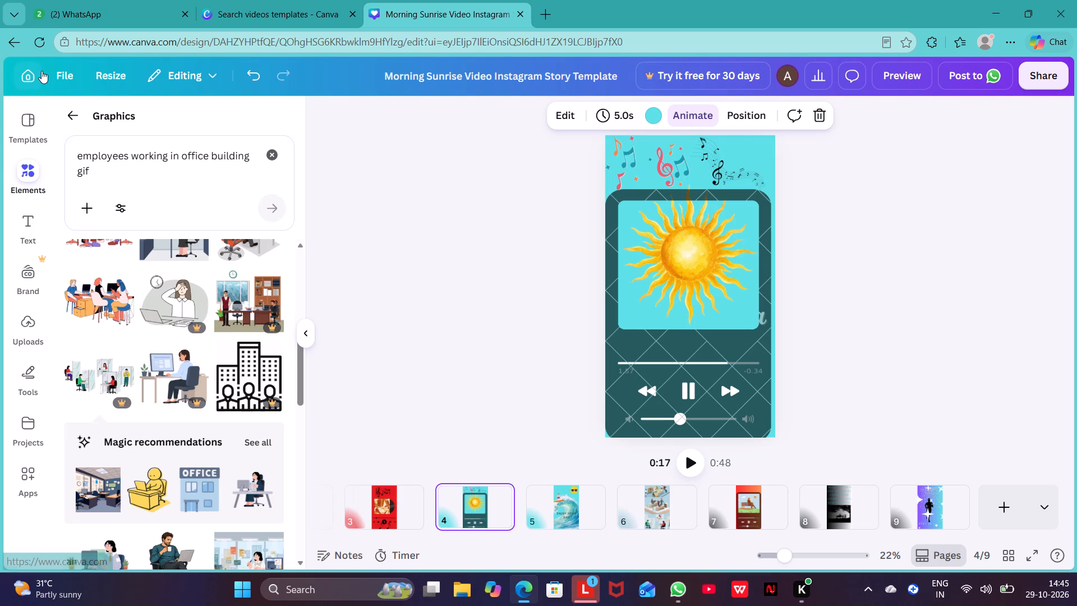
scroll(424, 507, "right", 2)
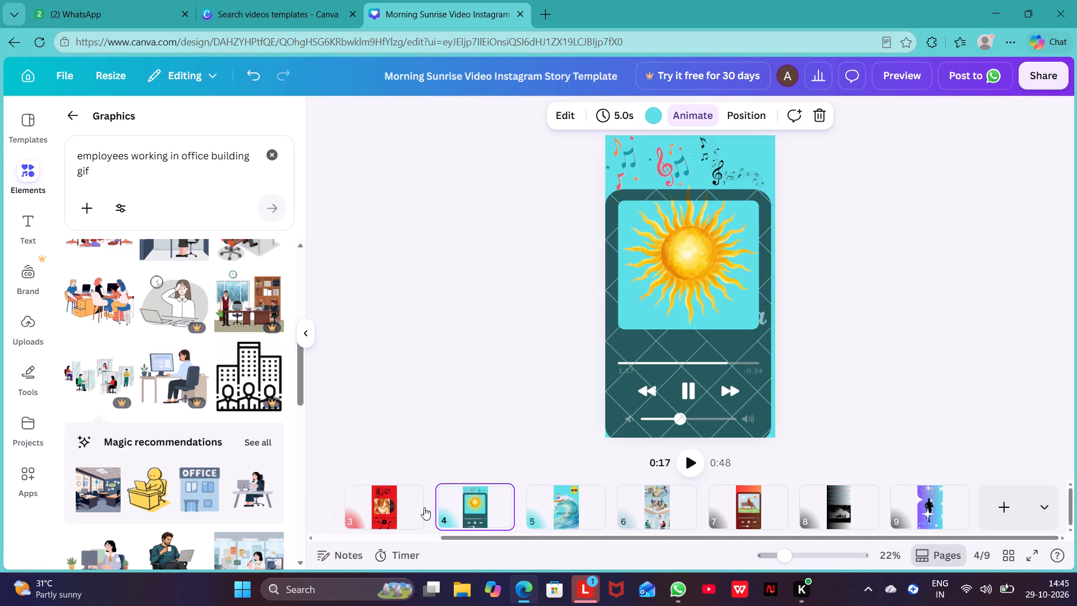
scroll(424, 507, "right", 7)
left_click(349, 504)
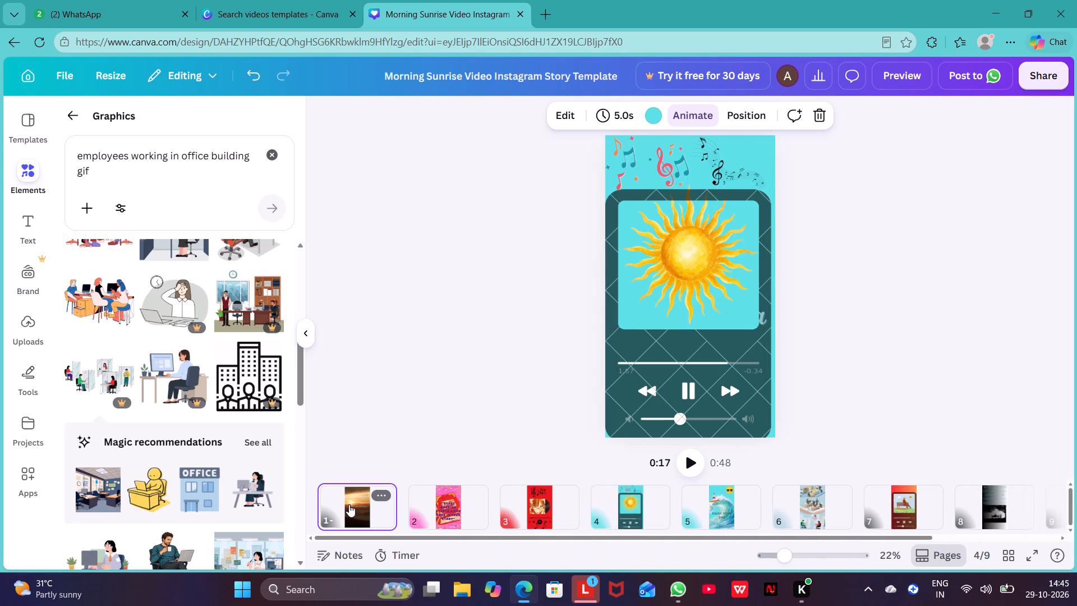
left_click(739, 274)
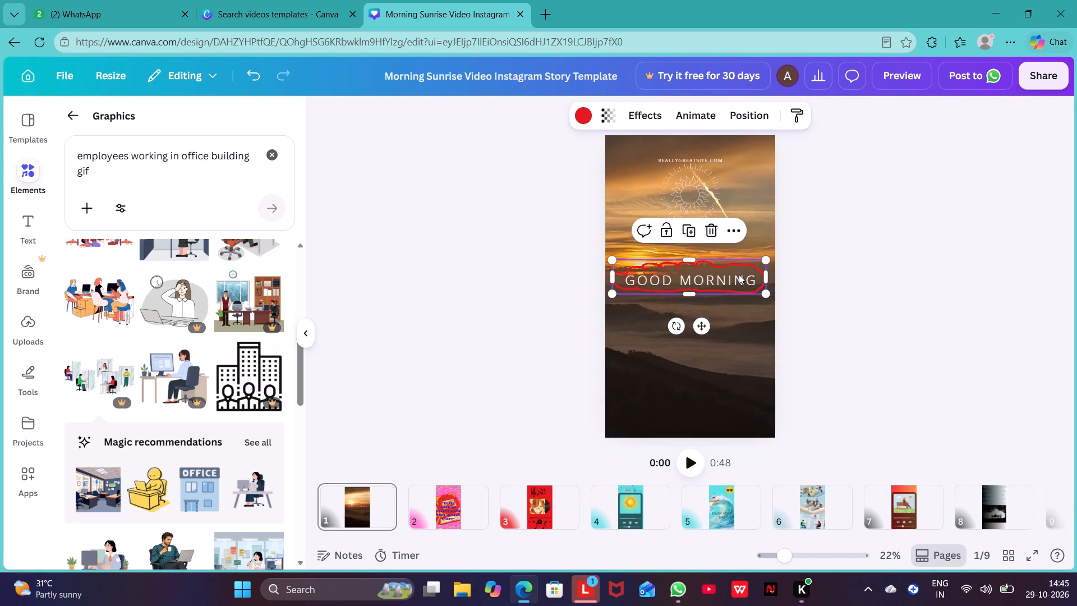
key("Delete")
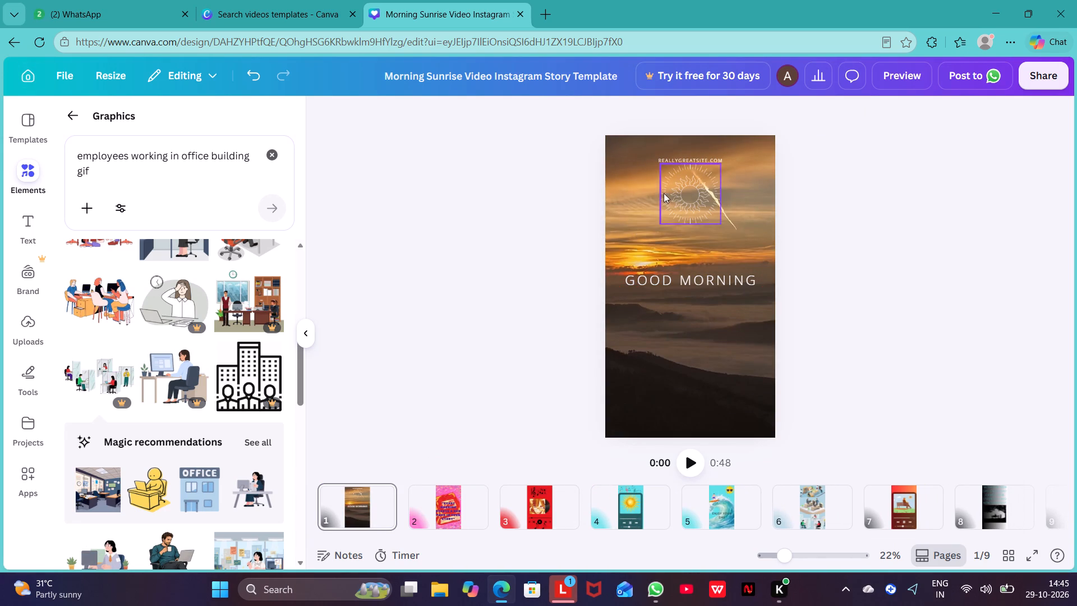
left_click(478, 226)
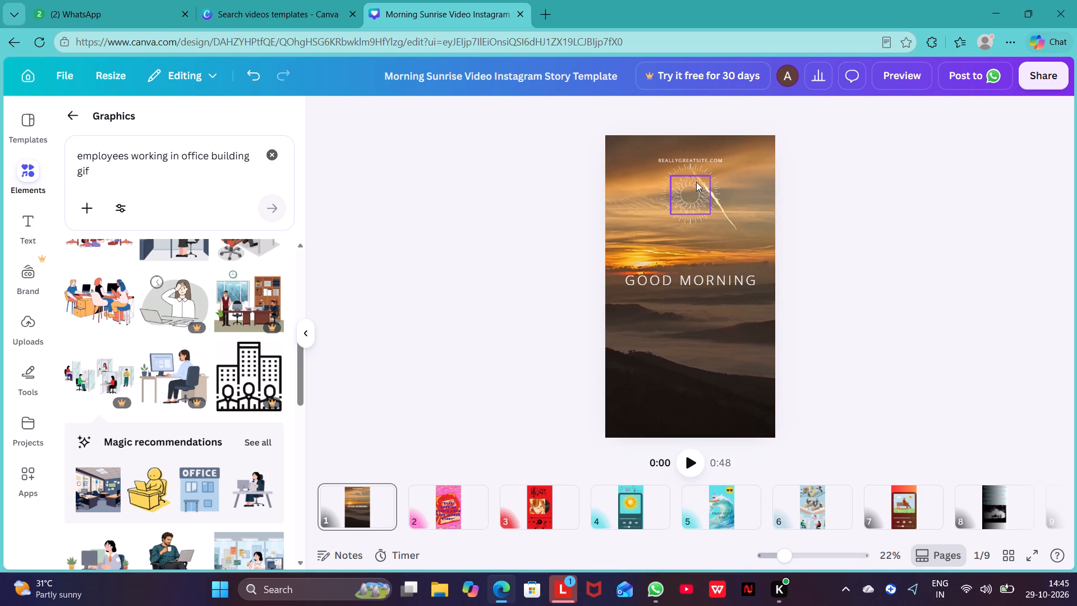
left_click(696, 182)
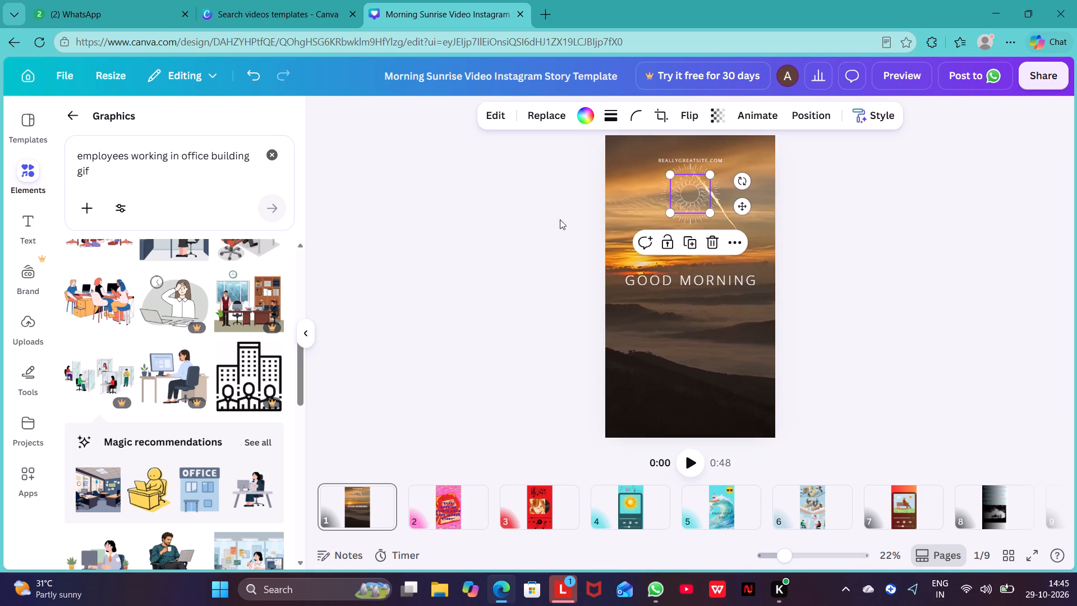
left_click(416, 282)
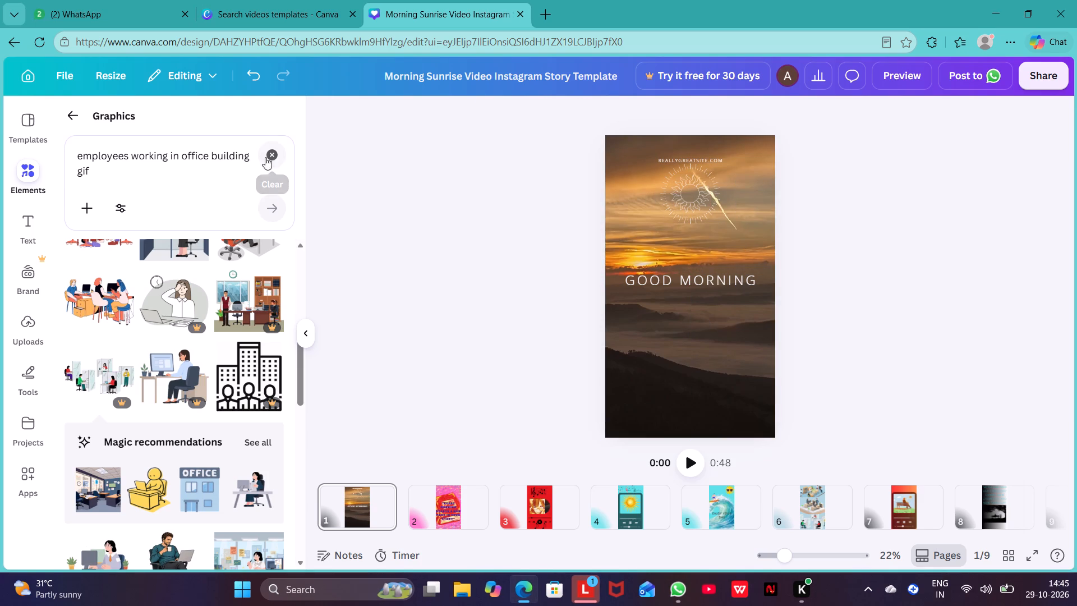
Search graphics for "shadow mountain climbers", add the open-armed climber silhouette, shrink it, and place it on page 1's dark hillside below GOOD MORNING.
left_click(271, 155)
type("shadow mountain climbers")
key("Return")
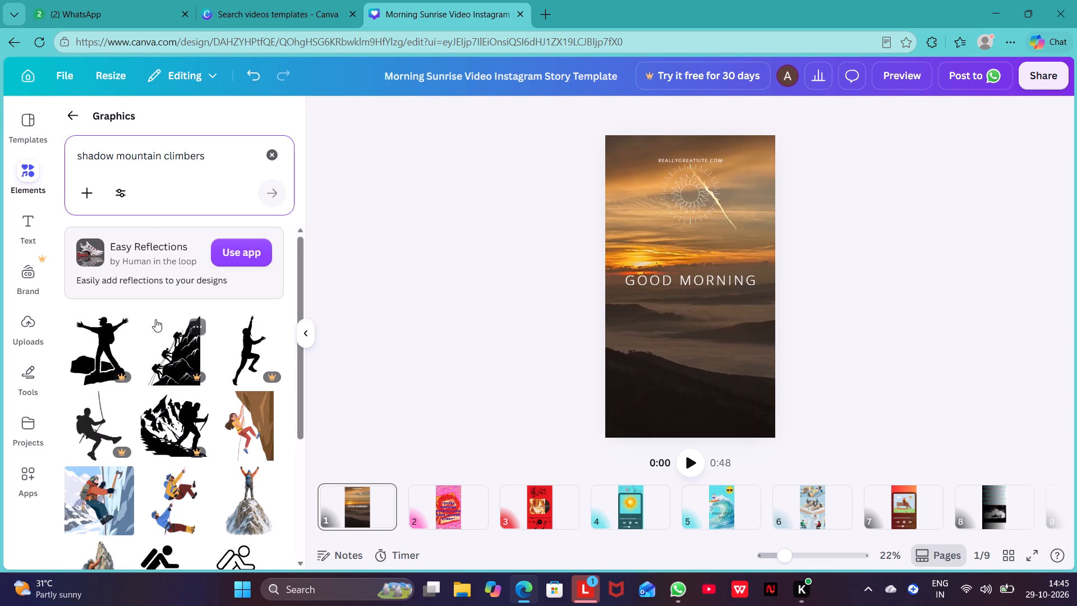
scroll(223, 326, "down", 1)
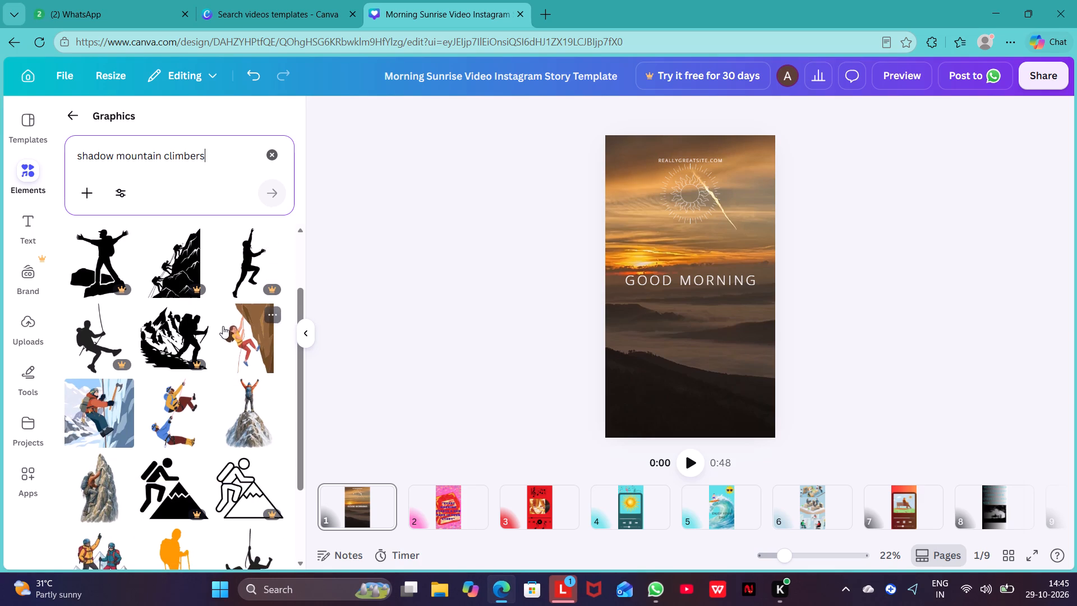
scroll(223, 326, "down", 1)
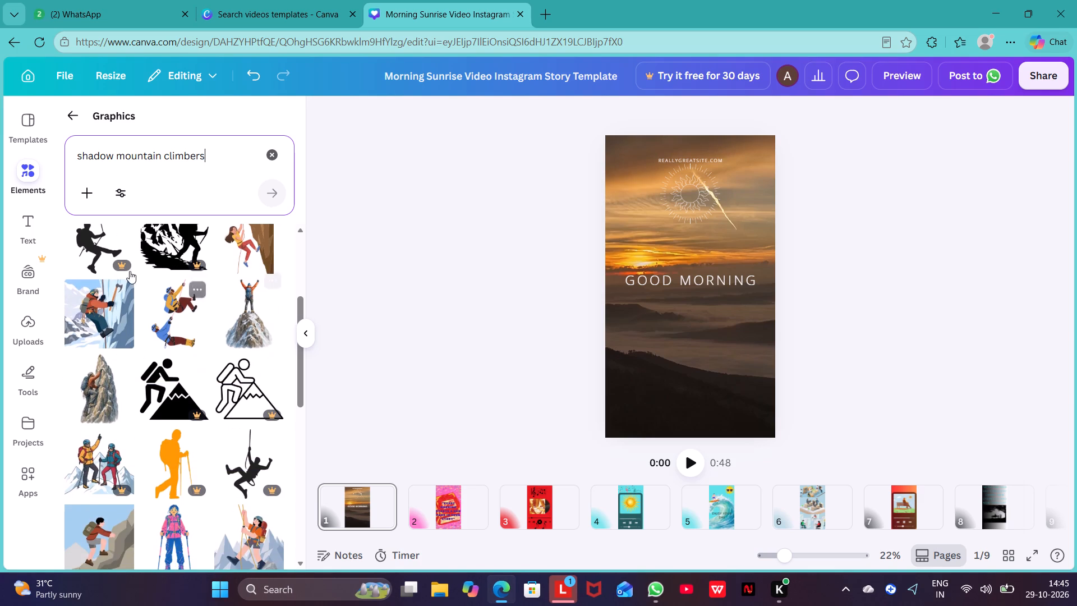
scroll(119, 265, "up", 2)
left_click(102, 332)
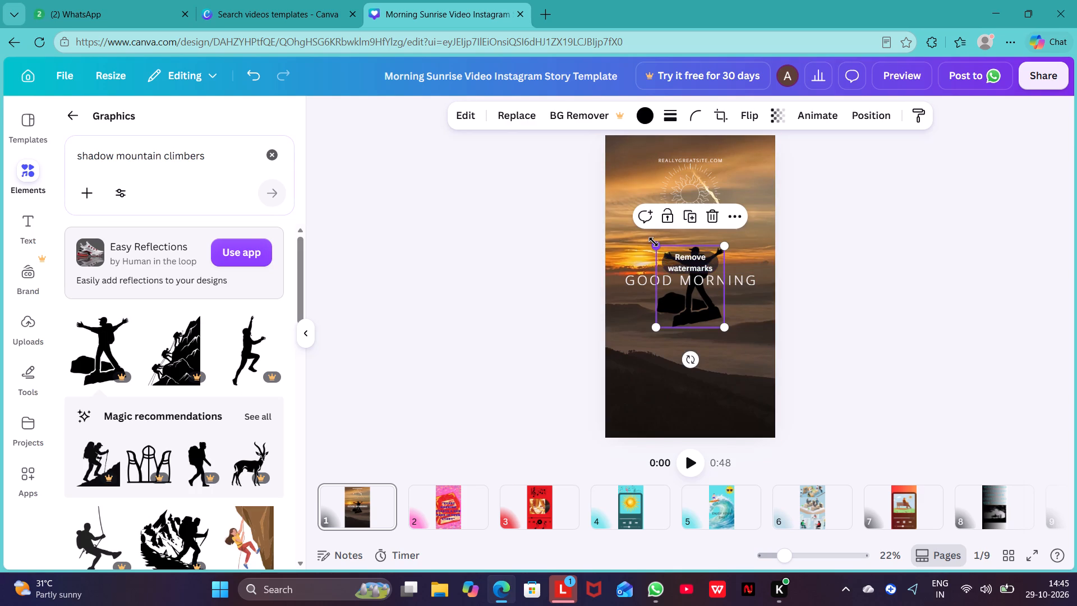
left_click_drag(653, 244, 680, 298)
left_click_drag(707, 301, 707, 347)
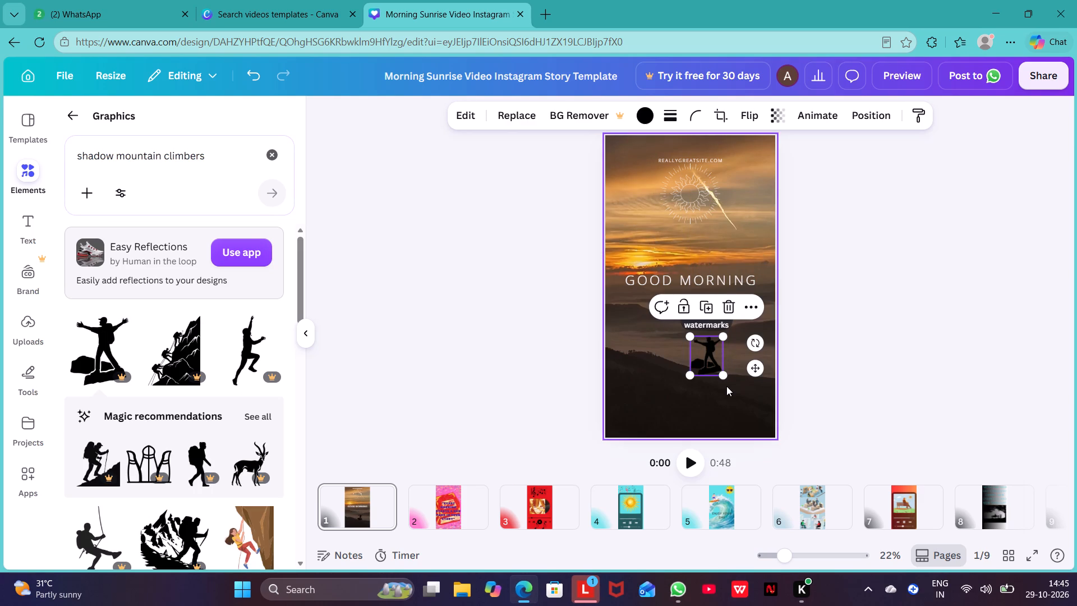
left_click_drag(710, 353, 710, 360)
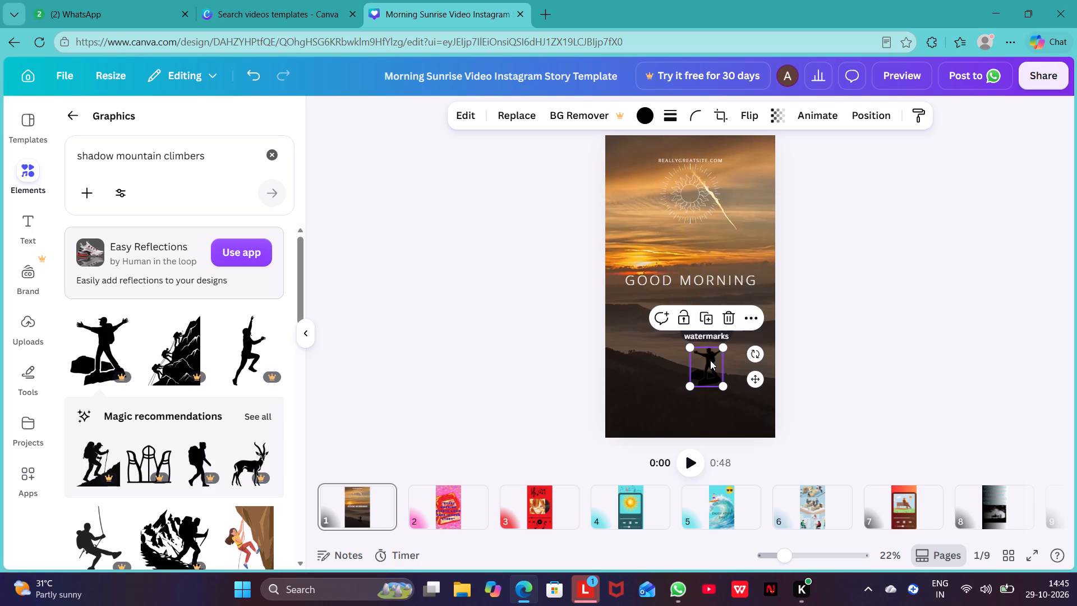
left_click(849, 345)
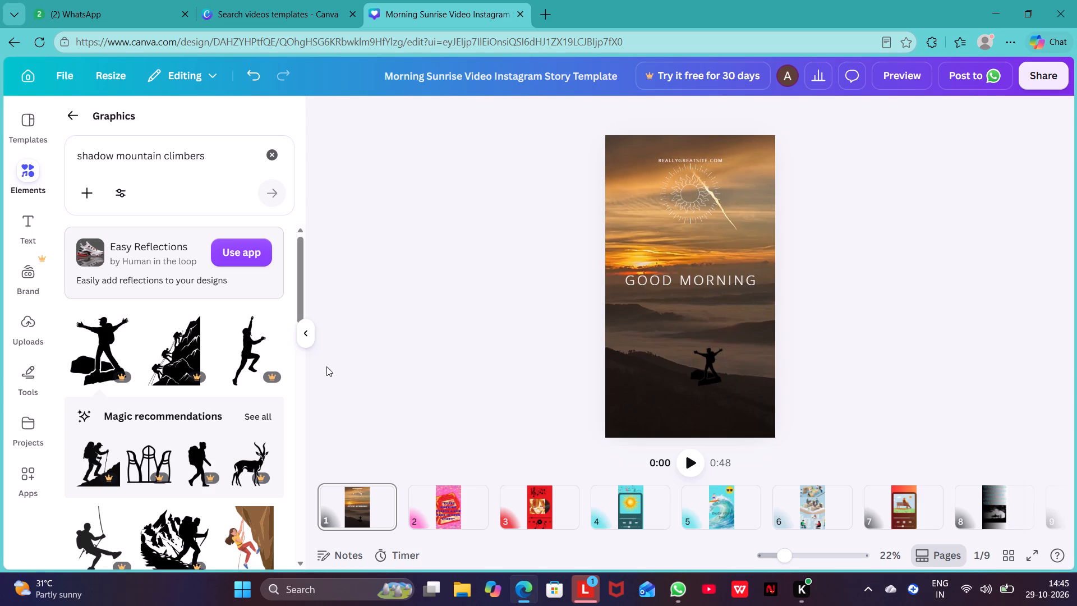
Add the backpacker silhouette standing on a rock with a pole, slightly reduced, on the hills to the left of the open-armed climber.
scroll(339, 369, "down", 4)
scroll(155, 460, "down", 3)
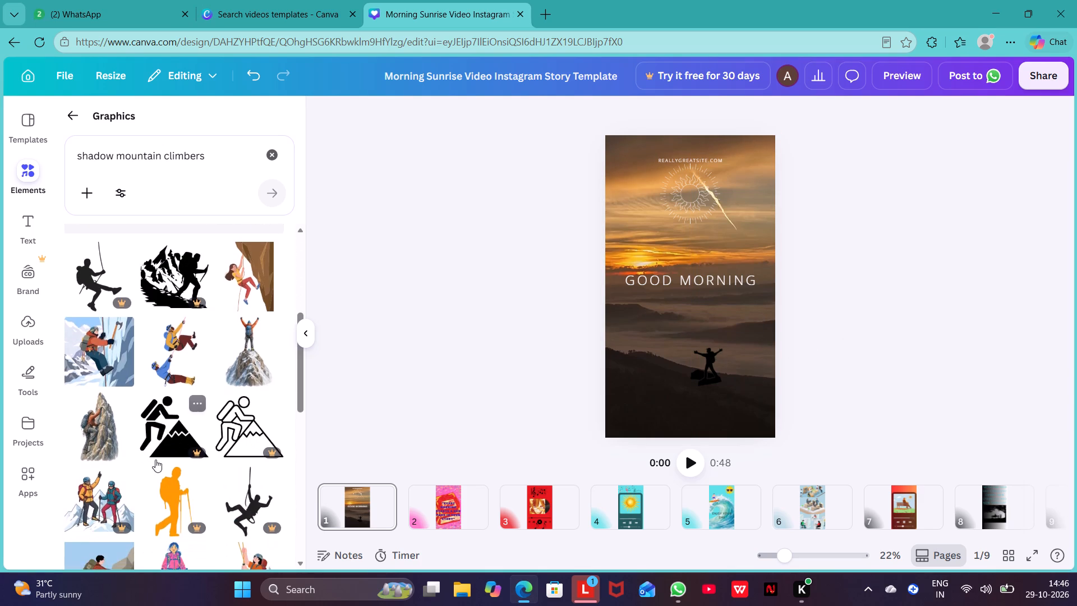
scroll(155, 460, "down", 3)
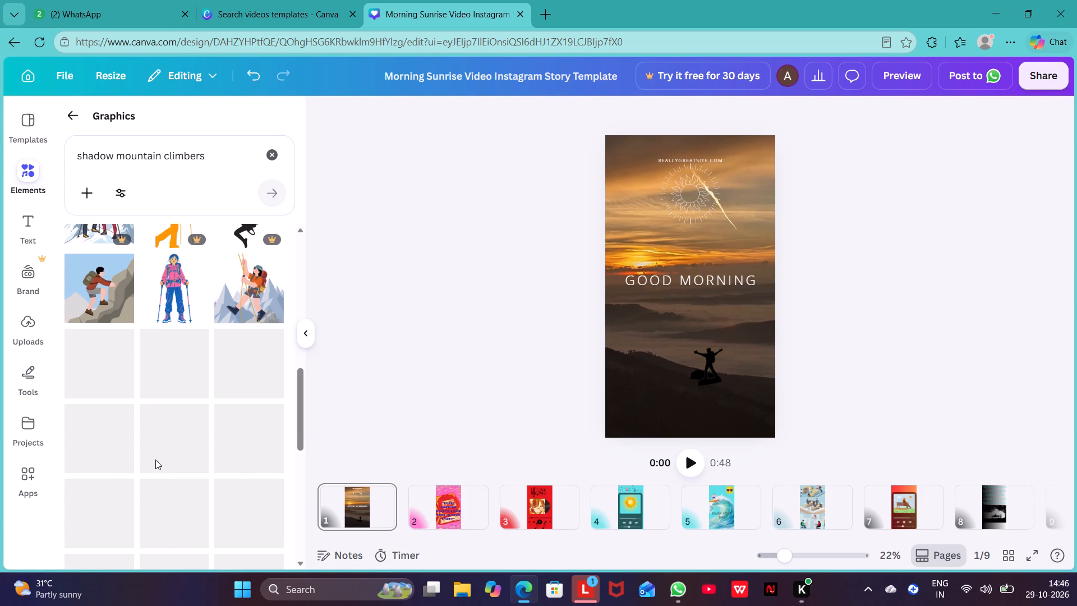
scroll(155, 460, "down", 2)
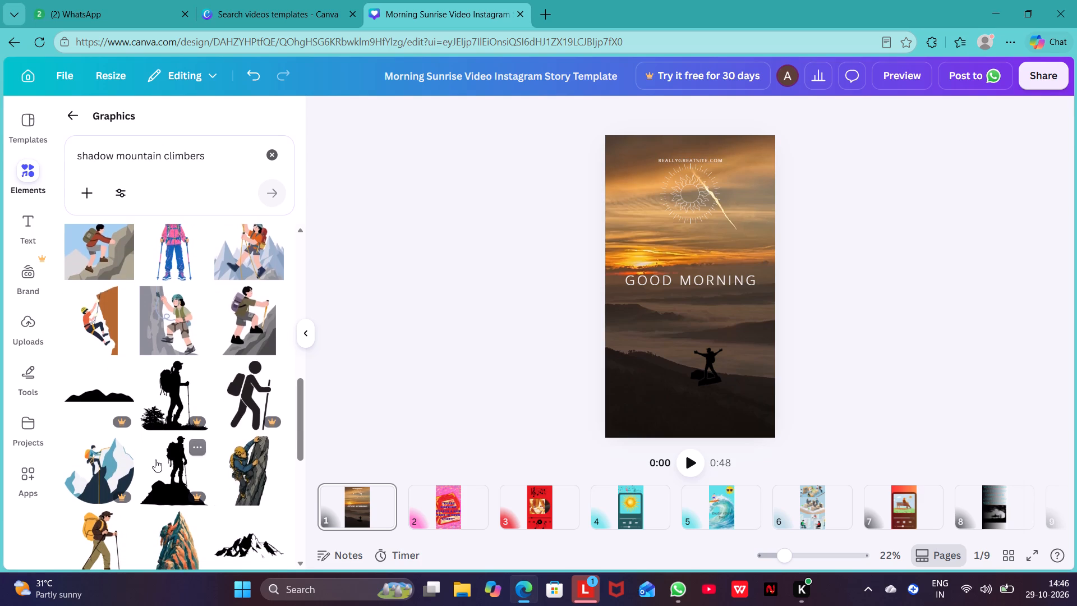
scroll(155, 460, "down", 2)
left_click(179, 462)
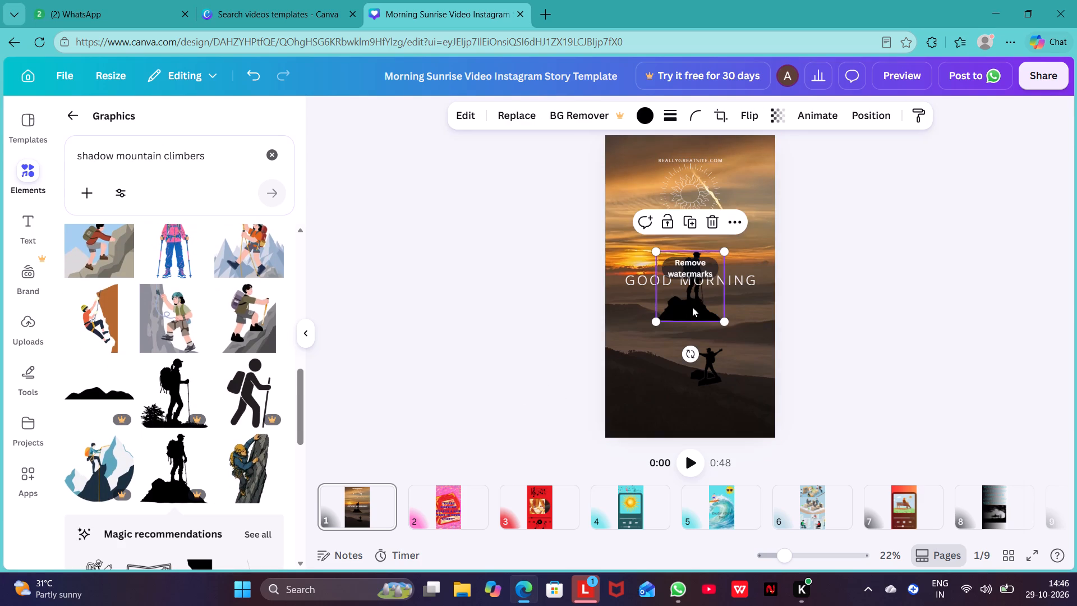
left_click_drag(692, 307, 649, 348)
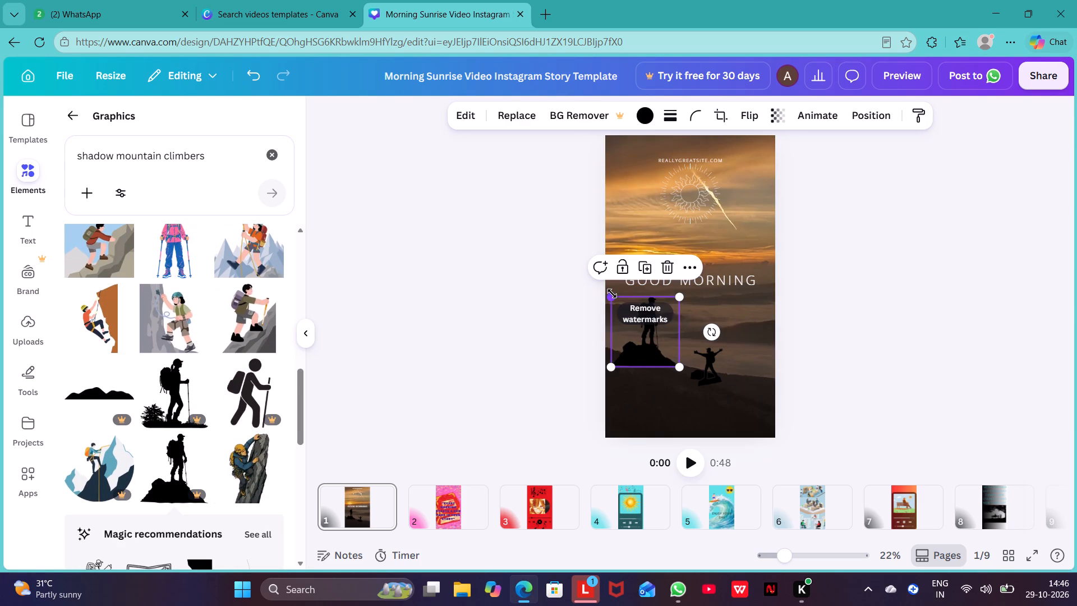
left_click_drag(612, 297, 619, 310)
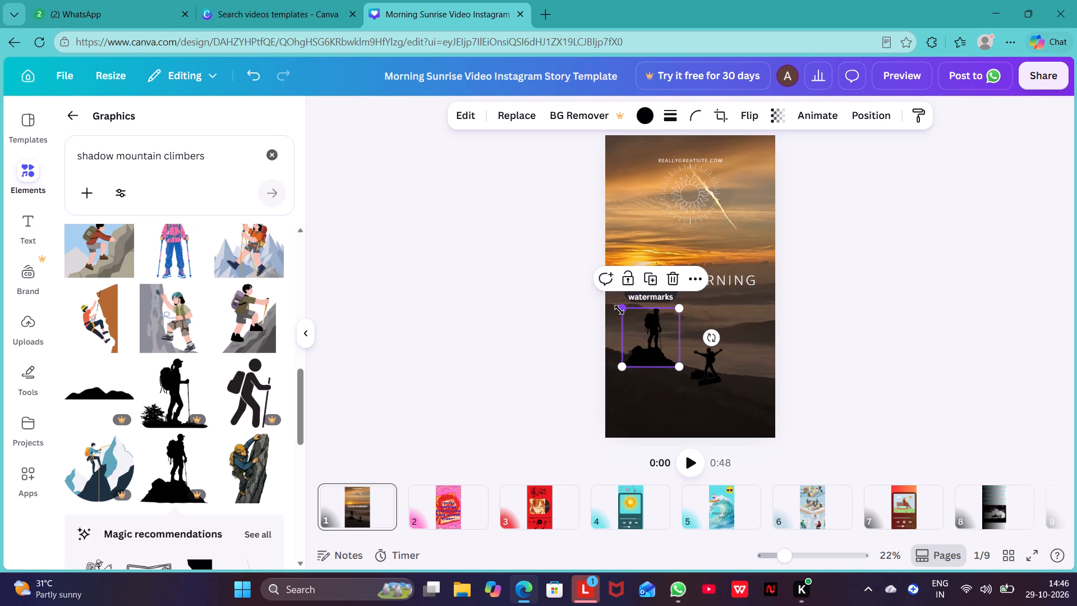
left_click(540, 307)
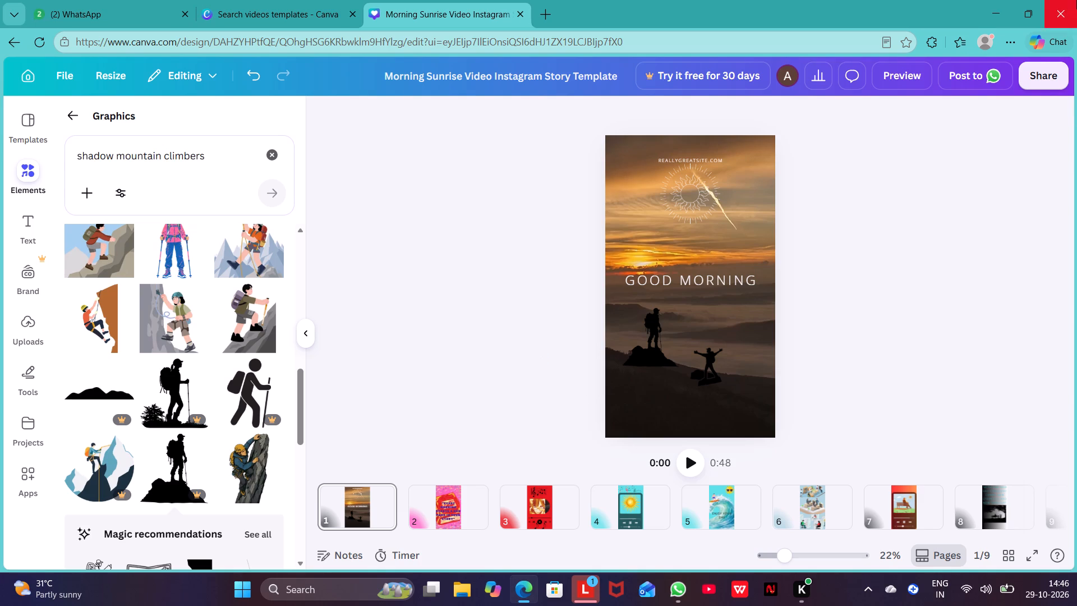
Play the preview of the whole video starting from page 1.
left_click(896, 79)
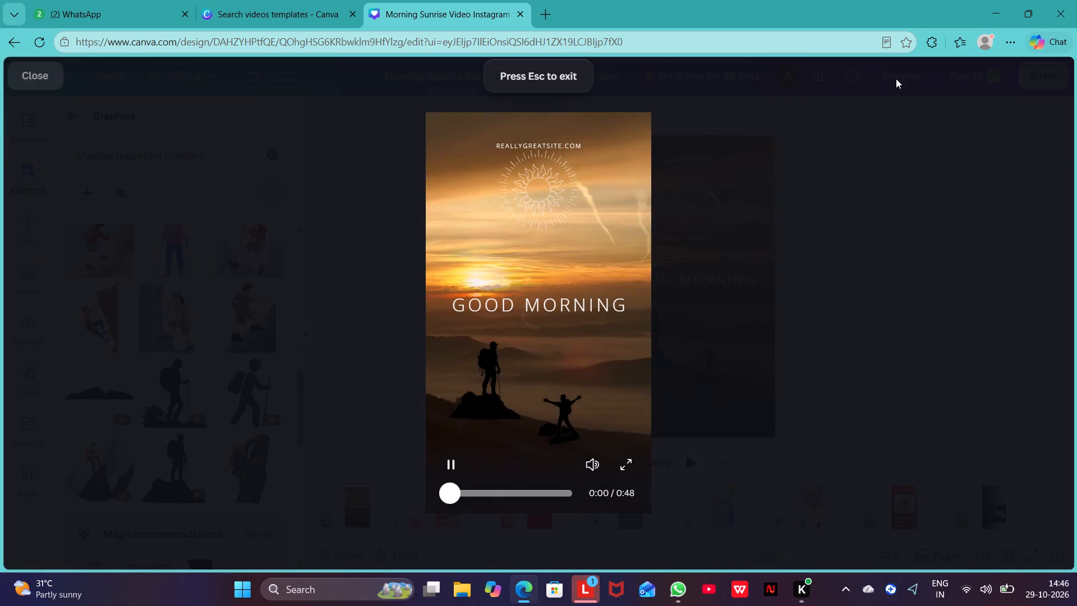
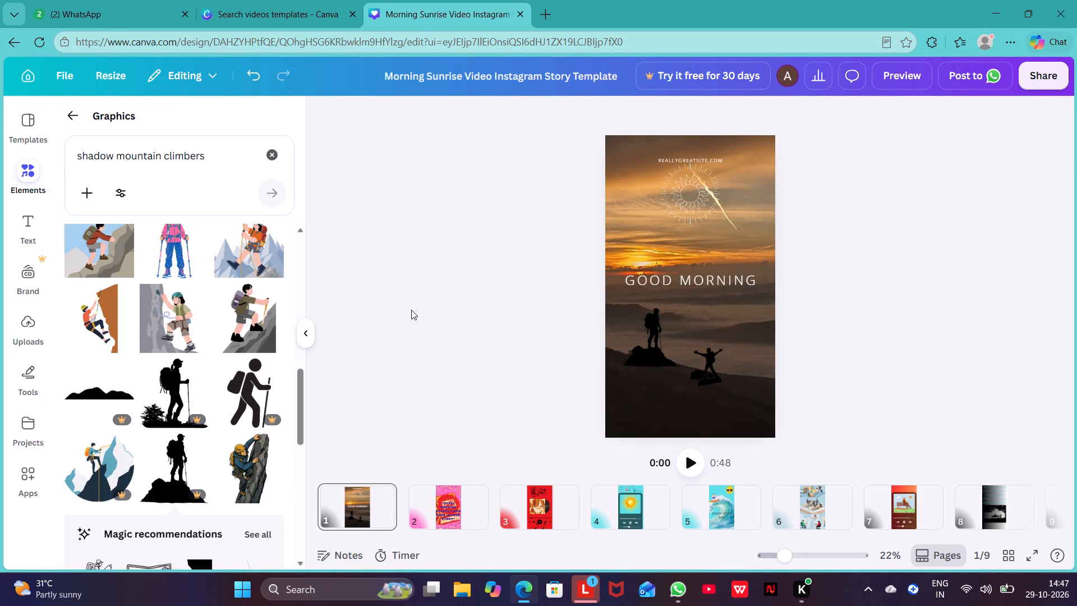
Add the silhouette of a backpacker walking with a pole beside bushes, shrink it, and place it on page 1's distant hills below the end of GOOD MORNING.
scroll(158, 370, "down", 1)
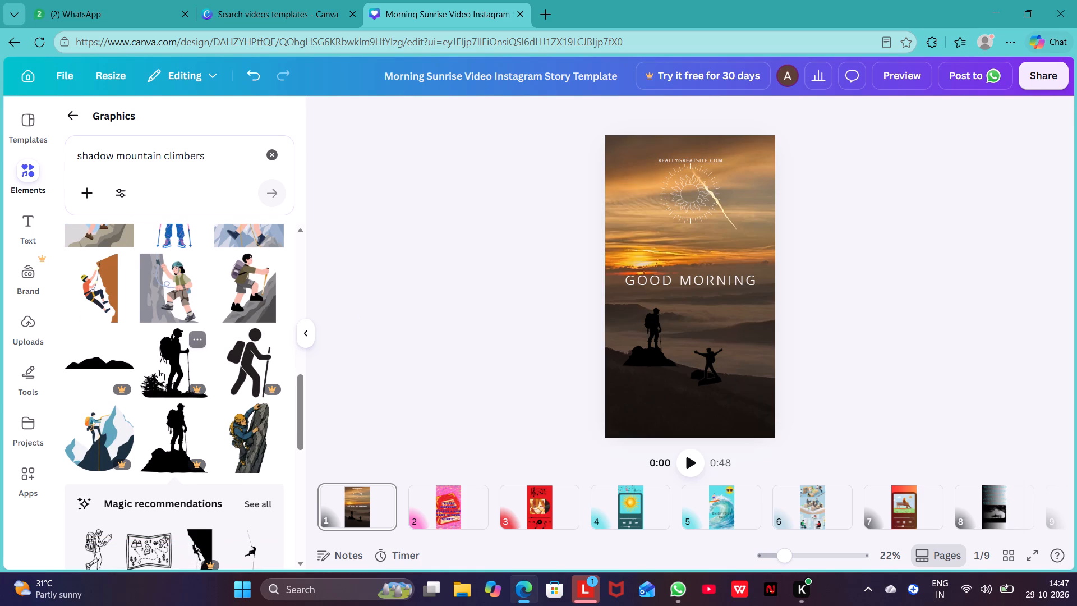
scroll(158, 370, "down", 1)
left_click(166, 369)
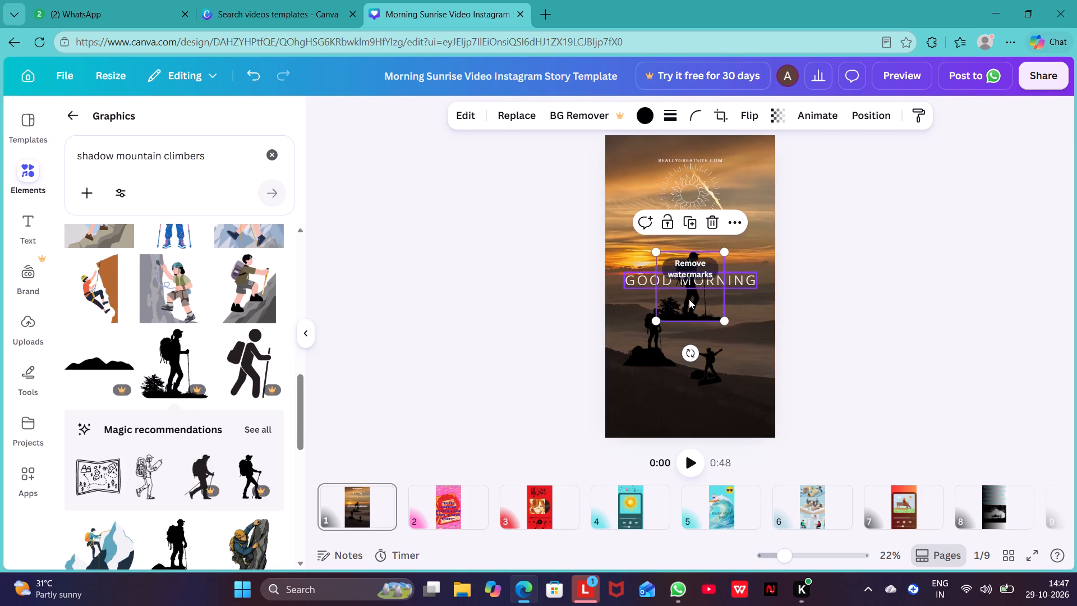
left_click_drag(689, 299, 681, 374)
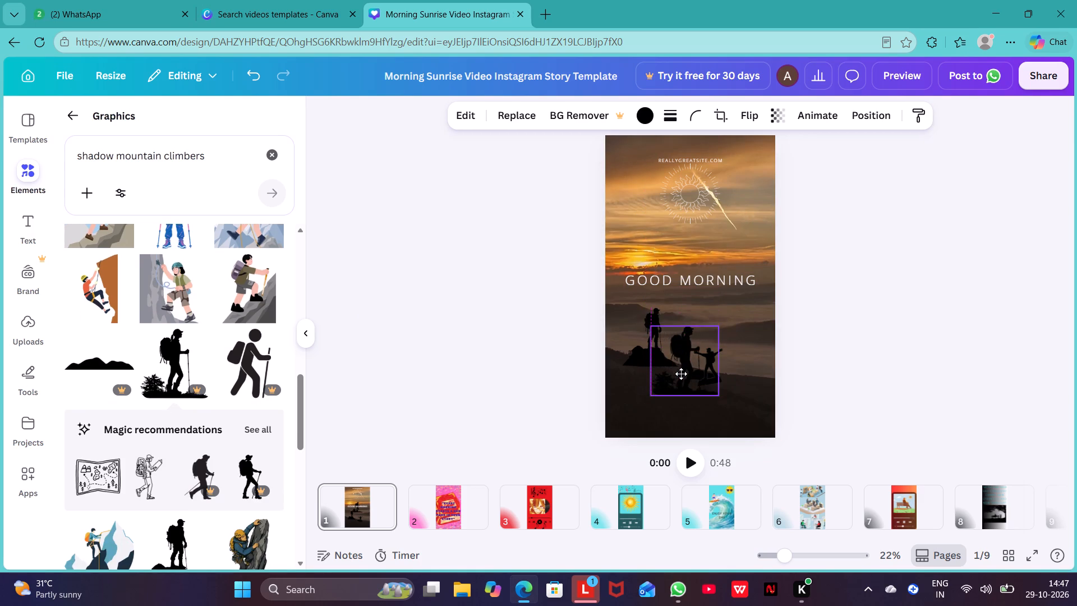
left_click_drag(681, 374, 686, 397)
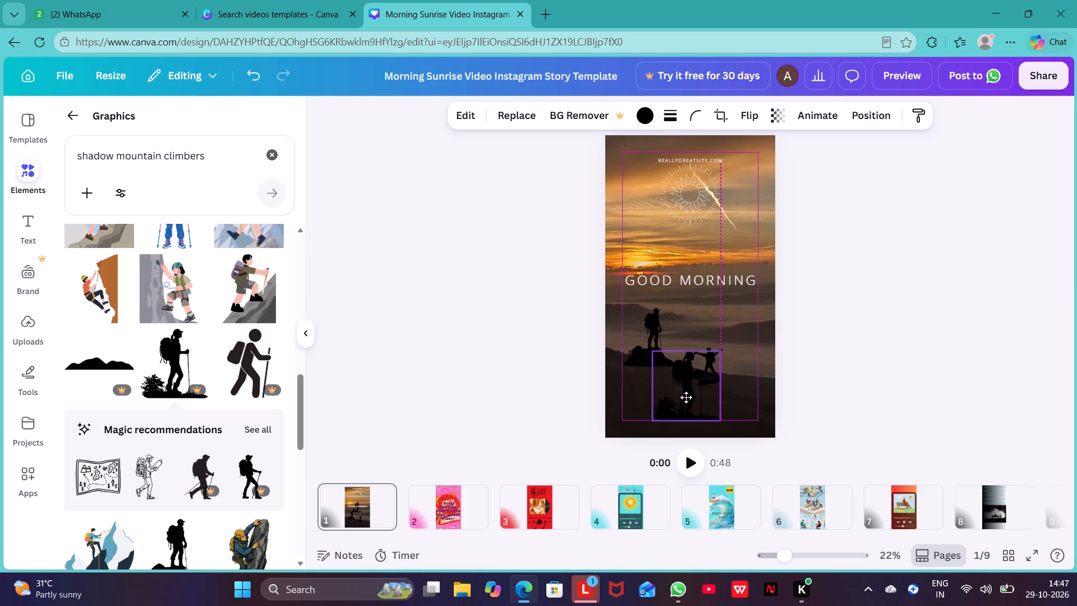
left_click_drag(686, 397, 730, 314)
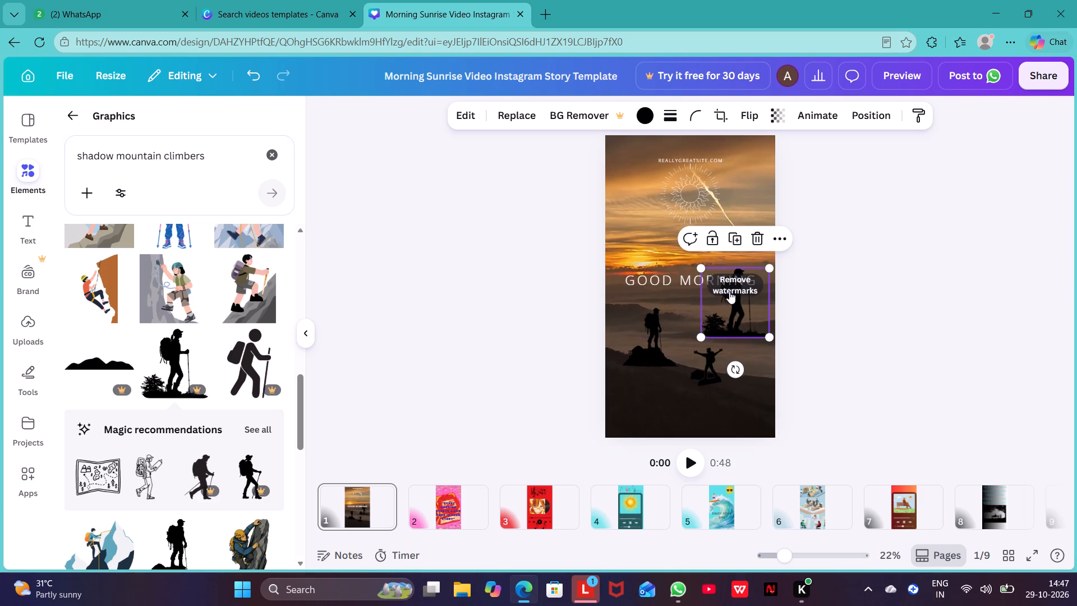
left_click_drag(699, 263, 722, 288)
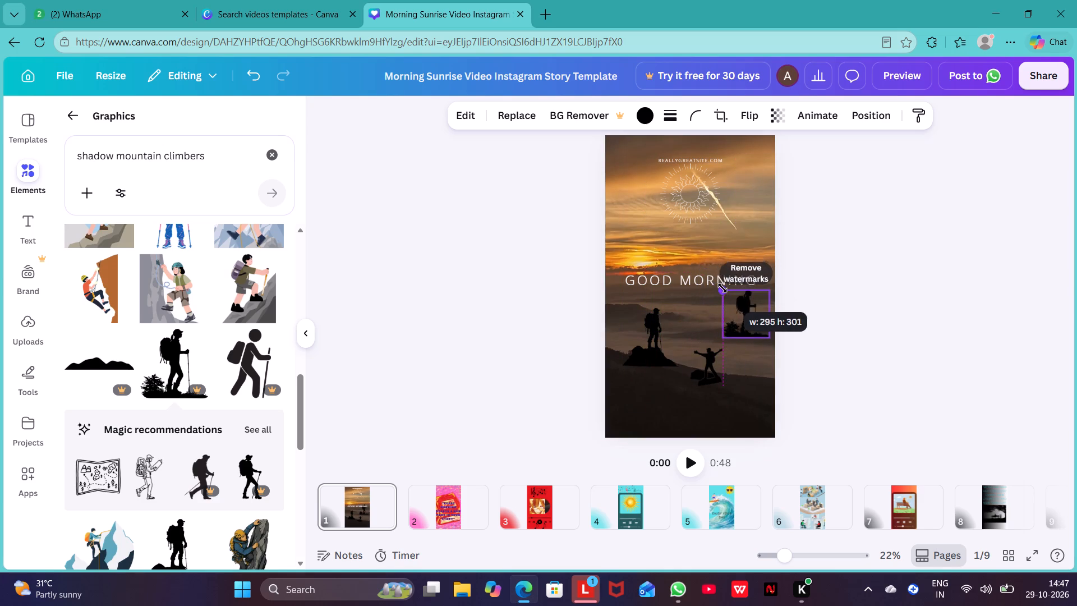
left_click_drag(722, 288, 731, 307)
left_click(750, 315)
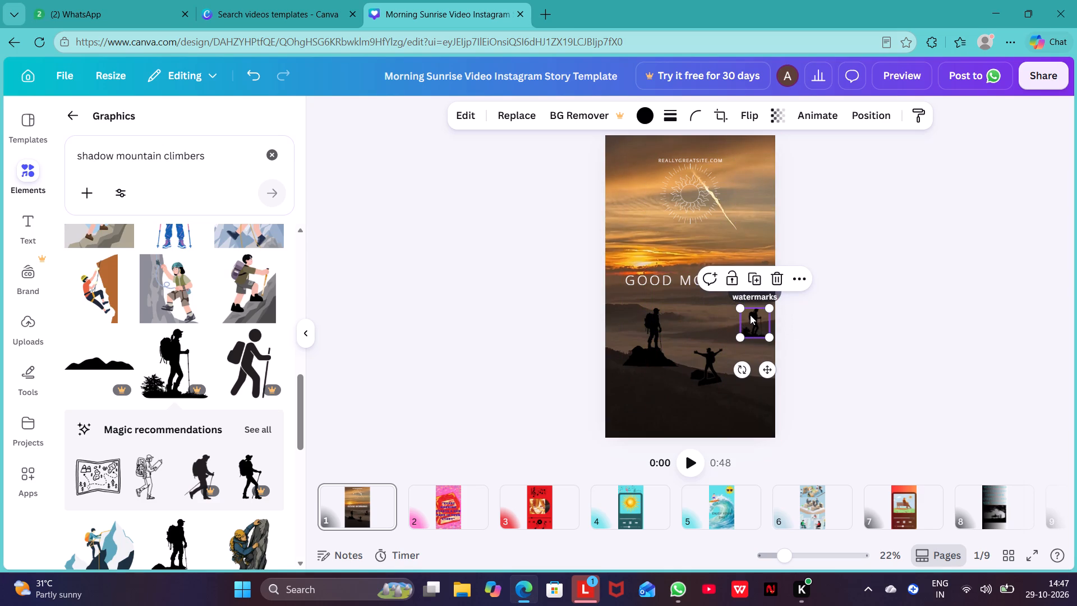
left_click(873, 322)
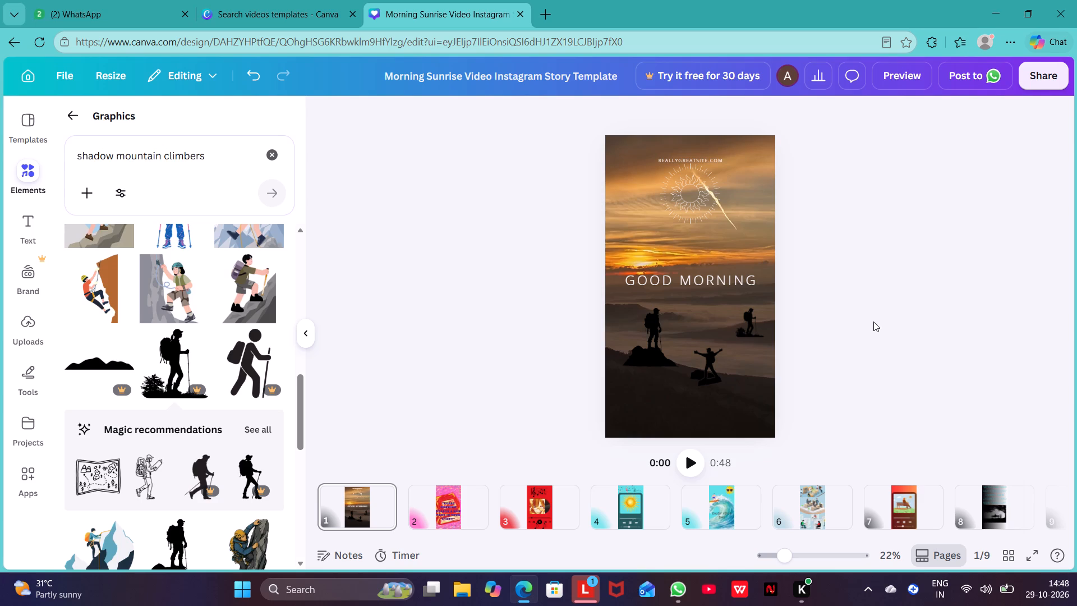
Preview the video from page 1, toggling its sound off and on, and close the preview.
left_click(899, 78)
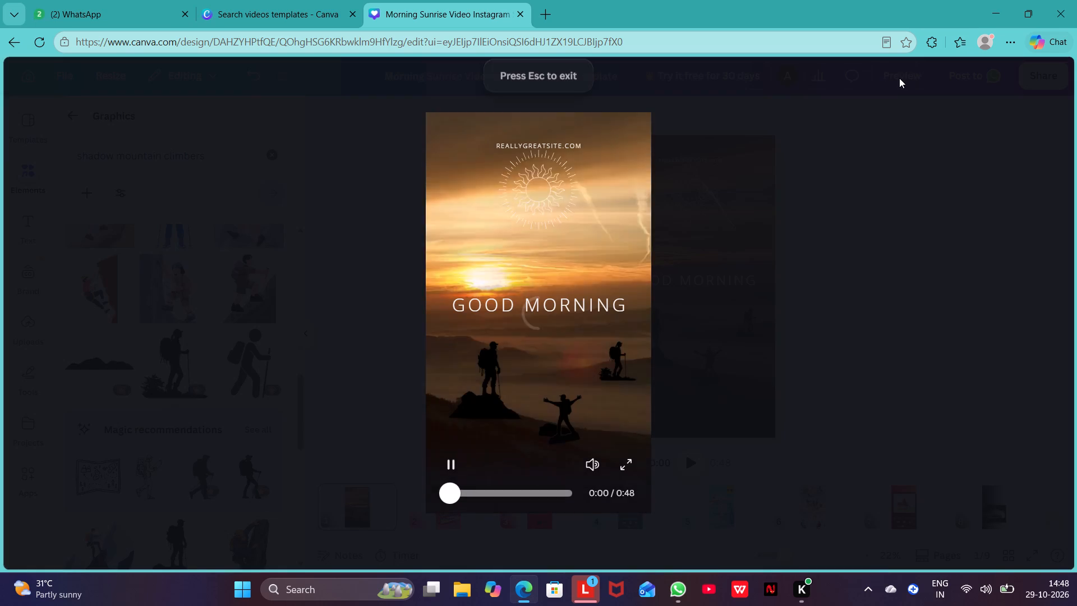
left_click(589, 463)
left_click(589, 463)
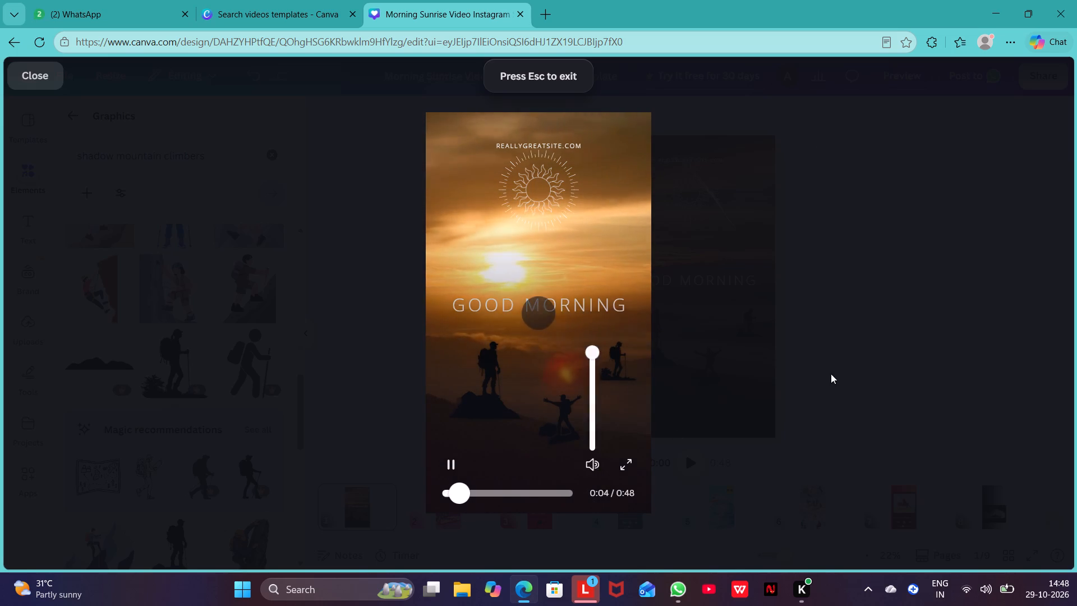
left_click(965, 313)
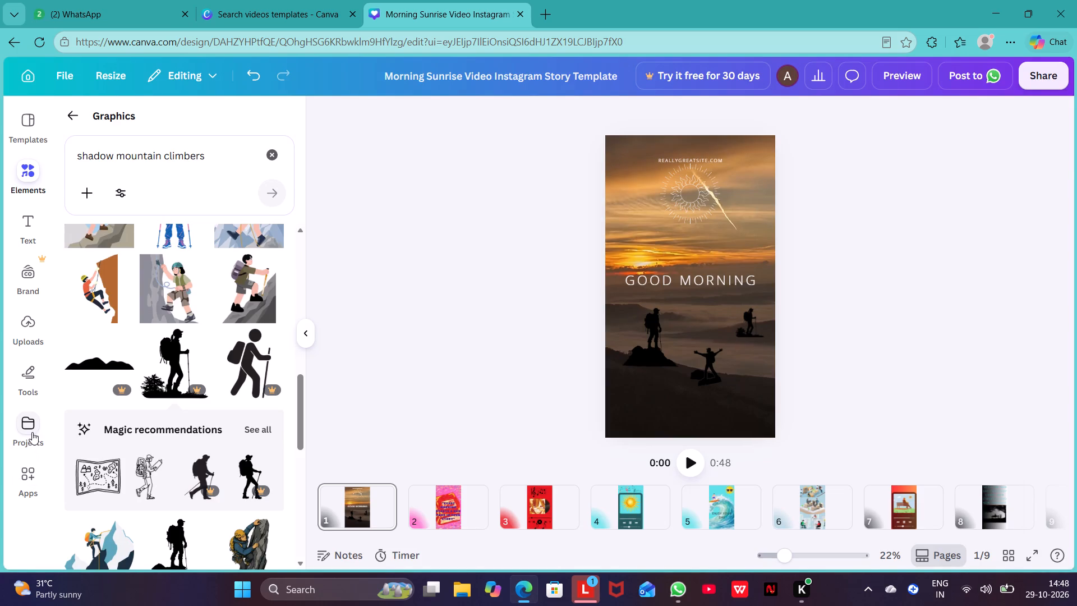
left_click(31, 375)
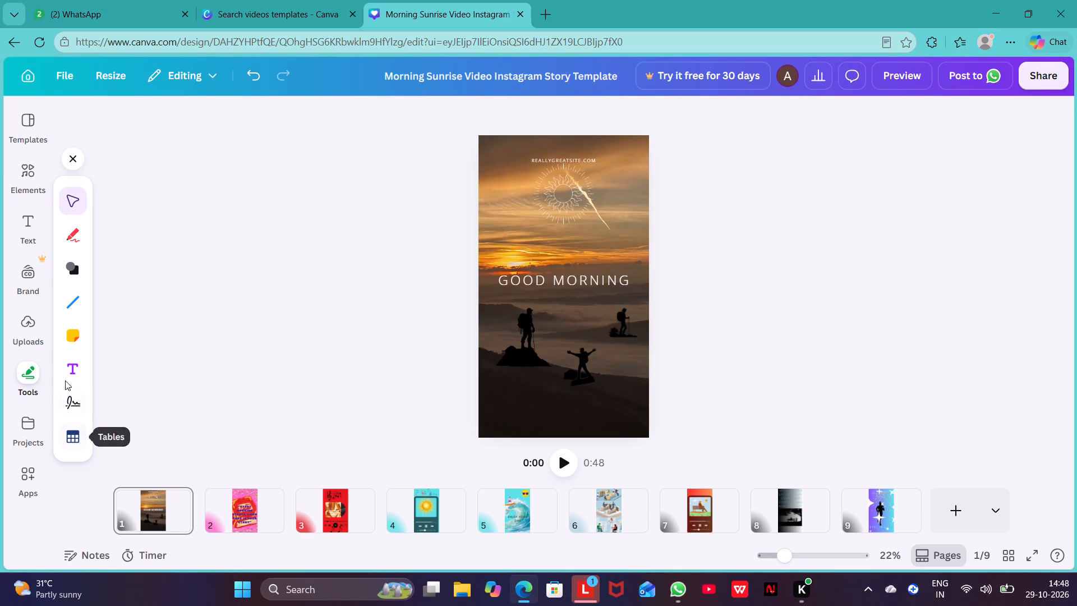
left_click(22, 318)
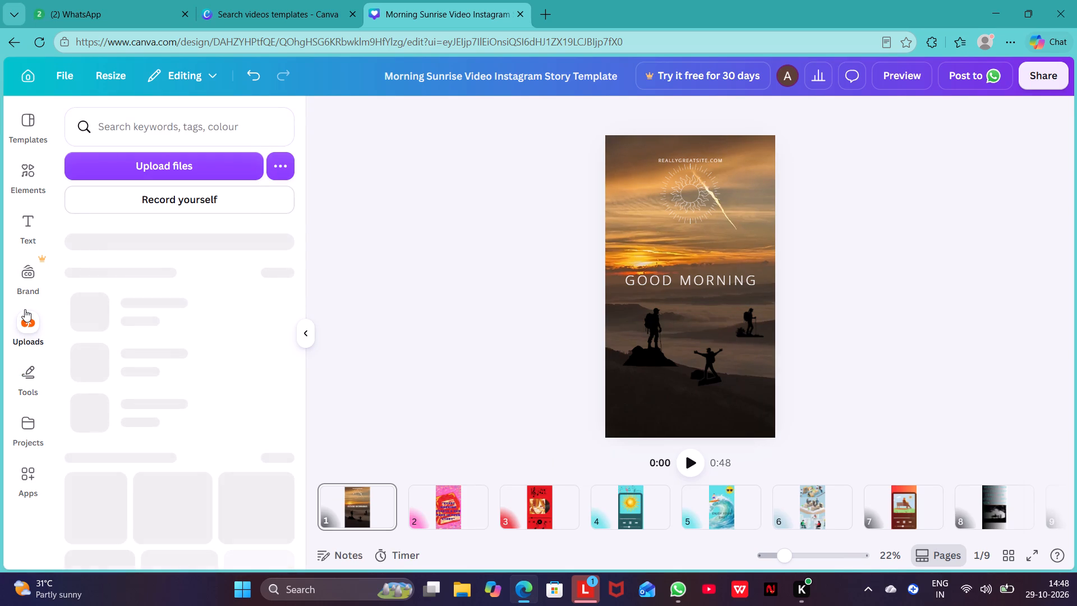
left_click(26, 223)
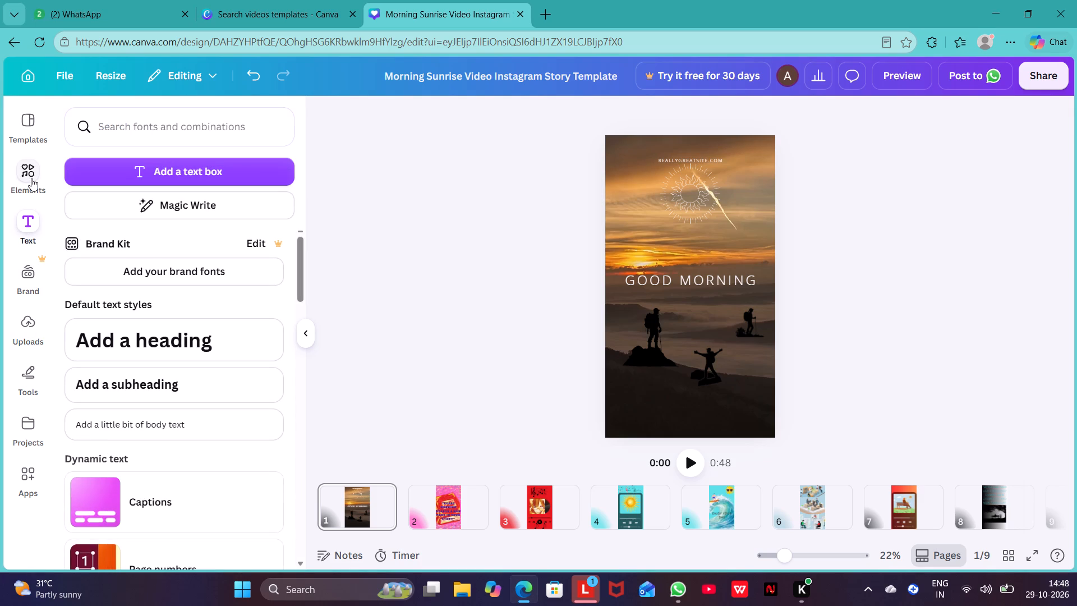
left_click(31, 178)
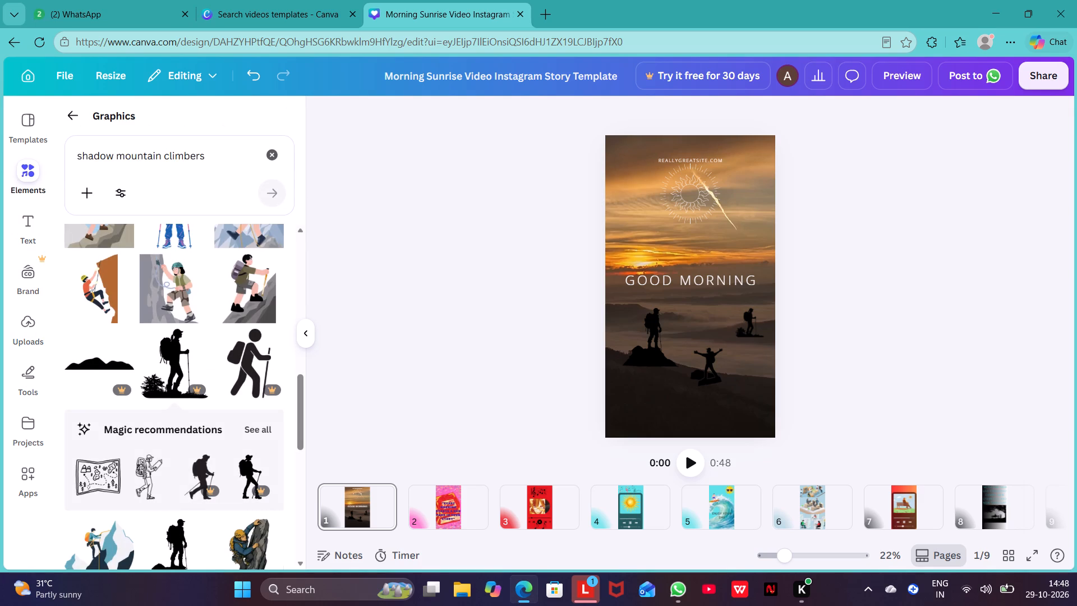
Search graphics for "song related to morning" and look through the results.
left_click(270, 159)
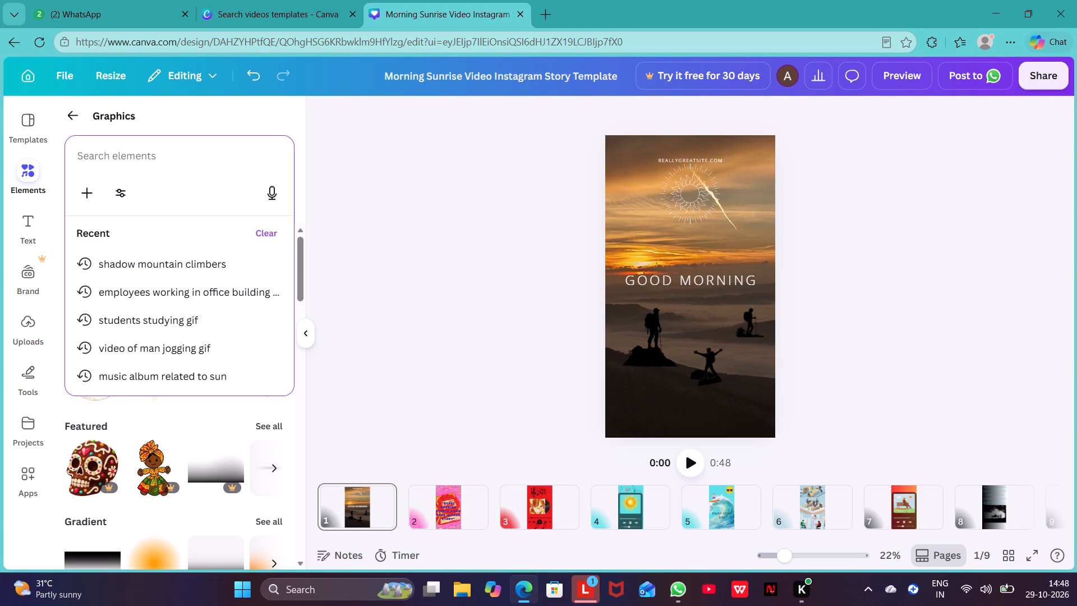
type("song related to morning")
key("Return")
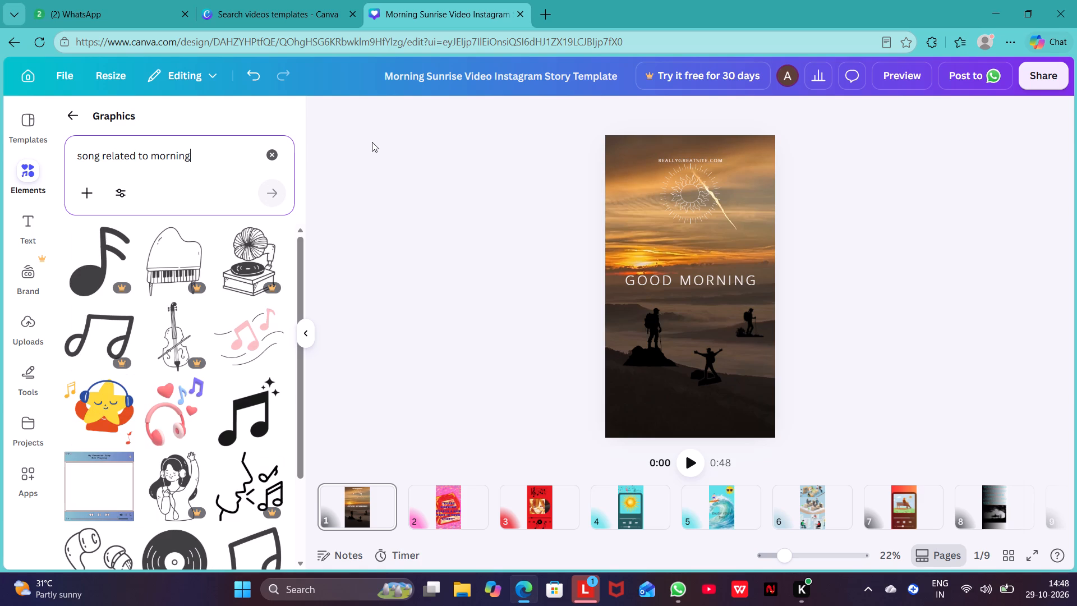
scroll(177, 316, "down", 6)
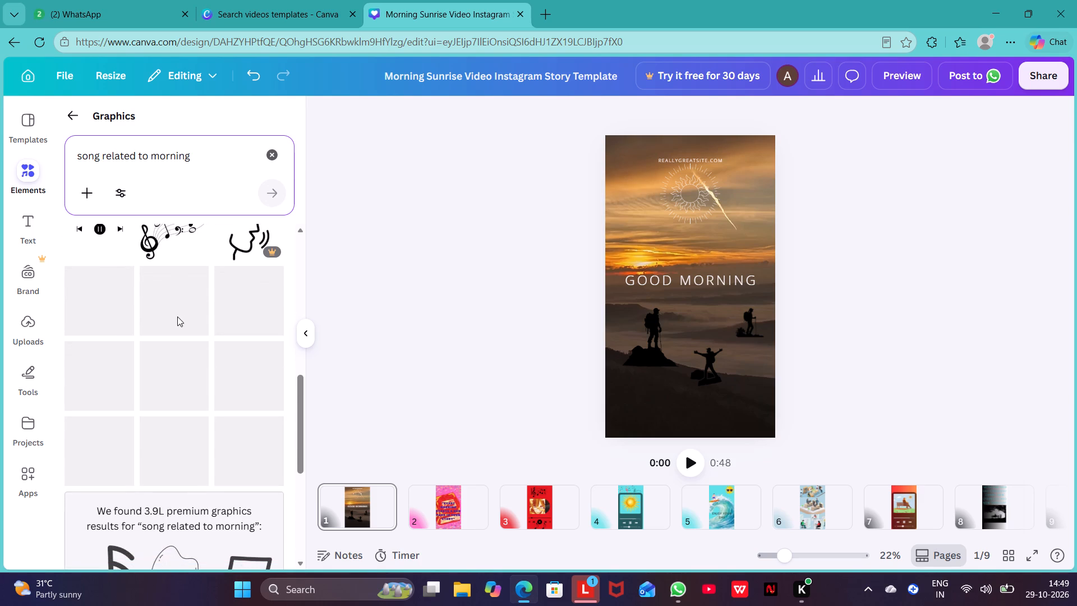
scroll(177, 316, "up", 11)
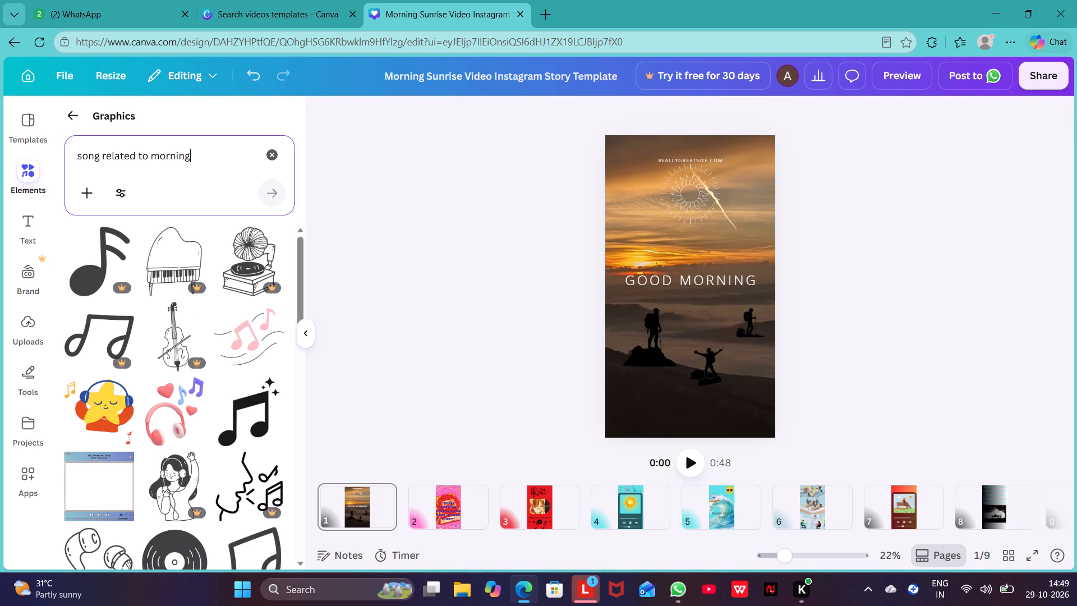
Change the graphics search to "song with audio".
key("BackSpace")
key("BackSpace")
key("BackSpace")
key("BackSpace")
key("BackSpace")
key("BackSpace")
key("BackSpace")
key("BackSpace")
key("BackSpace")
key("BackSpace")
key("BackSpace")
key("BackSpace")
key("BackSpace")
key("BackSpace")
key("BackSpace")
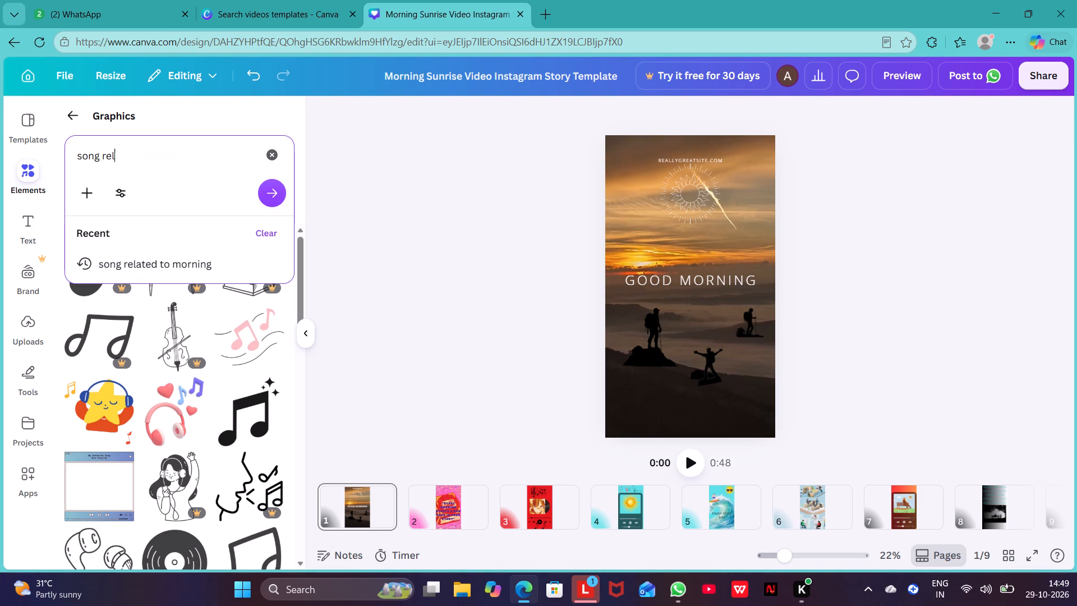
key("BackSpace")
key("BackSpace")
key("BackSpace")
type("with audio")
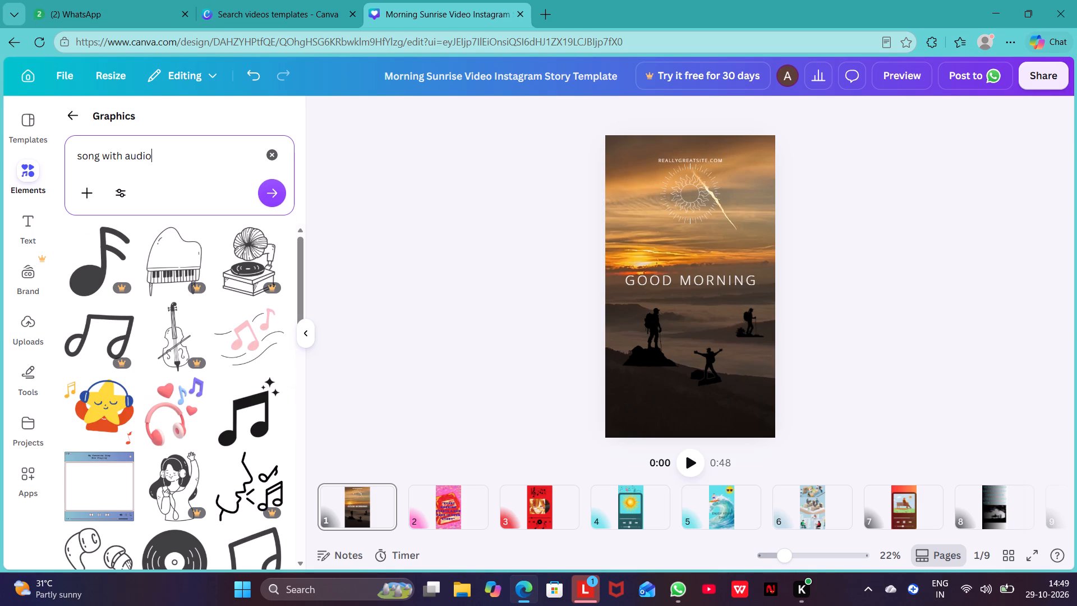
key("Return")
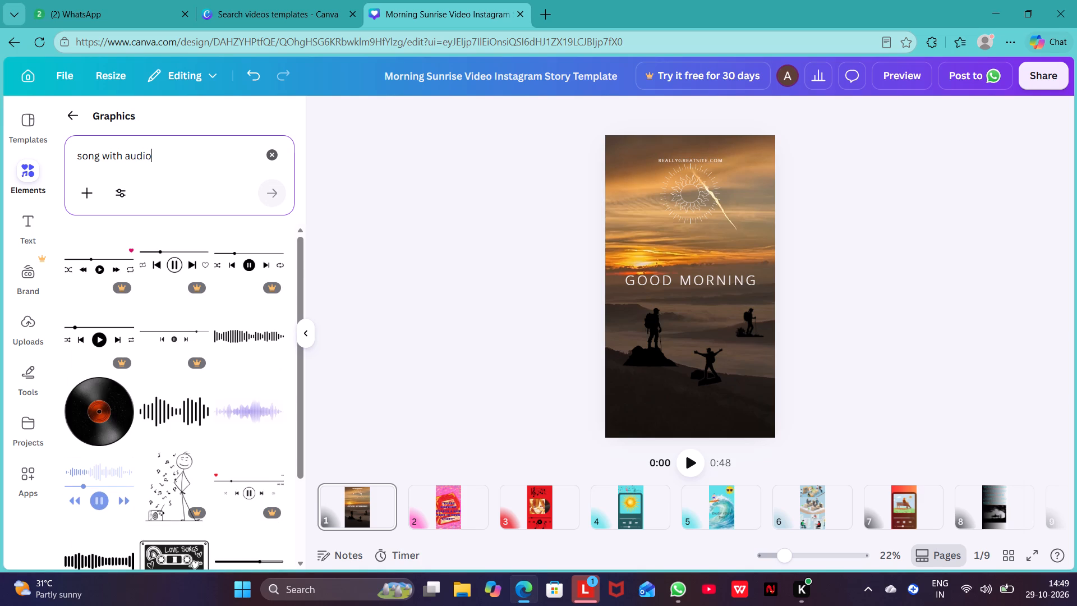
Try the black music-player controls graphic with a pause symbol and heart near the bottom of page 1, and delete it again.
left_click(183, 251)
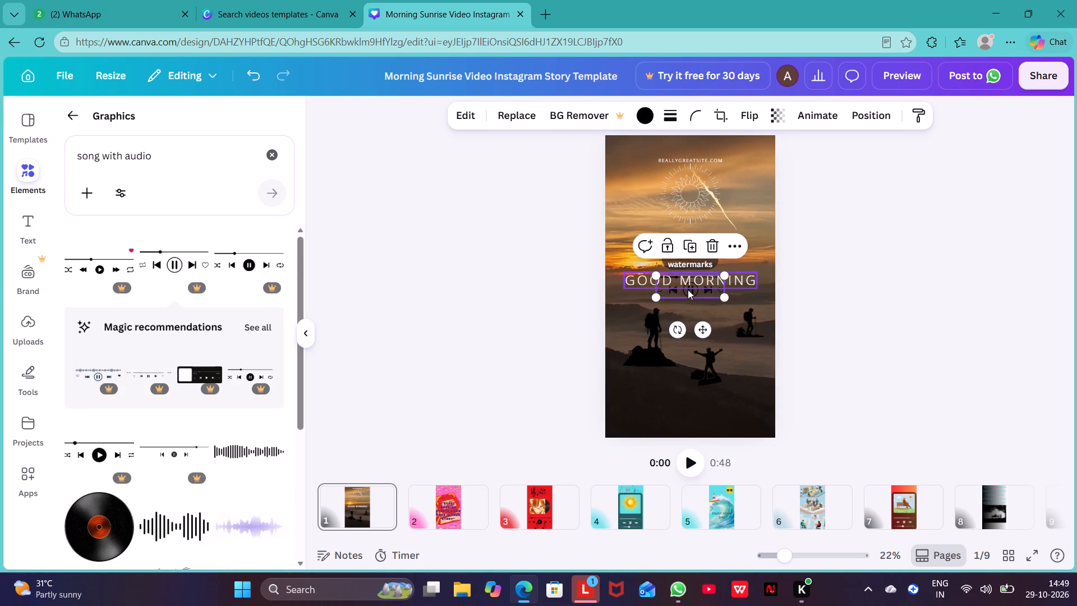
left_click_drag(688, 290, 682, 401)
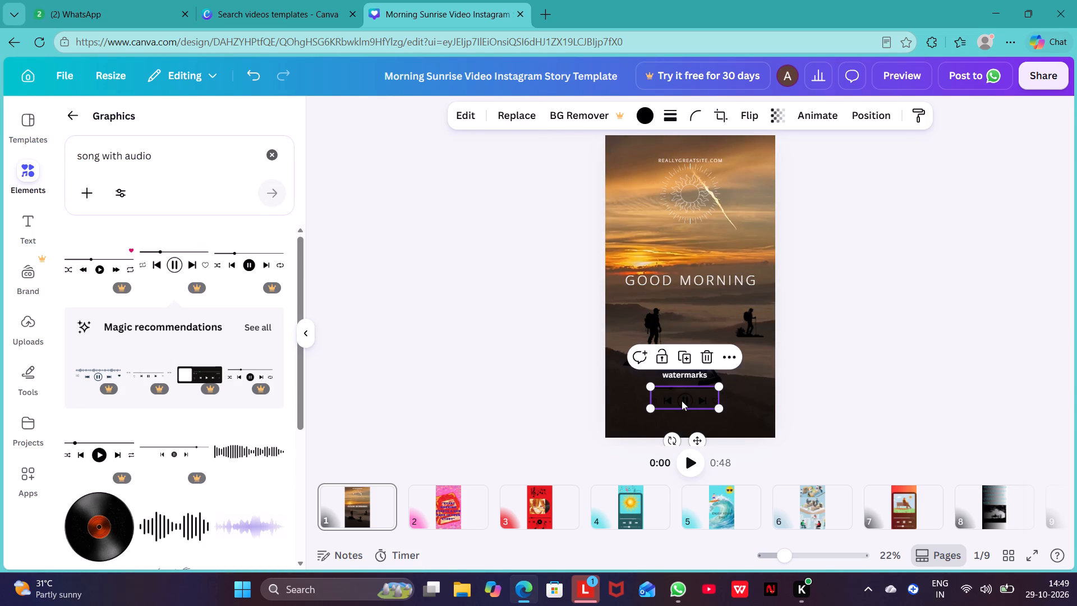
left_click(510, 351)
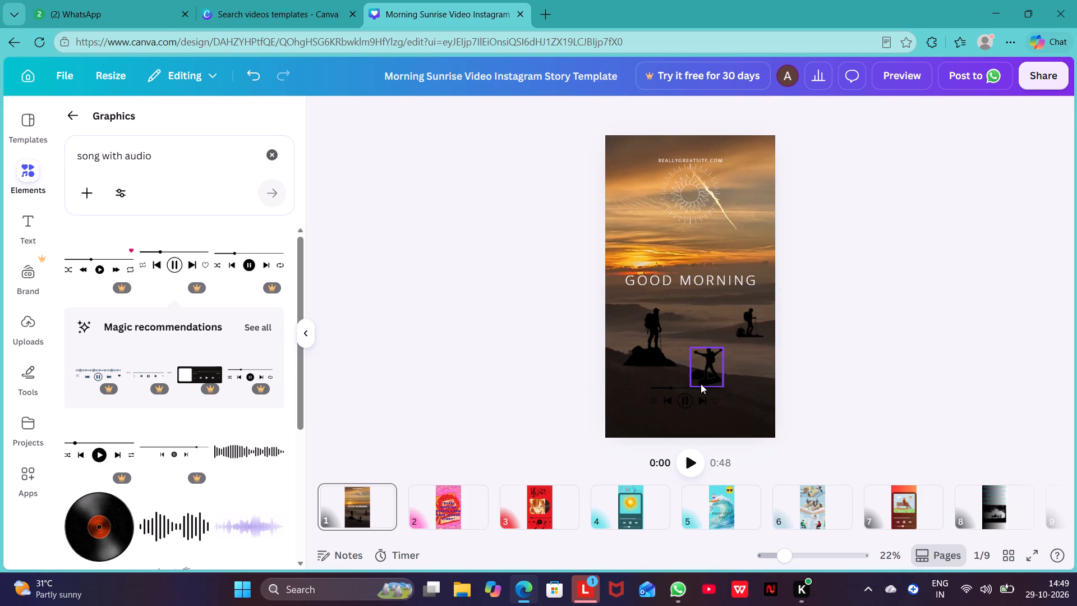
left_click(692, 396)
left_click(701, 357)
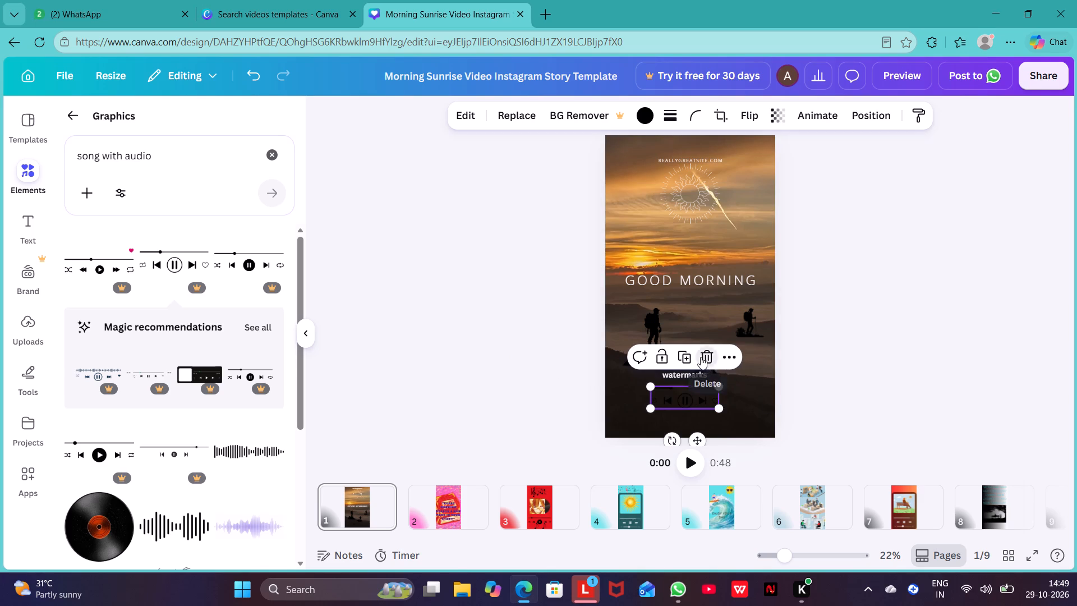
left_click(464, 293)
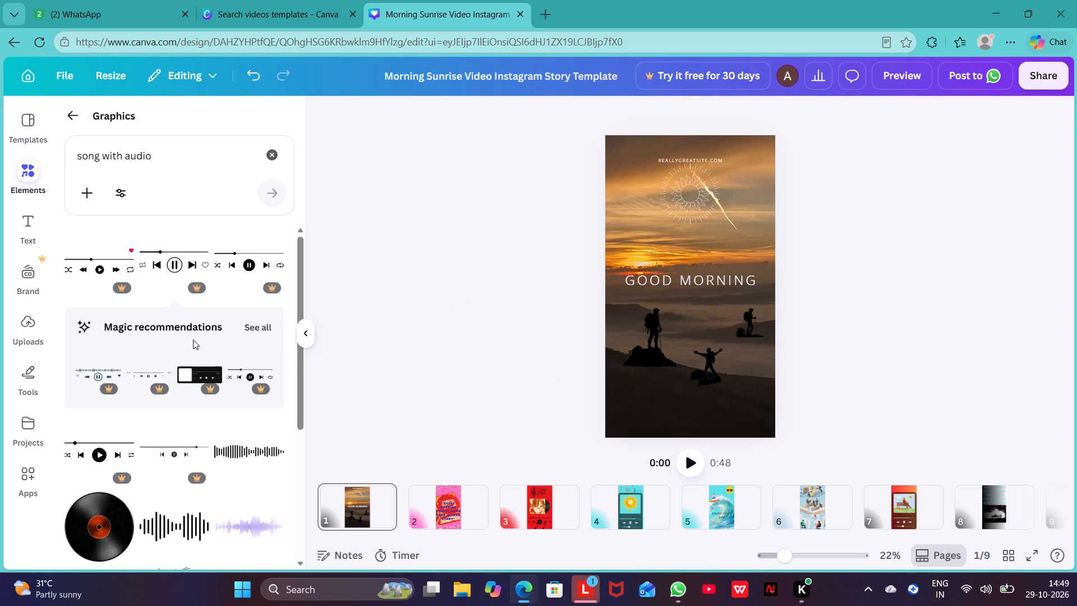
Look through the "song with audio" graphics for a suitable music element.
scroll(193, 339, "down", 4)
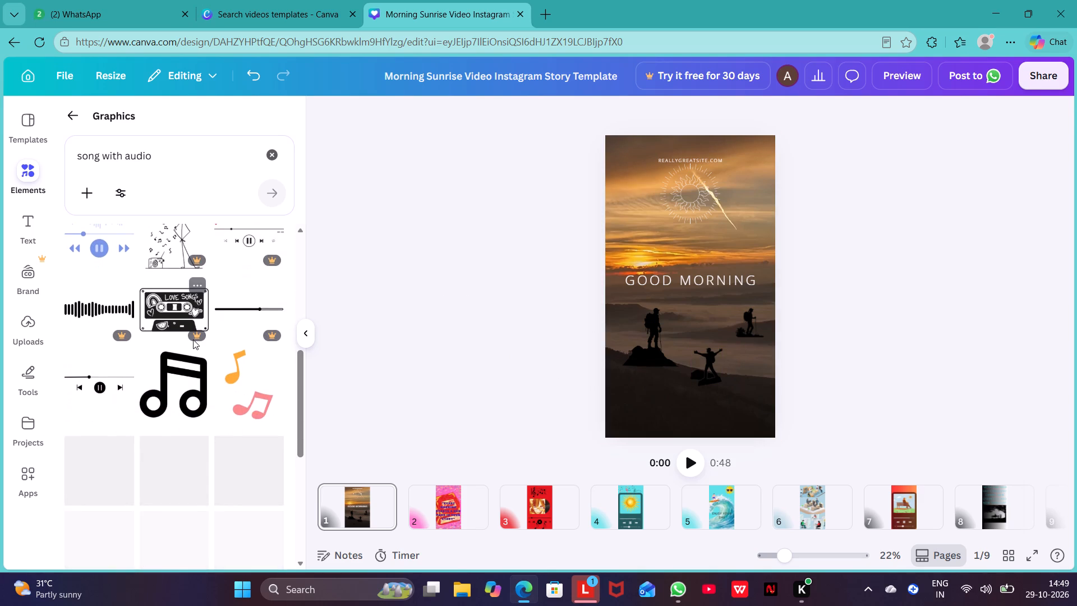
scroll(193, 339, "down", 3)
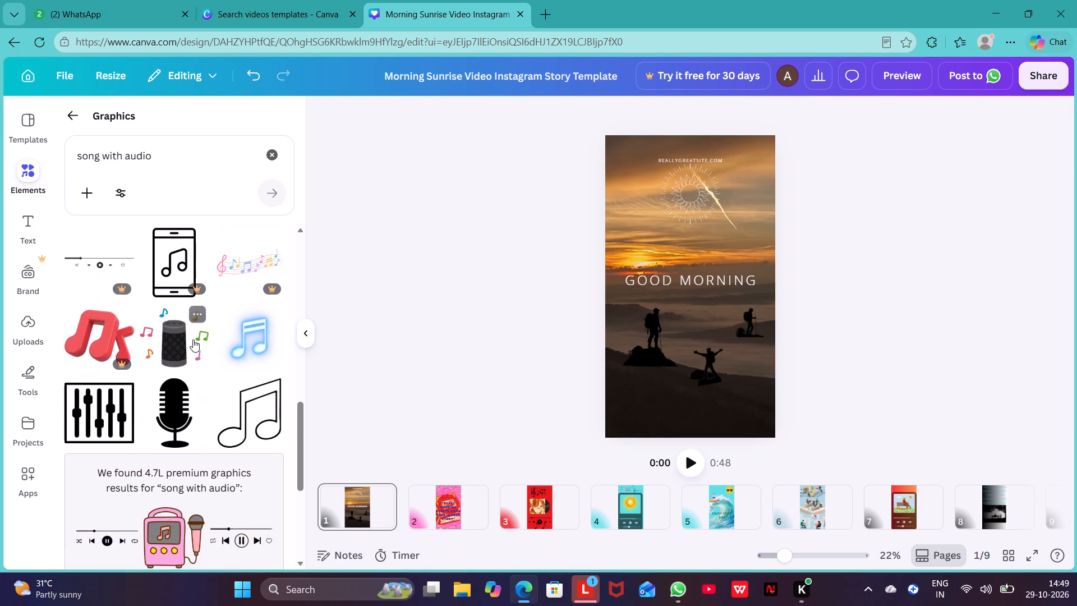
scroll(193, 339, "down", 2)
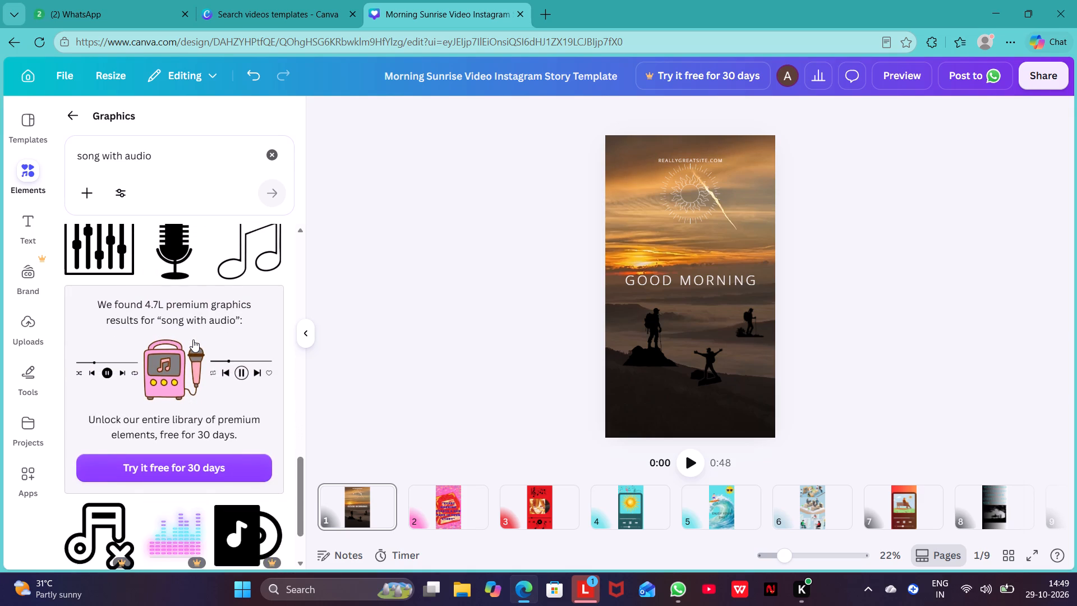
scroll(193, 339, "down", 2)
scroll(193, 339, "up", 1)
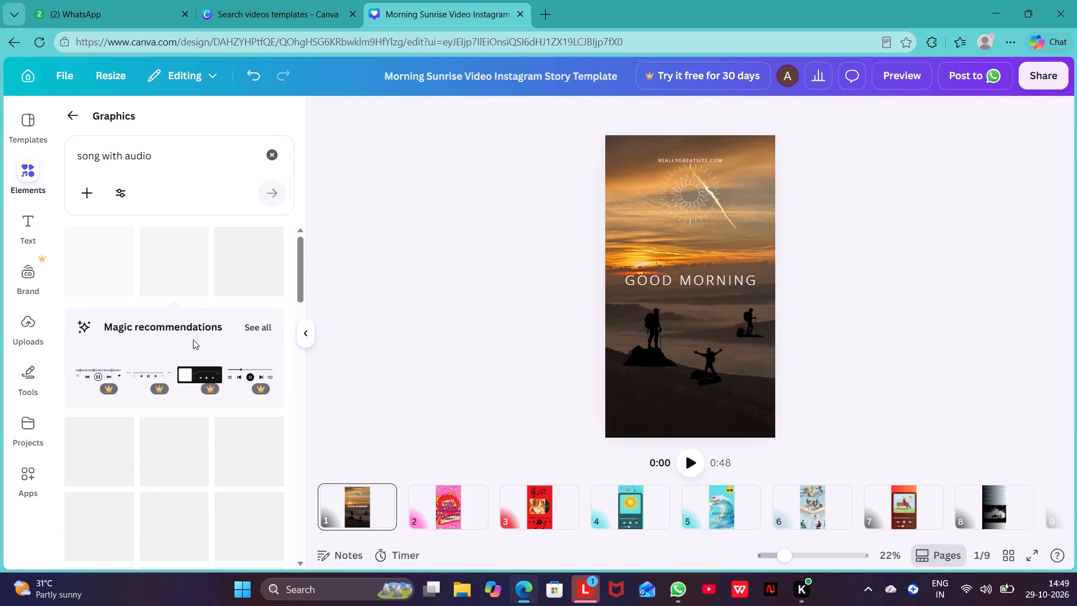
left_click(367, 255)
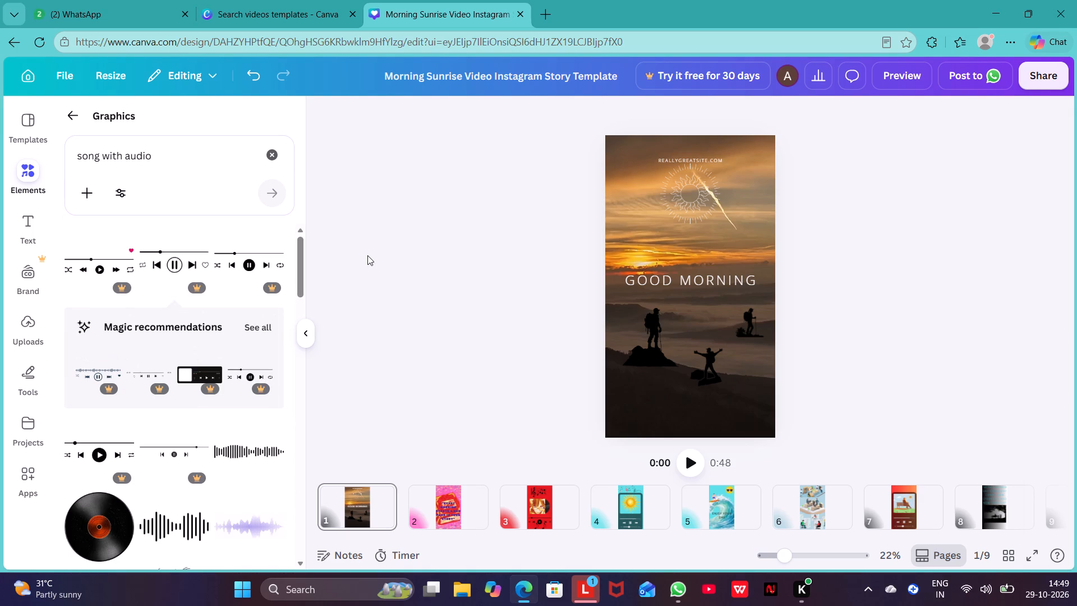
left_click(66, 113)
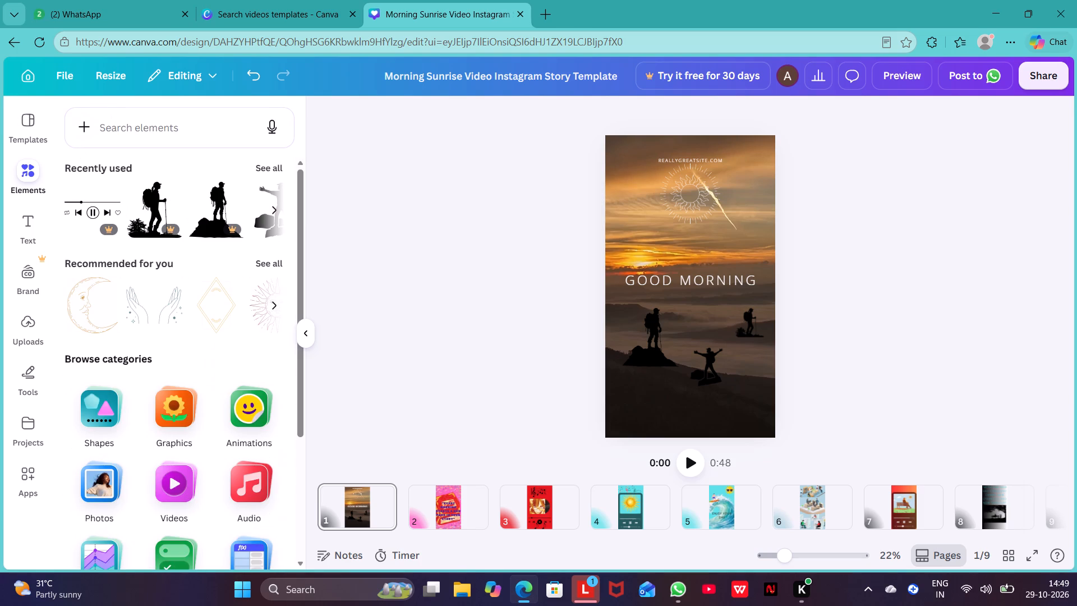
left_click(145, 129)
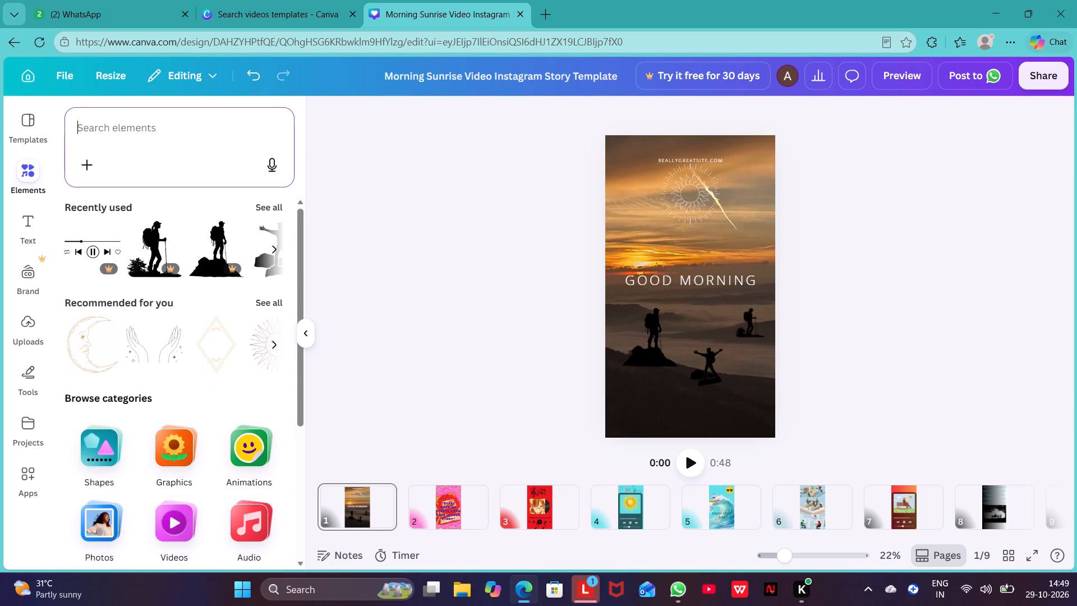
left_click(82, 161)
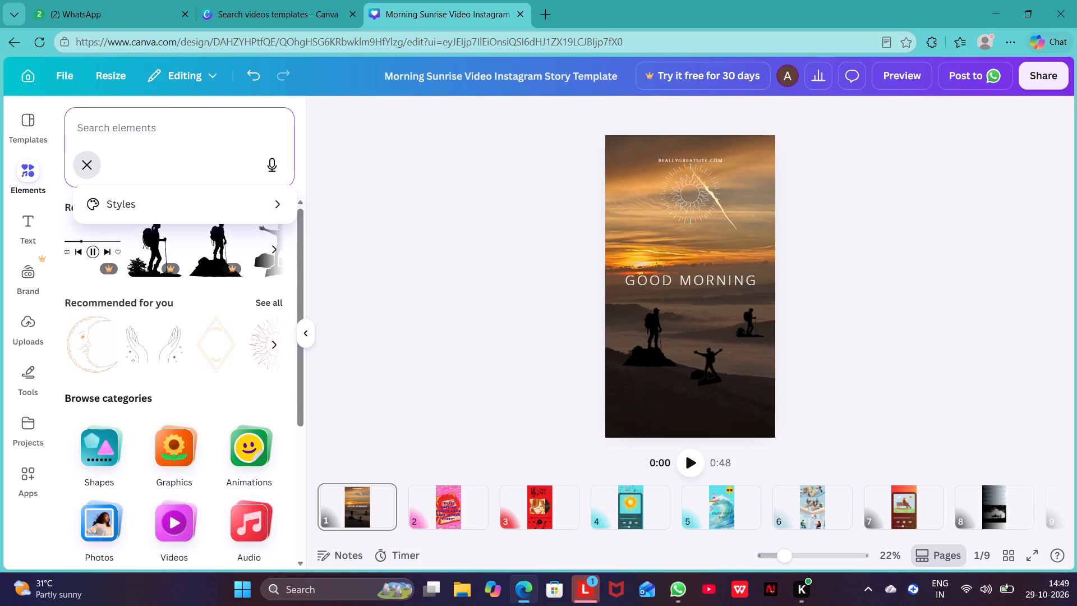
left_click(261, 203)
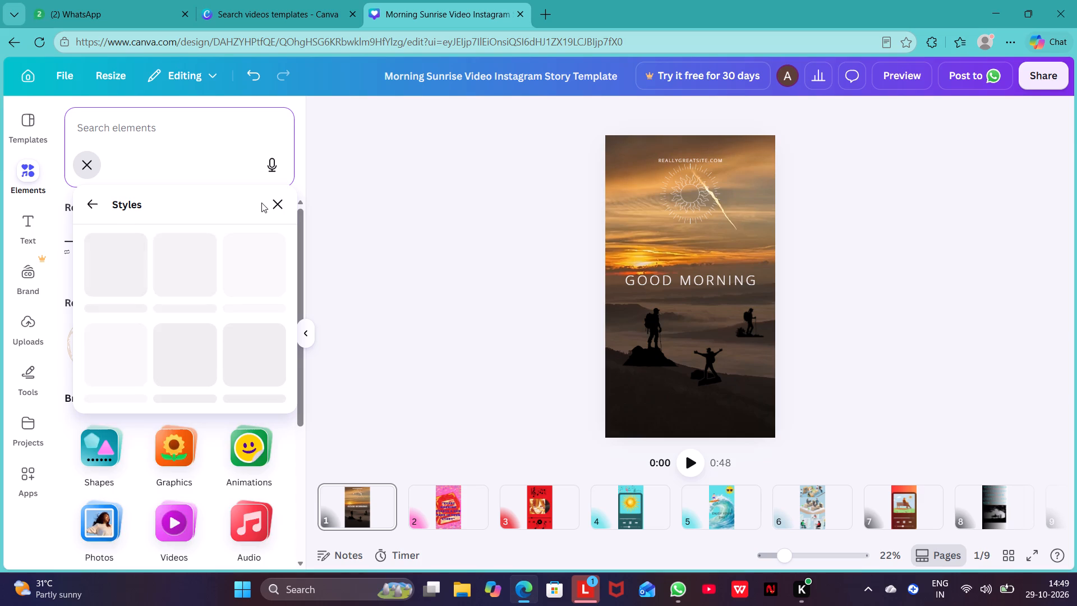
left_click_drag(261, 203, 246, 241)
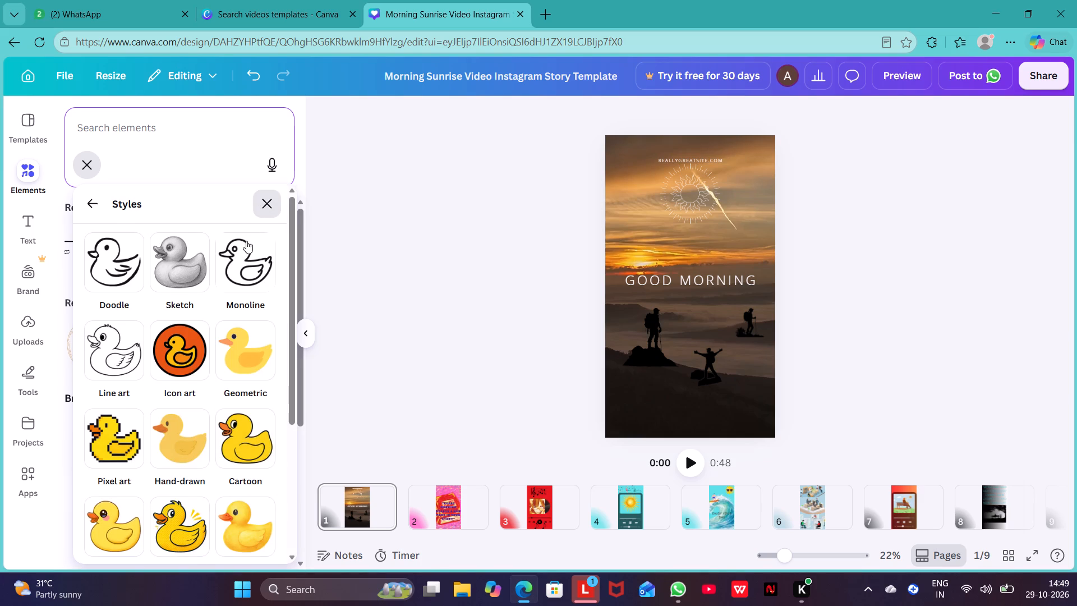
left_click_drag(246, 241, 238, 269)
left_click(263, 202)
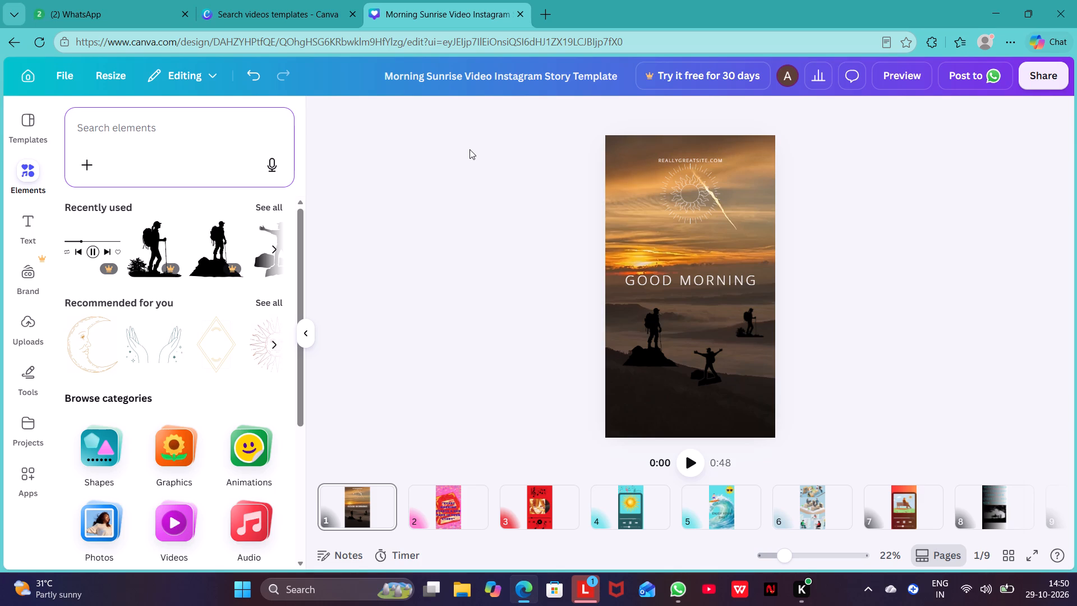
Play the preview of the whole video from page 1.
left_click(910, 81)
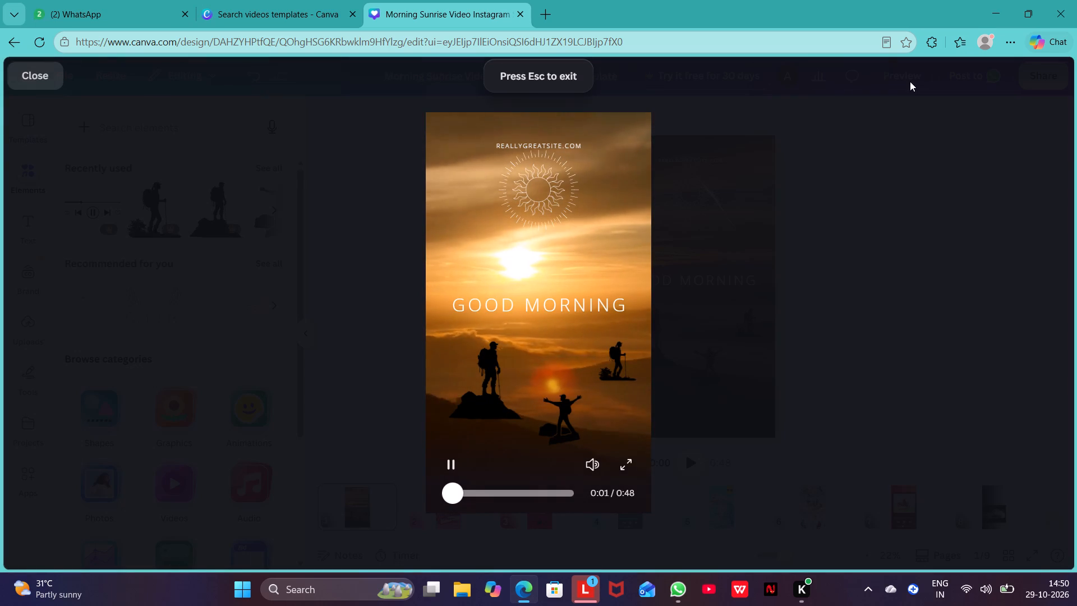
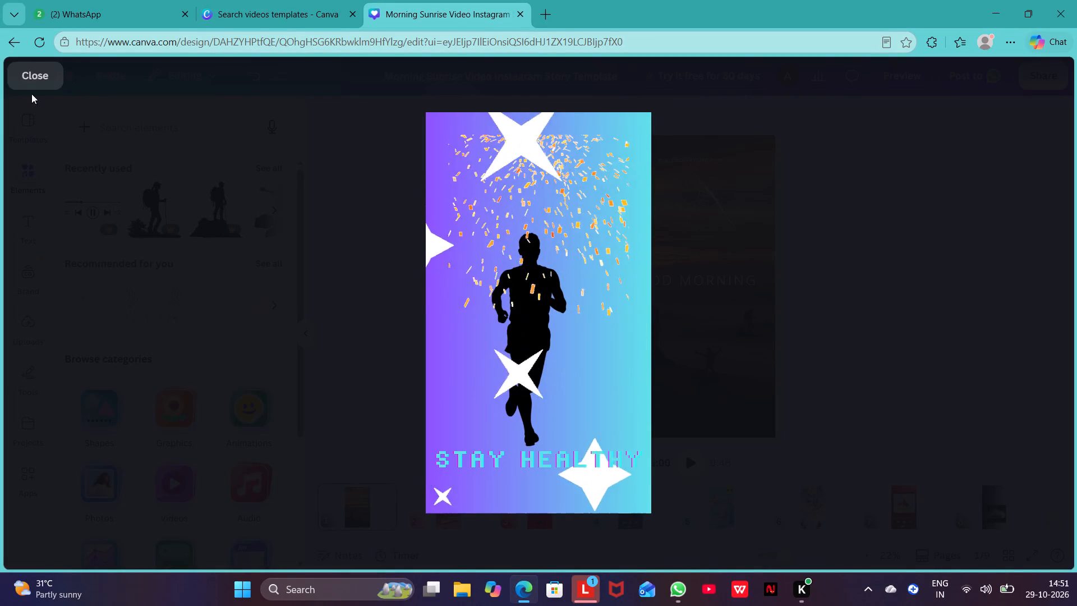
Close the preview of the whole video.
left_click(33, 74)
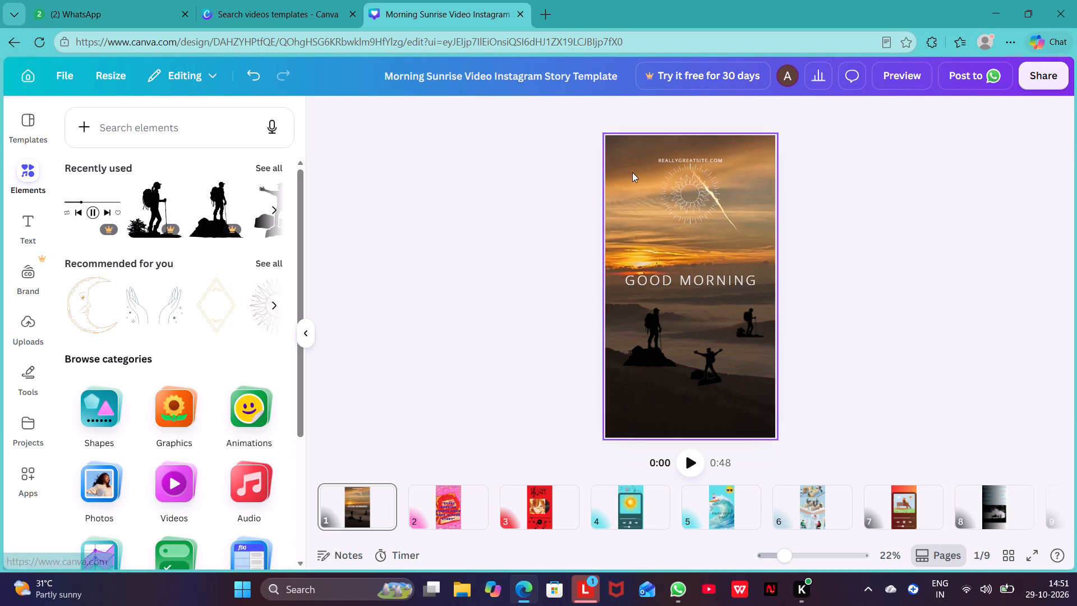
On page 5, shrink the wave graphic and move it up under the surfer, leaving free space along the page bottom.
left_click(529, 496)
left_click(609, 506)
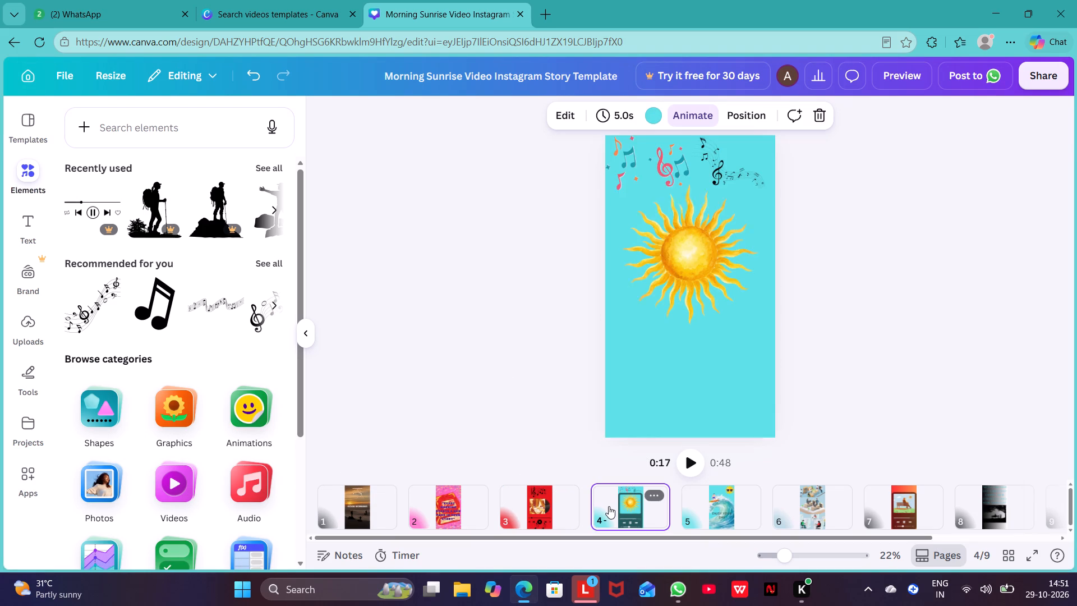
left_click(708, 517)
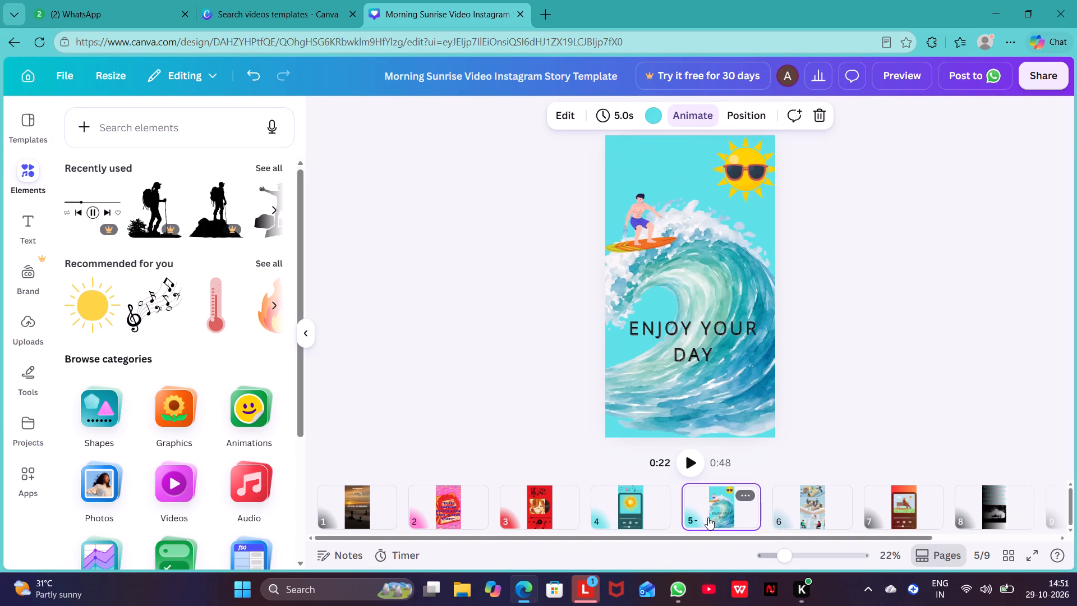
left_click(721, 384)
left_click_drag(601, 196, 645, 245)
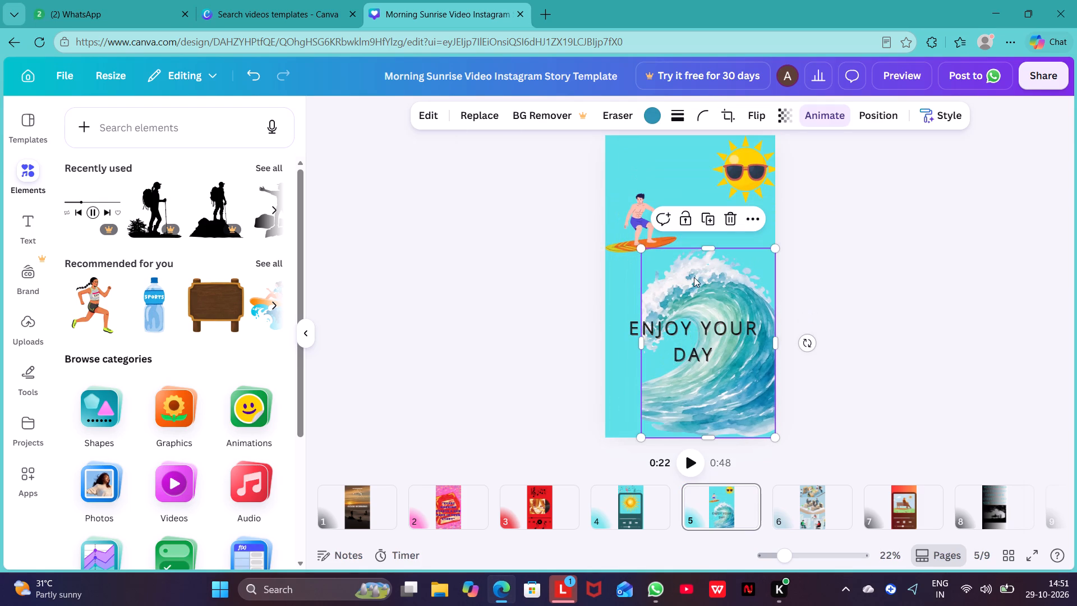
left_click_drag(697, 279, 671, 255)
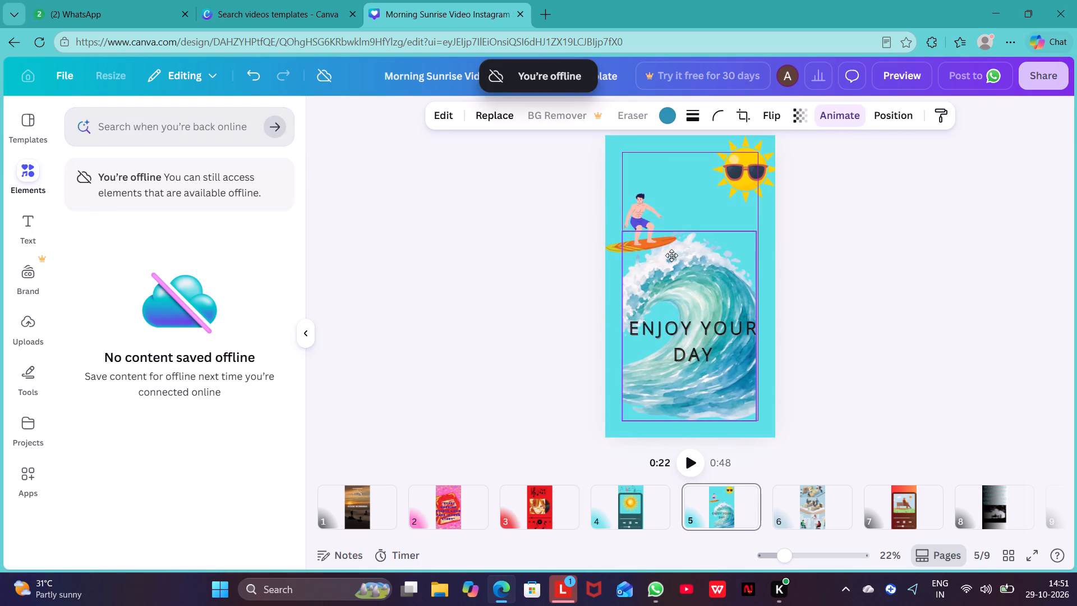
left_click_drag(671, 255, 666, 254)
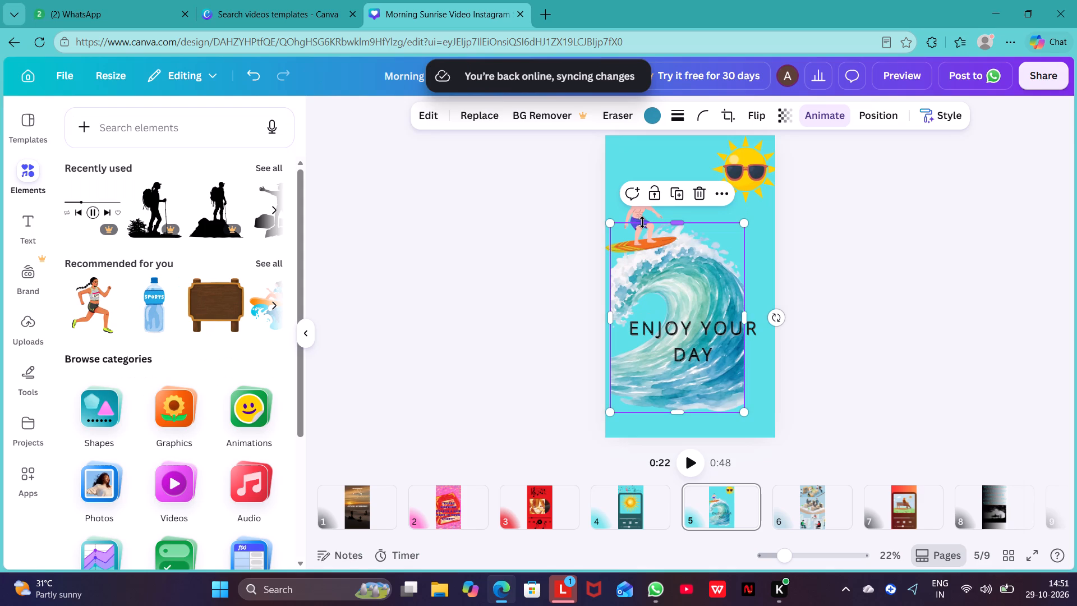
left_click_drag(642, 233, 638, 210)
left_click_drag(691, 270, 696, 268)
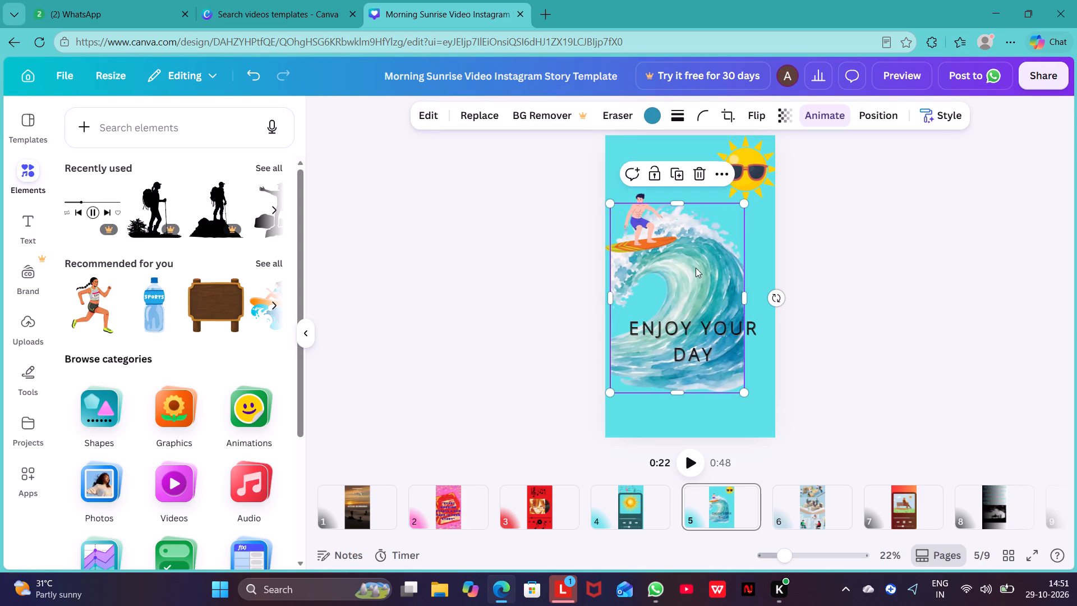
Search the elements for "musiv" and look through the results for a suitable music element.
left_click(196, 136)
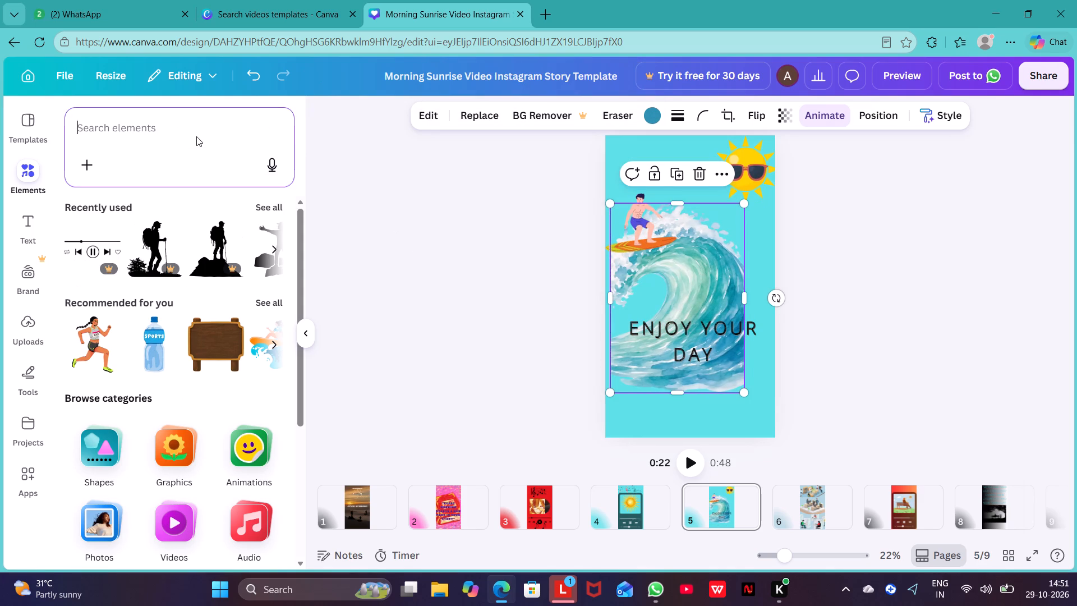
type("musiv")
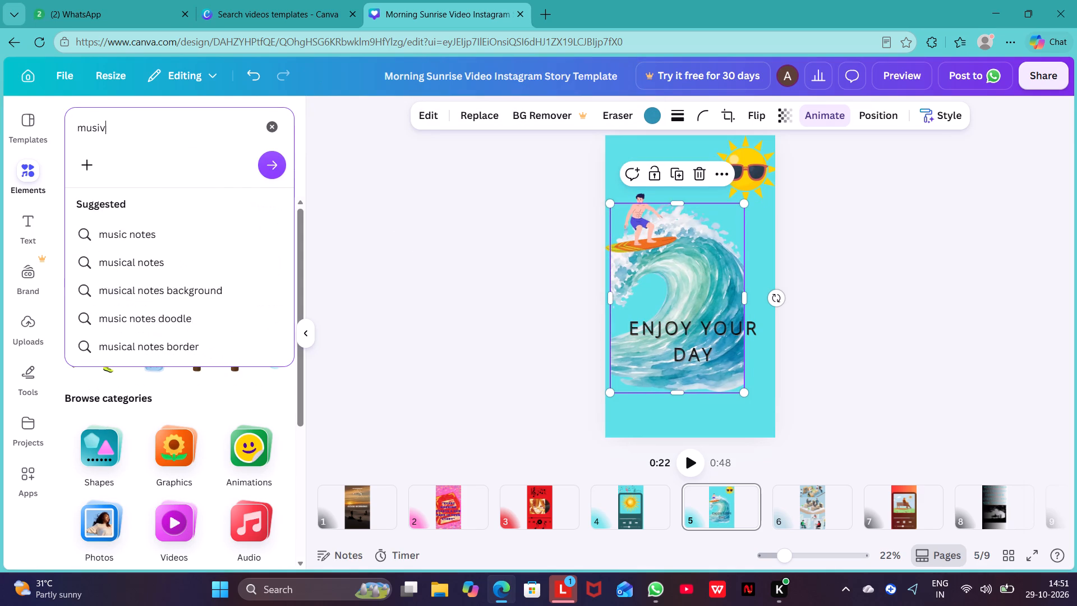
key("Return")
scroll(150, 275, "down", 3)
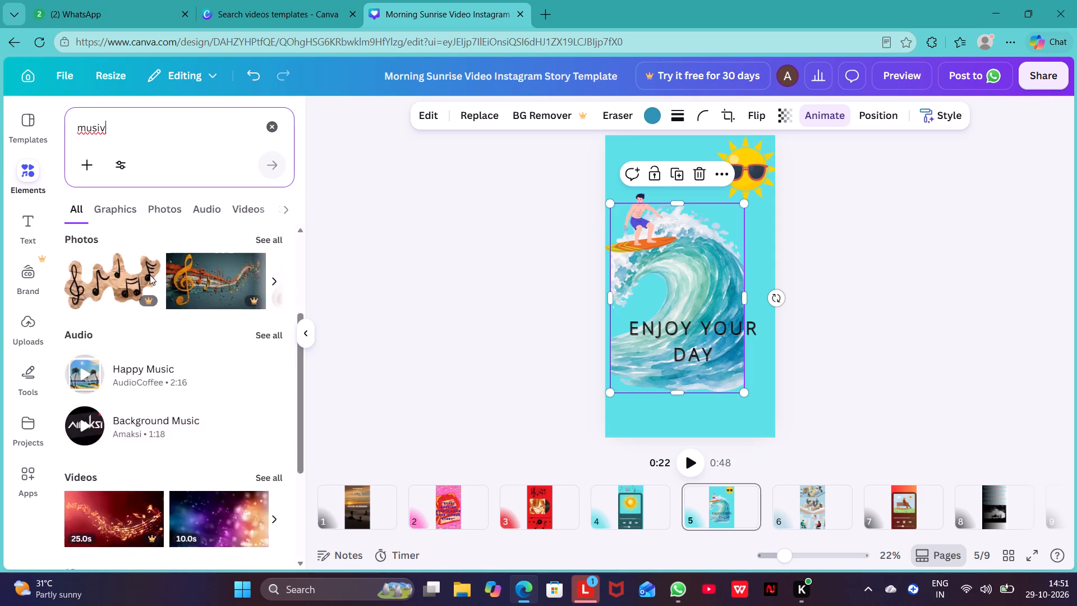
scroll(150, 275, "down", 6)
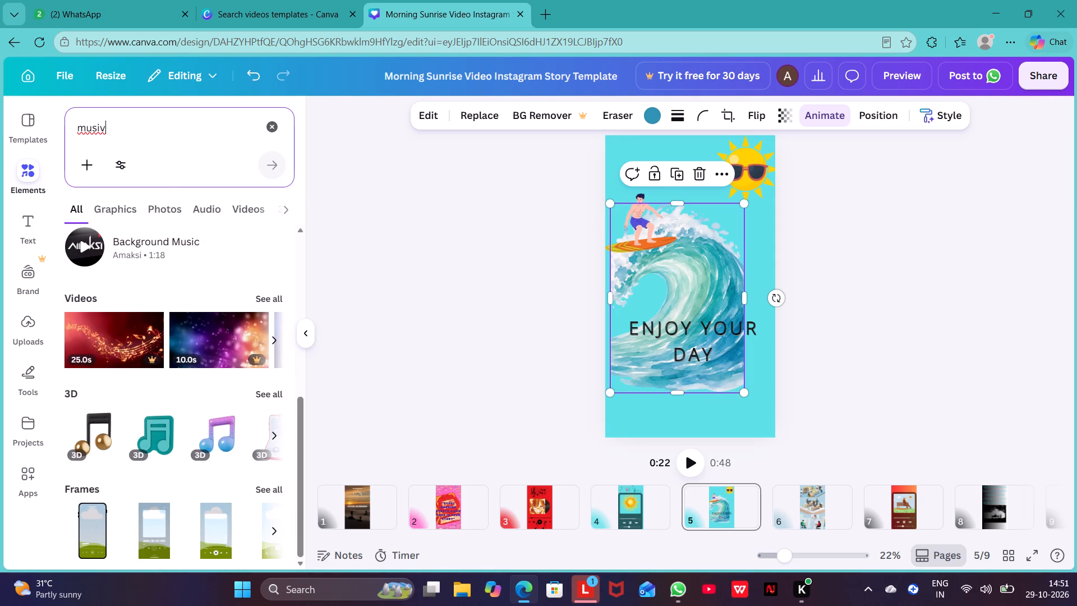
Change the elements search to "song" and look through the graphics for player controls.
key("BackSpace")
key("BackSpace")
key("BackSpace")
key("BackSpace")
key("BackSpace")
key("BackSpace")
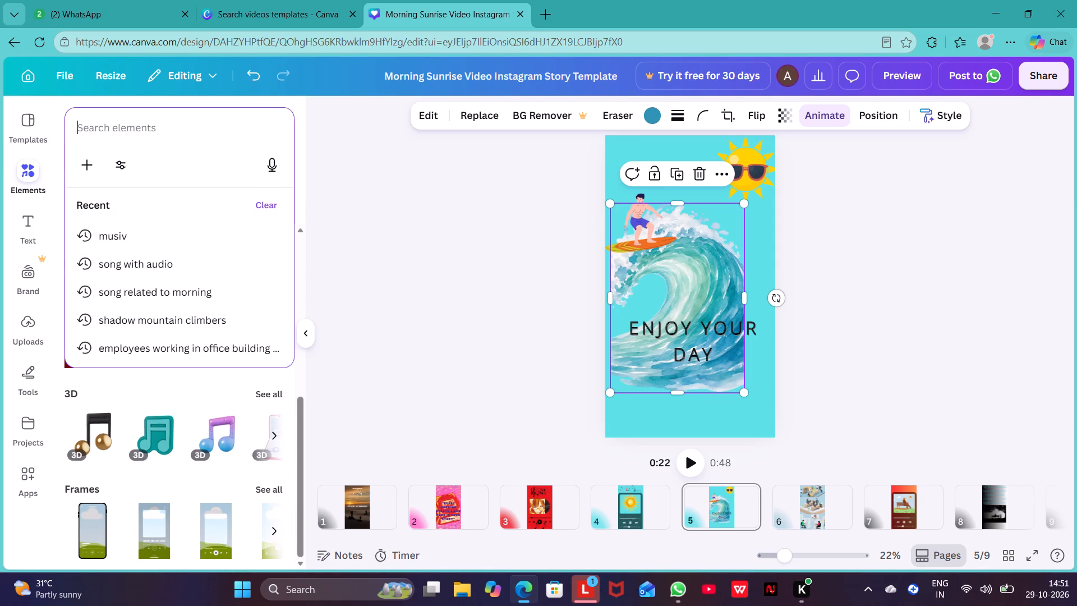
type("song")
key("Return")
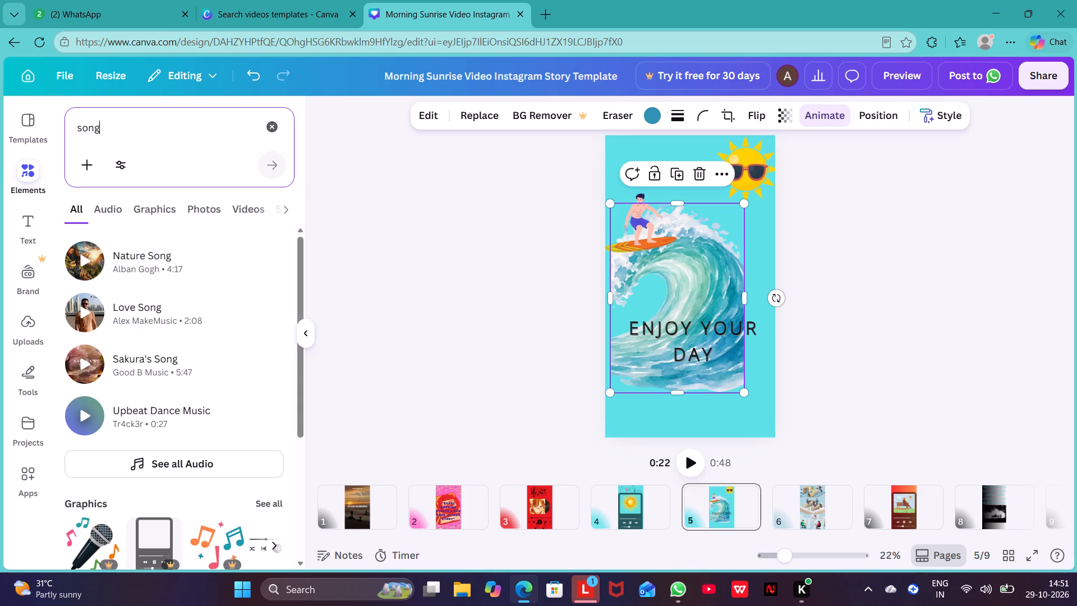
scroll(164, 252, "down", 2)
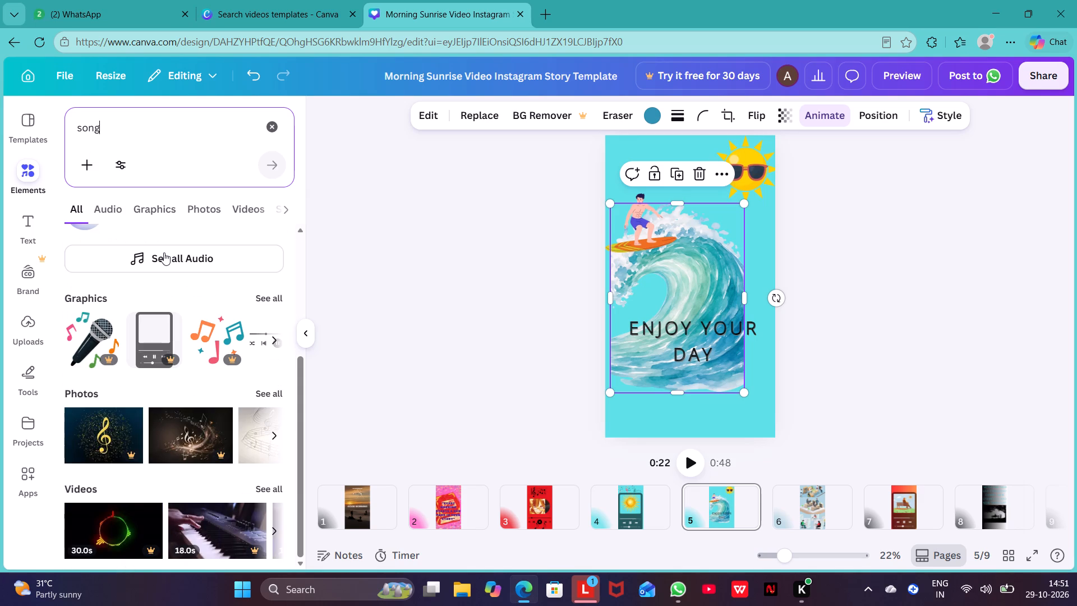
scroll(164, 252, "down", 1)
double_click(260, 346)
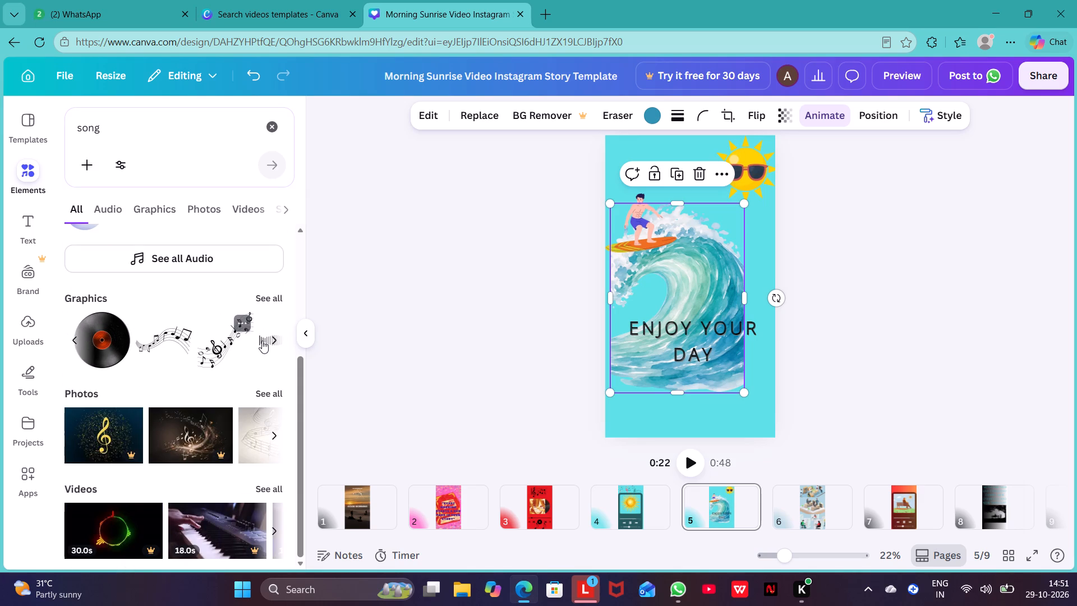
left_click(72, 343)
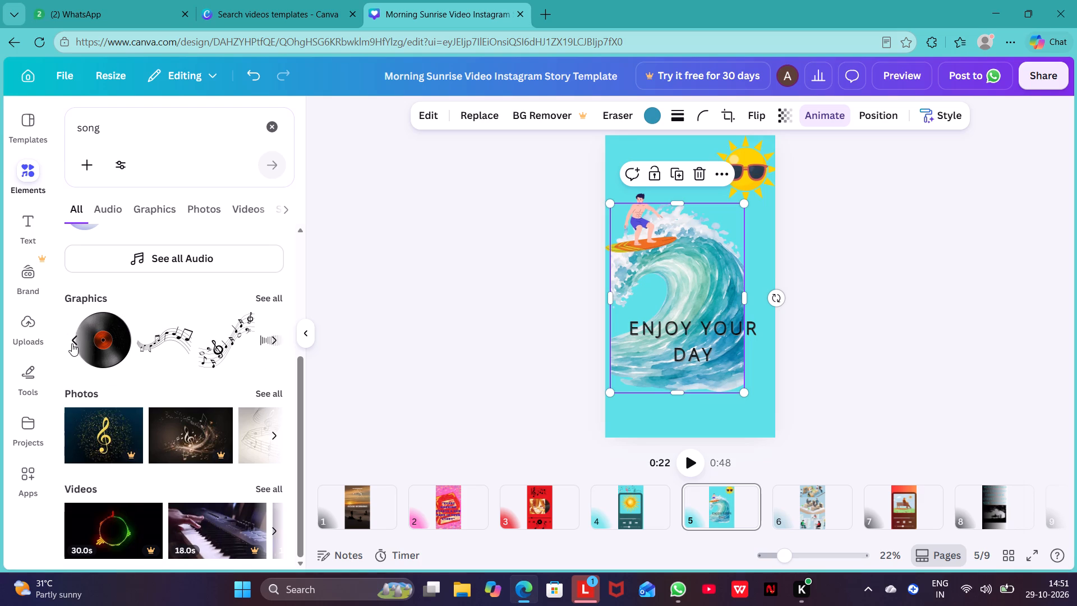
Add the black player-controls graphic with the pause symbol below the wave on page 5, enlarged to the full page width.
left_click(226, 333)
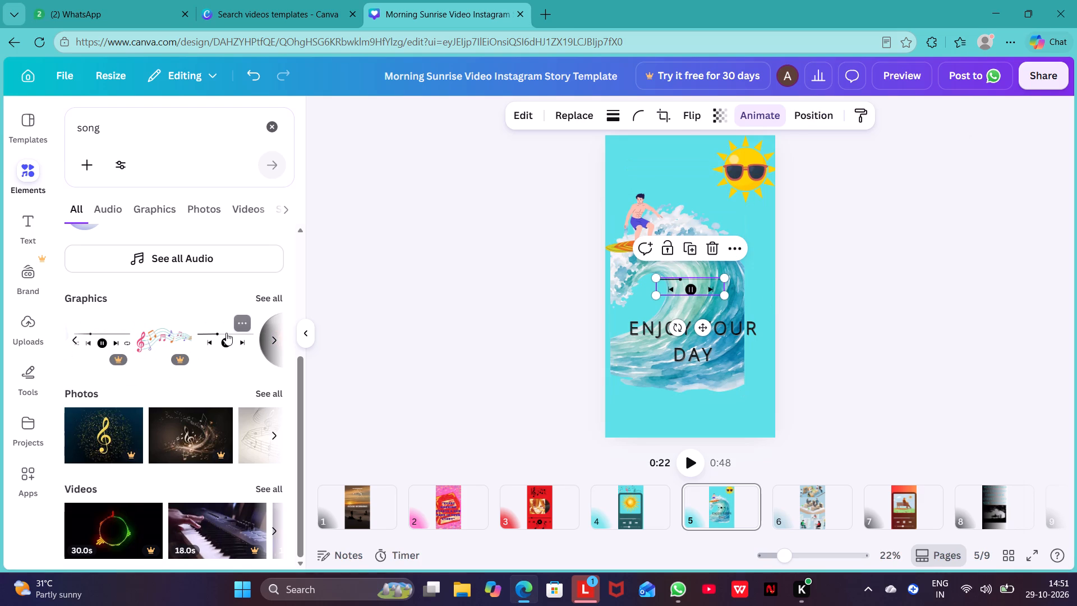
left_click(689, 288)
left_click_drag(689, 288, 683, 419)
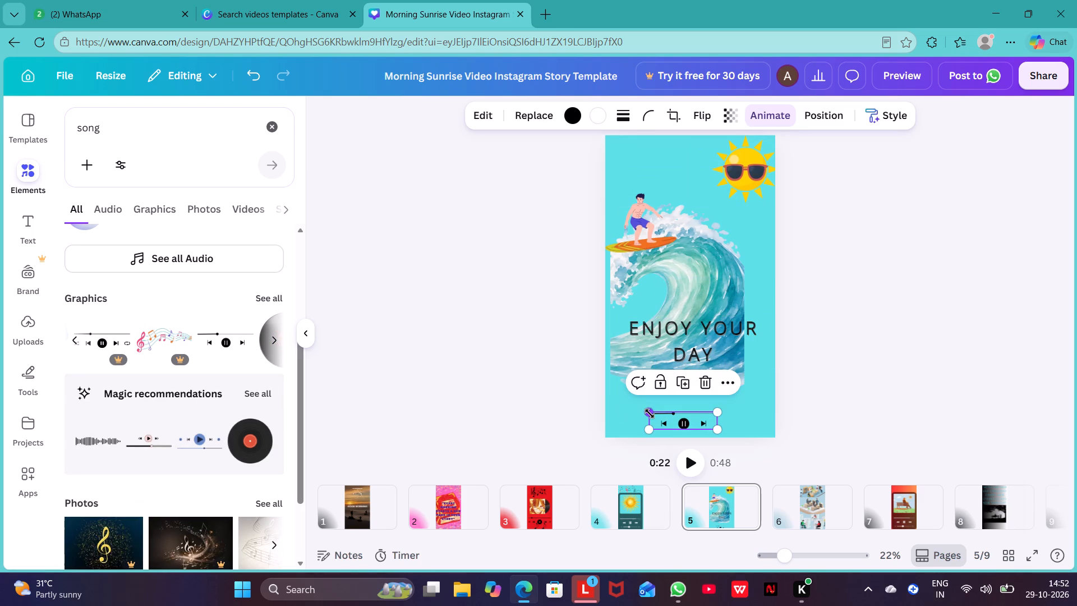
left_click_drag(650, 414, 604, 406)
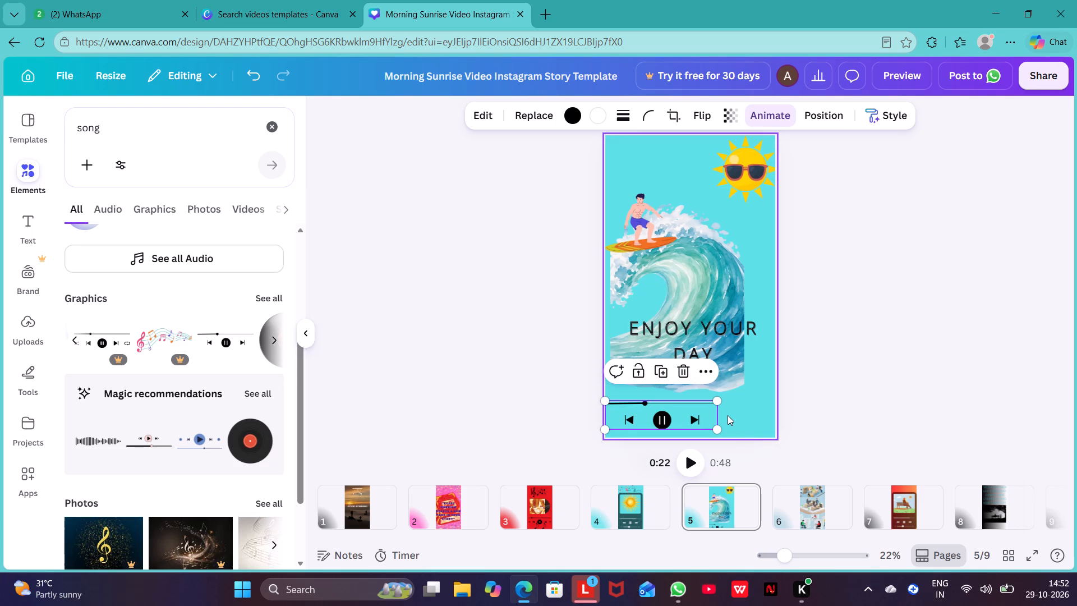
left_click_drag(721, 406, 773, 402)
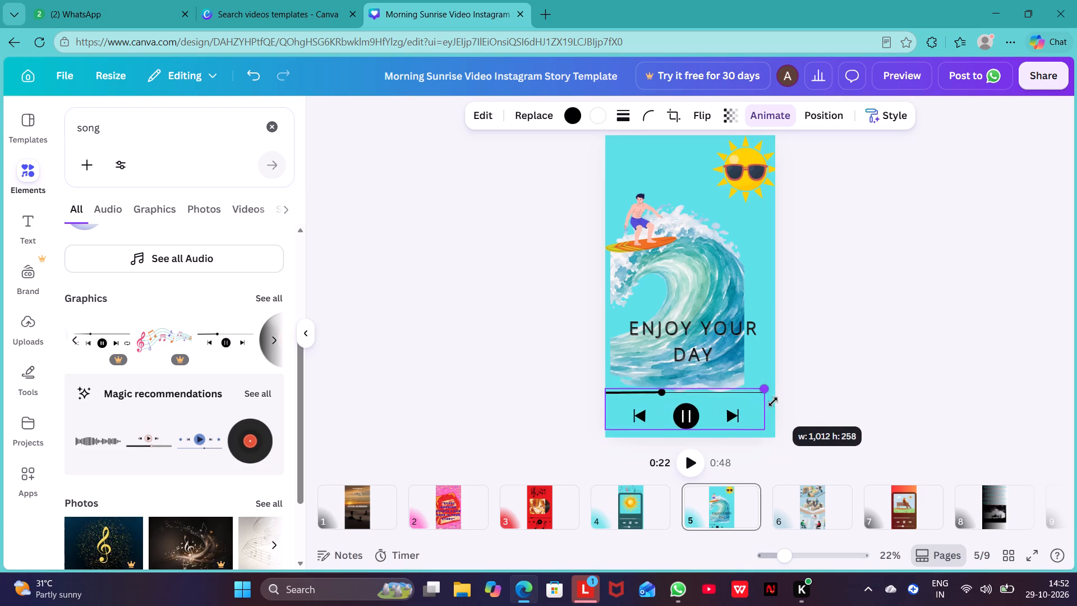
left_click_drag(773, 402, 788, 402)
left_click(850, 340)
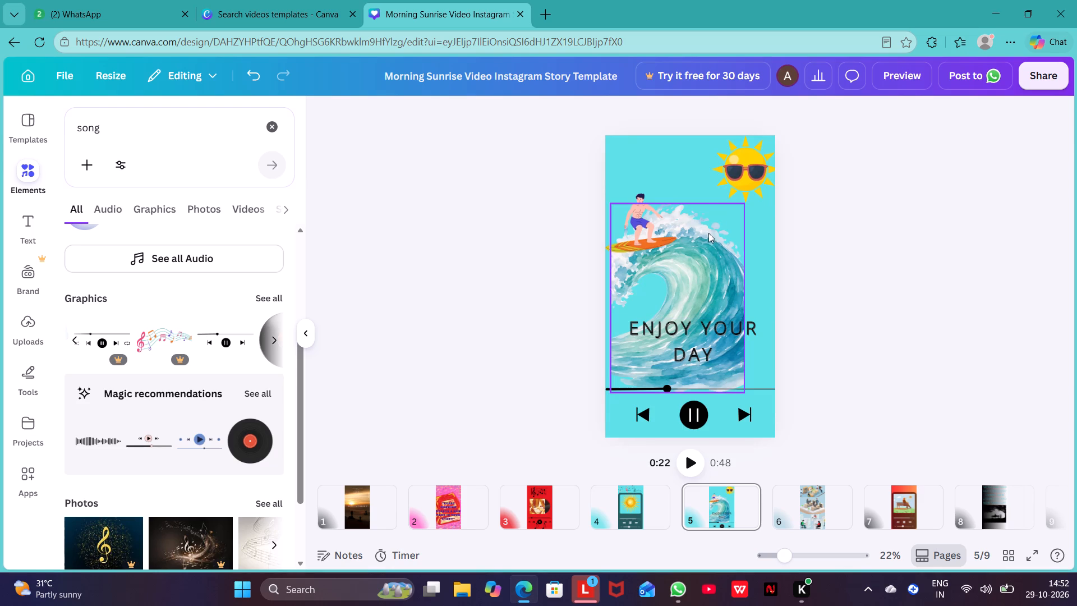
Delete the sun with sunglasses from page 5.
left_click(746, 165)
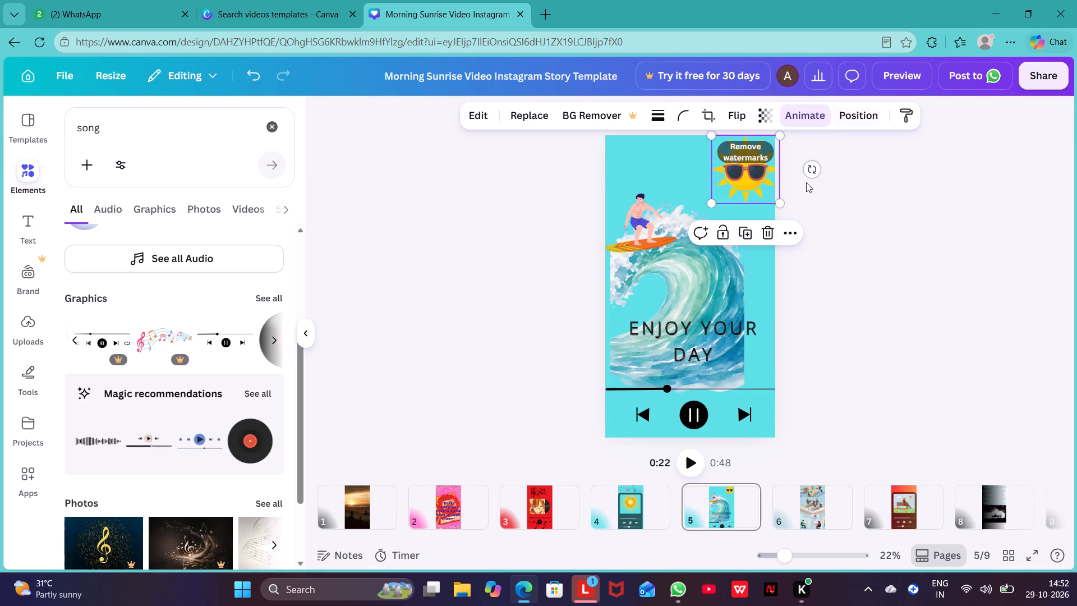
left_click(764, 229)
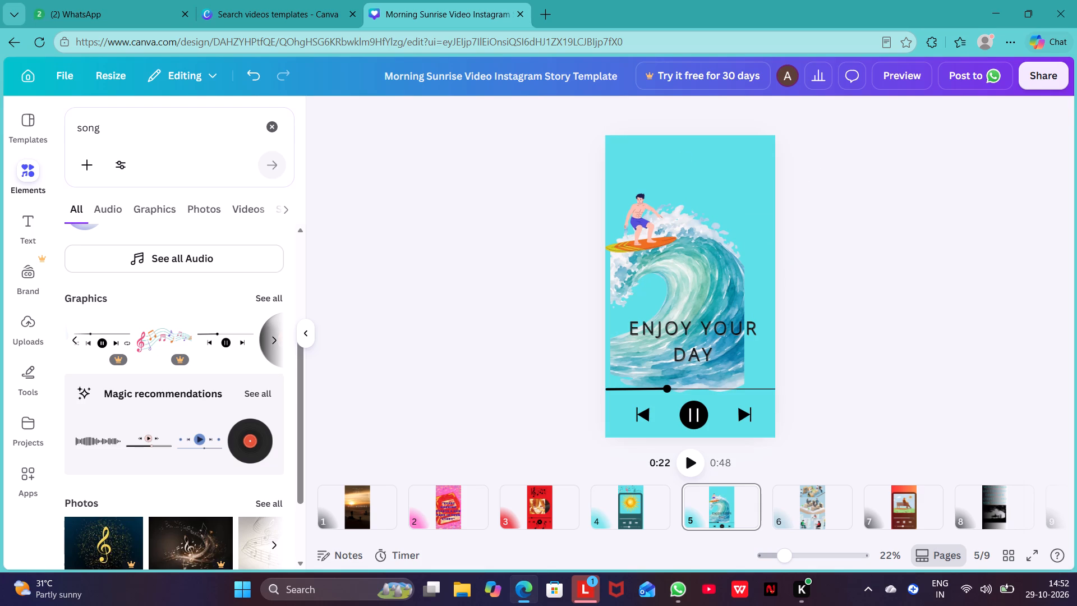
Search for "beach clouds" and add the two-cloud graphic above the surfer on page 5, stretched across the page width.
left_click(270, 133)
type("beach clouds")
key("Return")
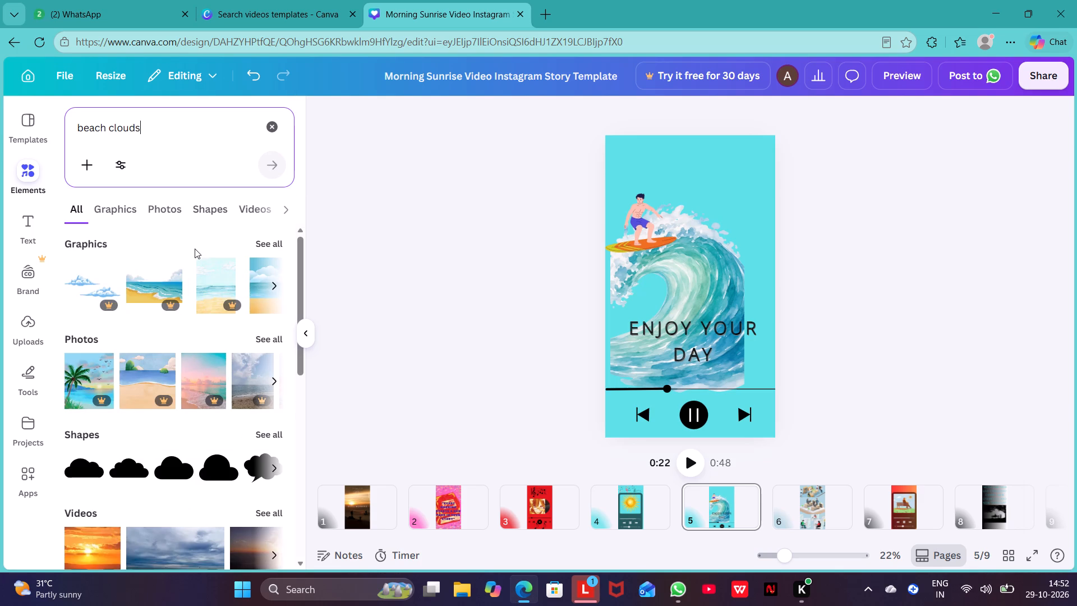
left_click(79, 282)
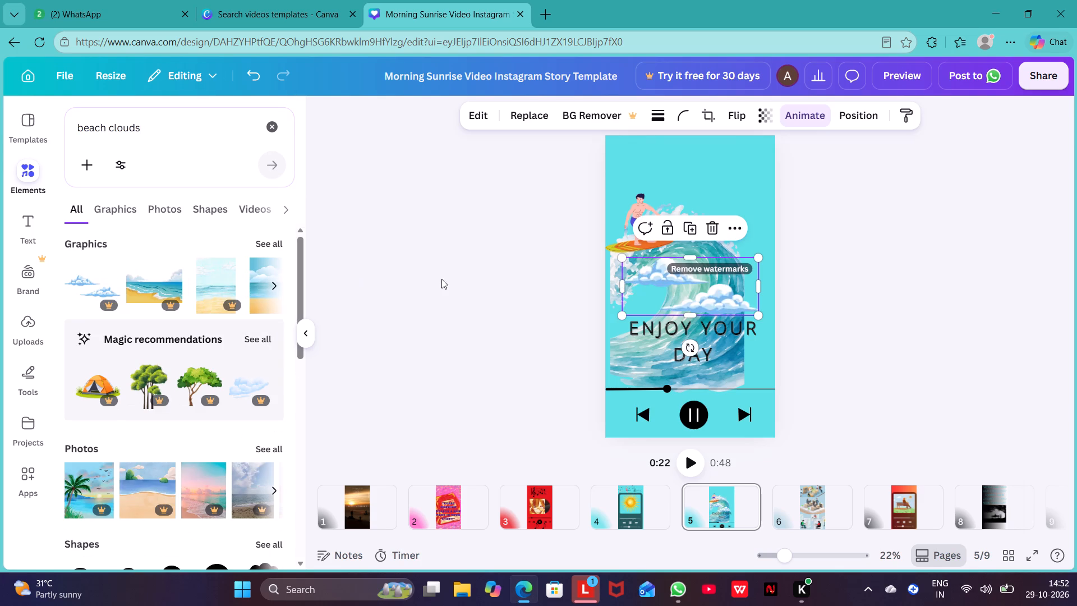
left_click_drag(664, 288, 667, 174)
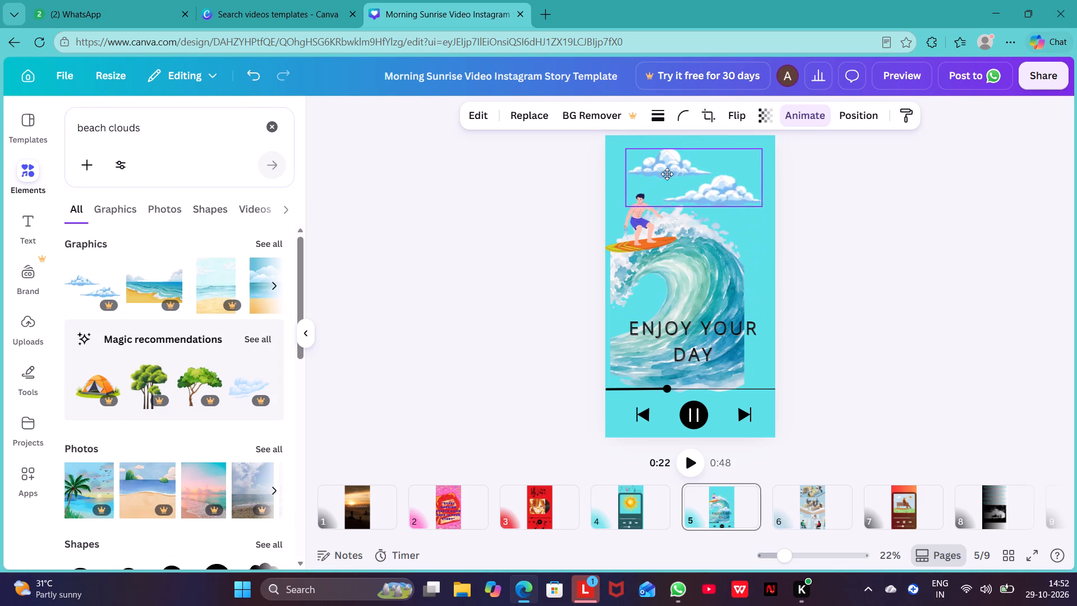
left_click_drag(667, 174, 667, 175)
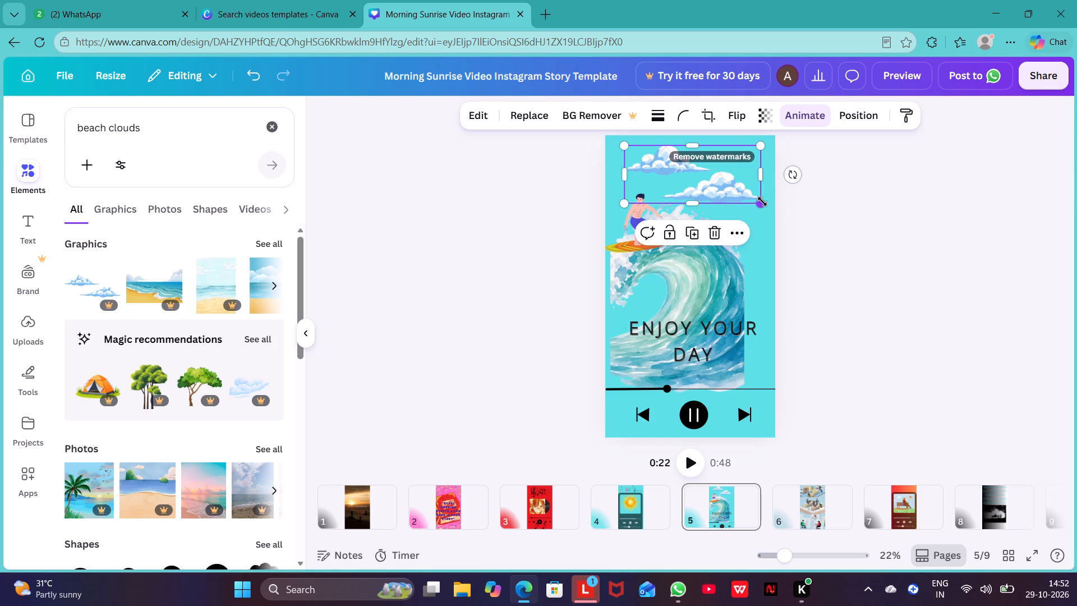
left_click_drag(762, 201, 767, 203)
left_click_drag(766, 206, 783, 222)
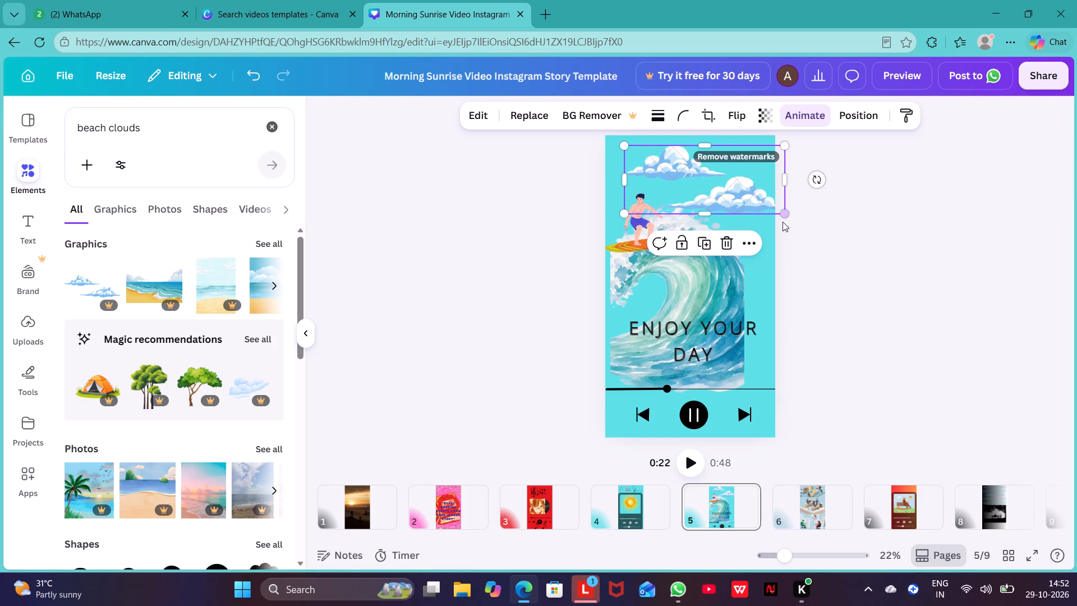
left_click_drag(623, 176, 606, 179)
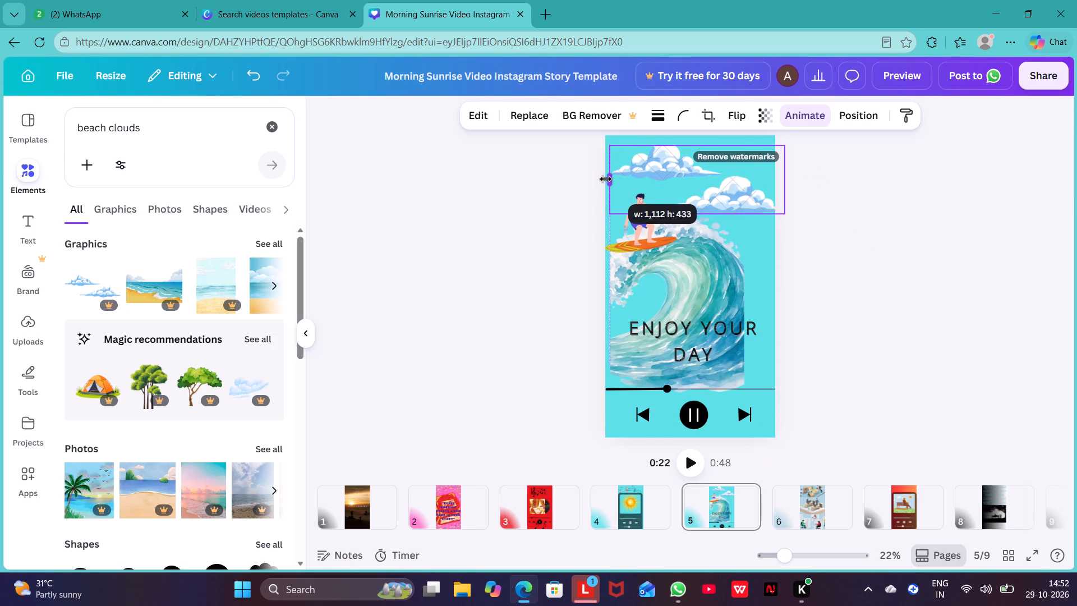
left_click_drag(606, 179, 601, 178)
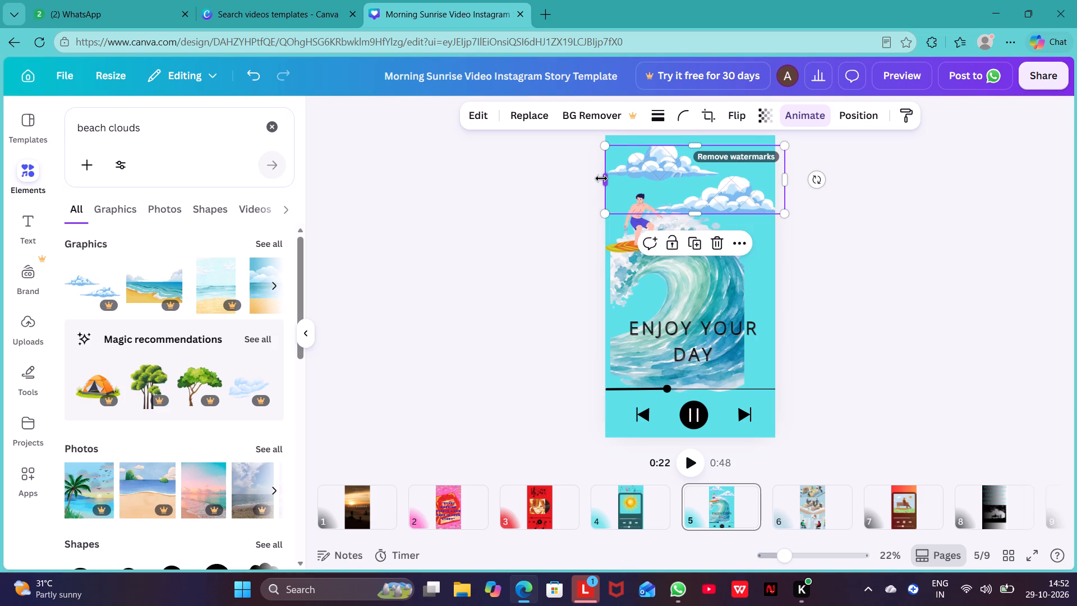
left_click(846, 231)
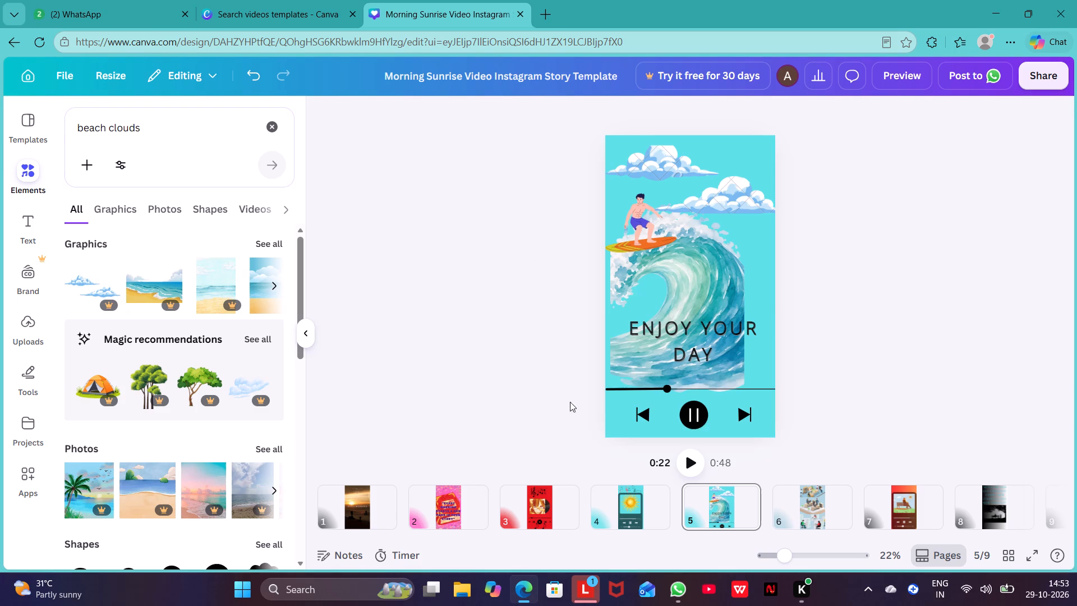
Look through the "beach clouds" results down to the videos.
scroll(149, 357, "down", 1)
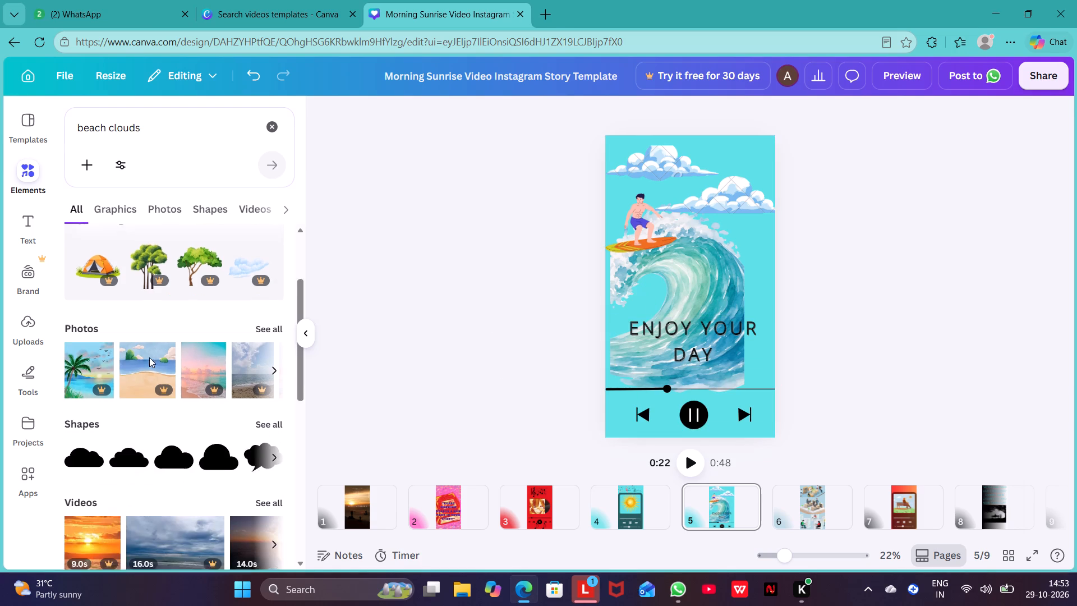
scroll(149, 357, "down", 6)
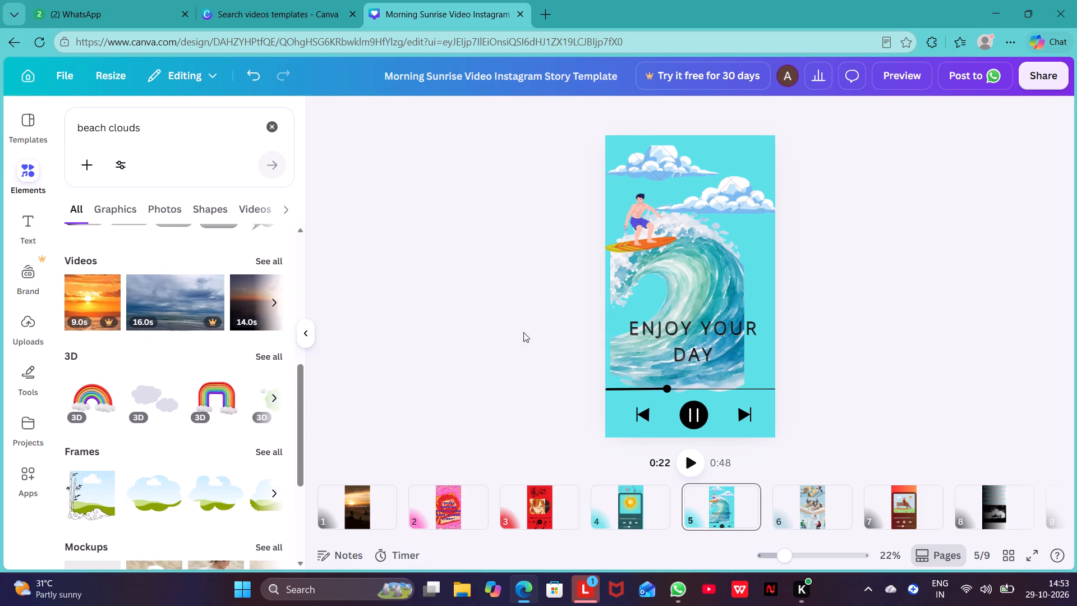
Add a new page after page 9.
scroll(996, 504, "left", 8)
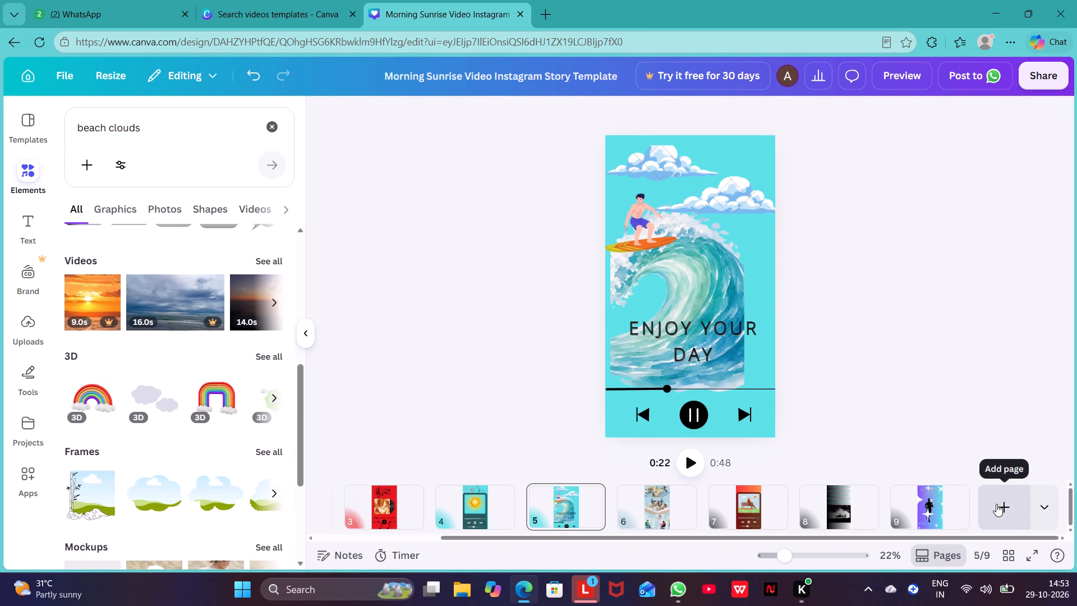
left_click(1019, 505)
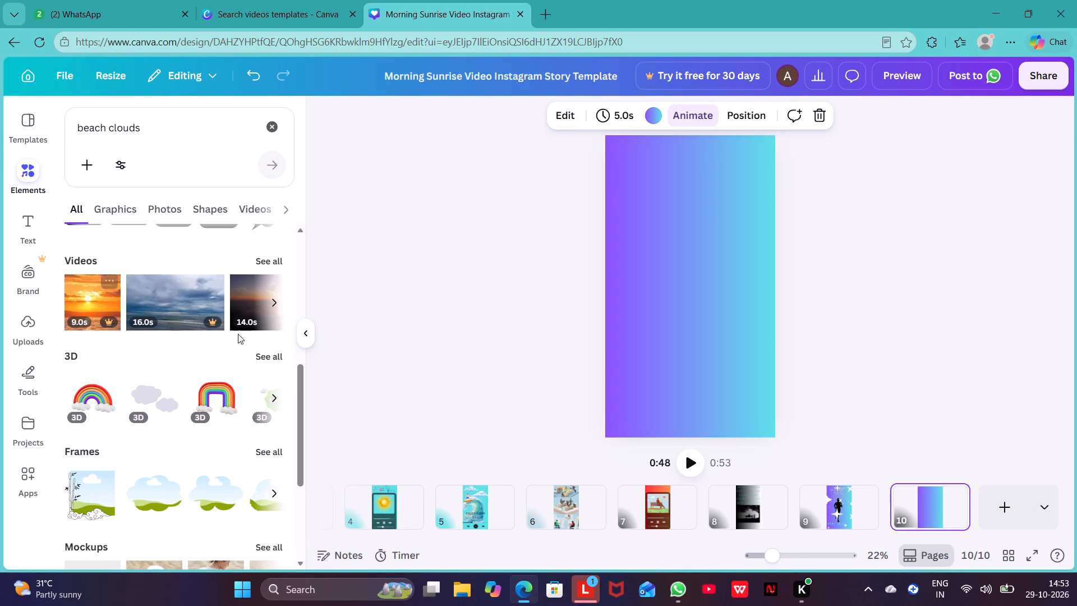
Add the 12-second pink sunset beach video to page 10, stretched down to the page bottom and widened to about 1,039 × 1,206.
left_click(276, 300)
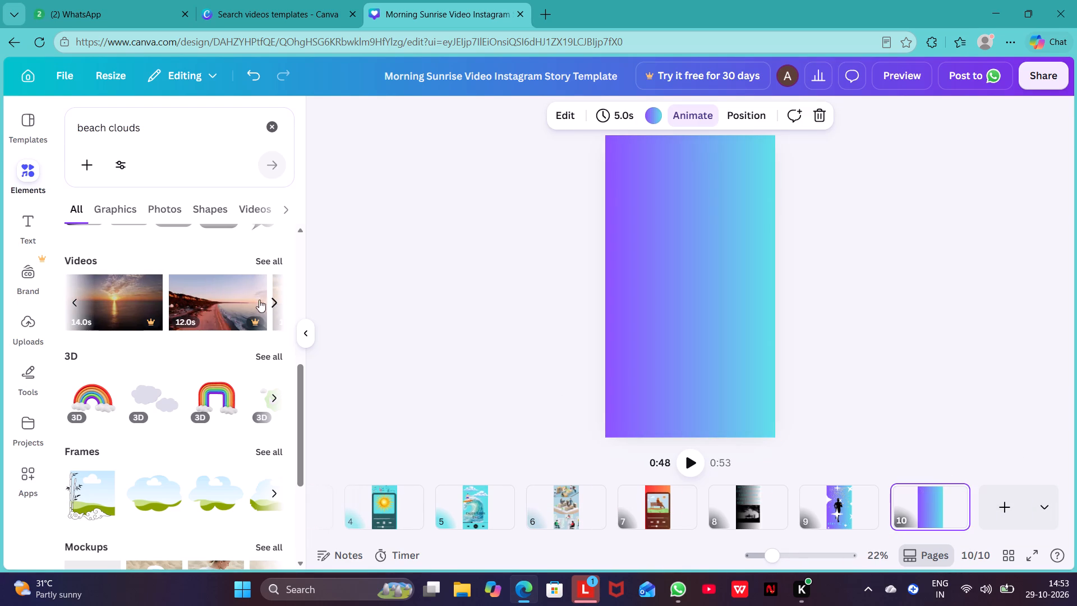
left_click(212, 286)
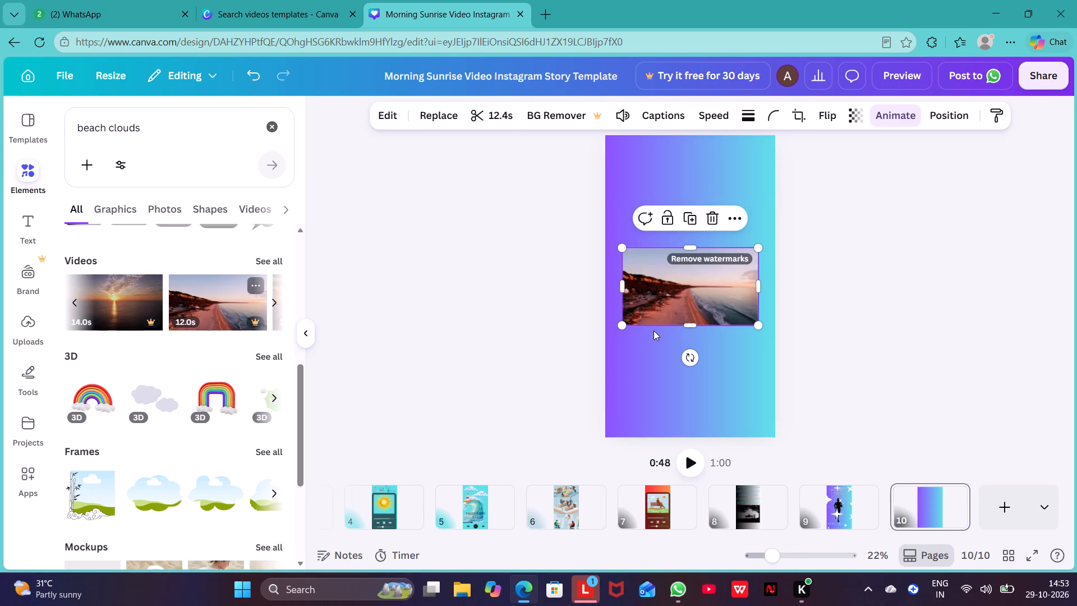
left_click_drag(692, 323, 694, 345)
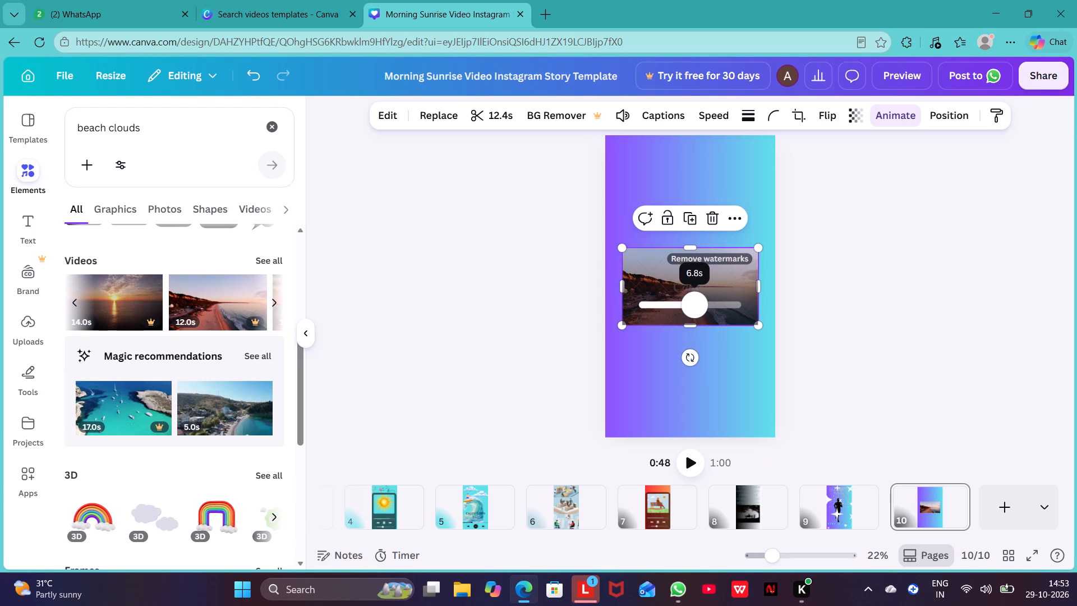
left_click_drag(694, 345, 668, 337)
left_click_drag(687, 327, 688, 437)
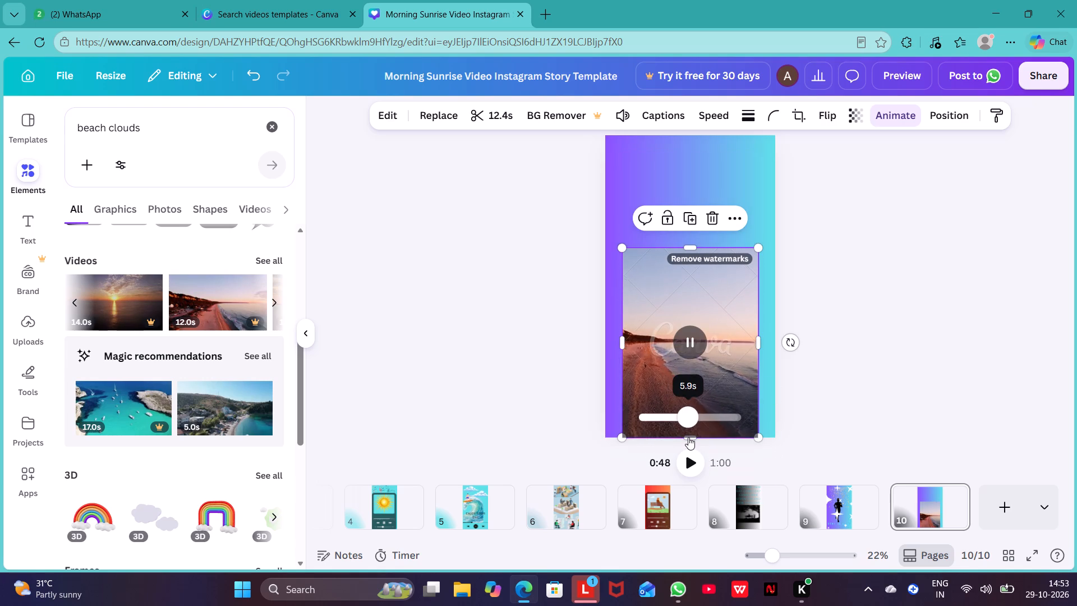
left_click_drag(622, 340, 607, 340)
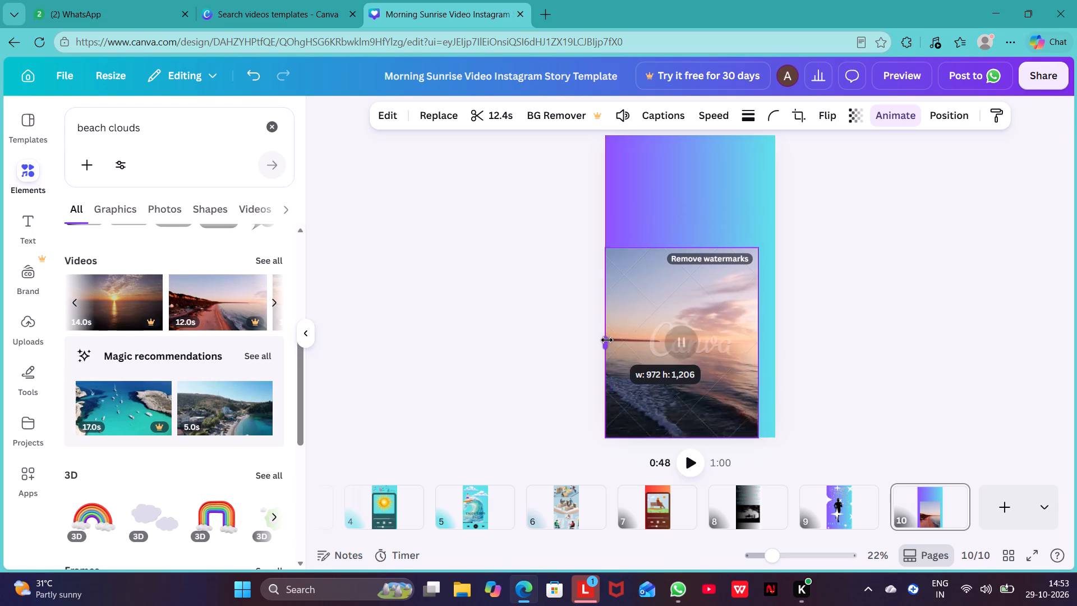
left_click_drag(607, 340, 606, 341)
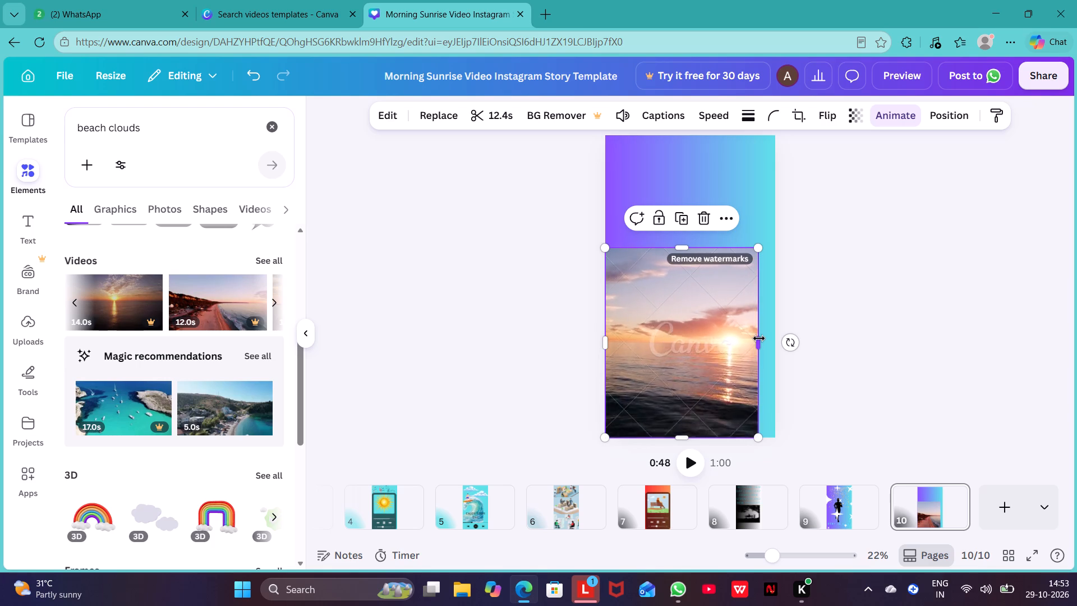
left_click_drag(759, 338, 770, 338)
left_click_drag(770, 338, 779, 337)
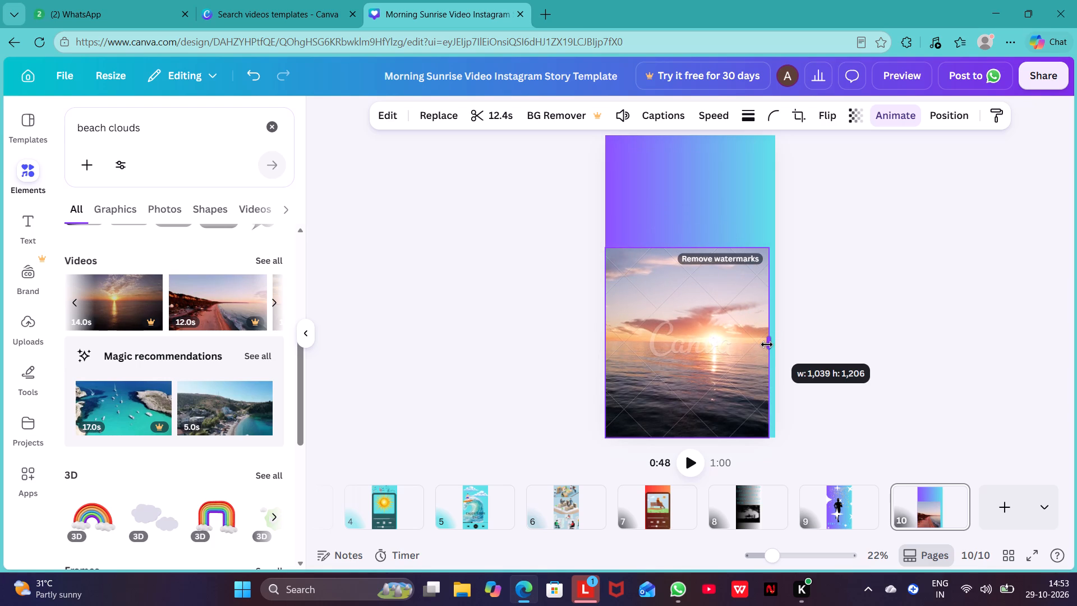
left_click_drag(767, 345, 779, 345)
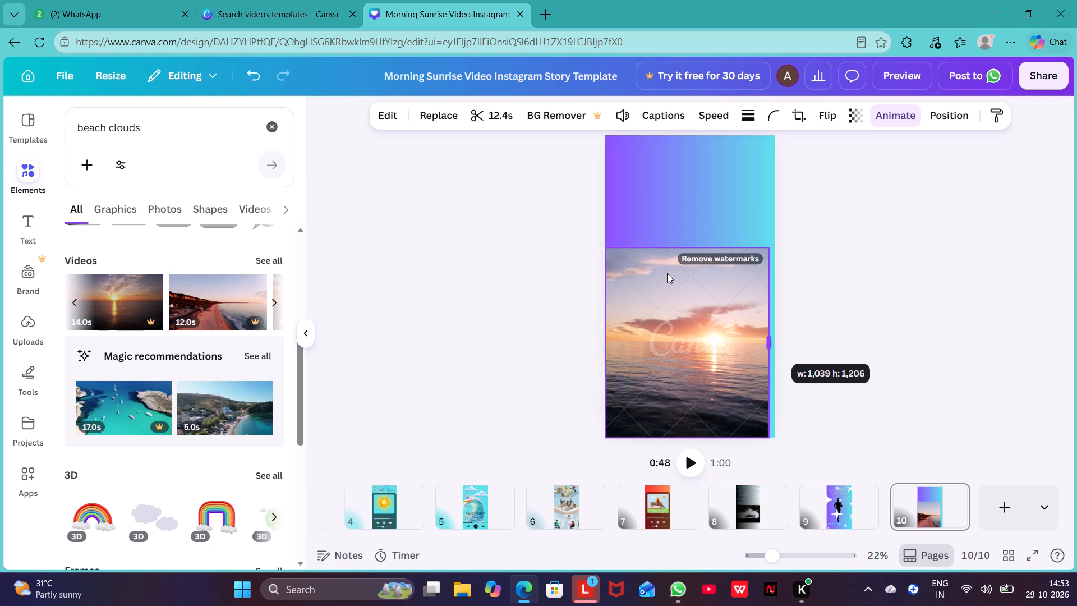
left_click(667, 273)
left_click(484, 277)
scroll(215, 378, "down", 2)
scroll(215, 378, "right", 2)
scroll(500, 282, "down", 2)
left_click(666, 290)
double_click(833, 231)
Try to open the preview of the video.
double_click(908, 77)
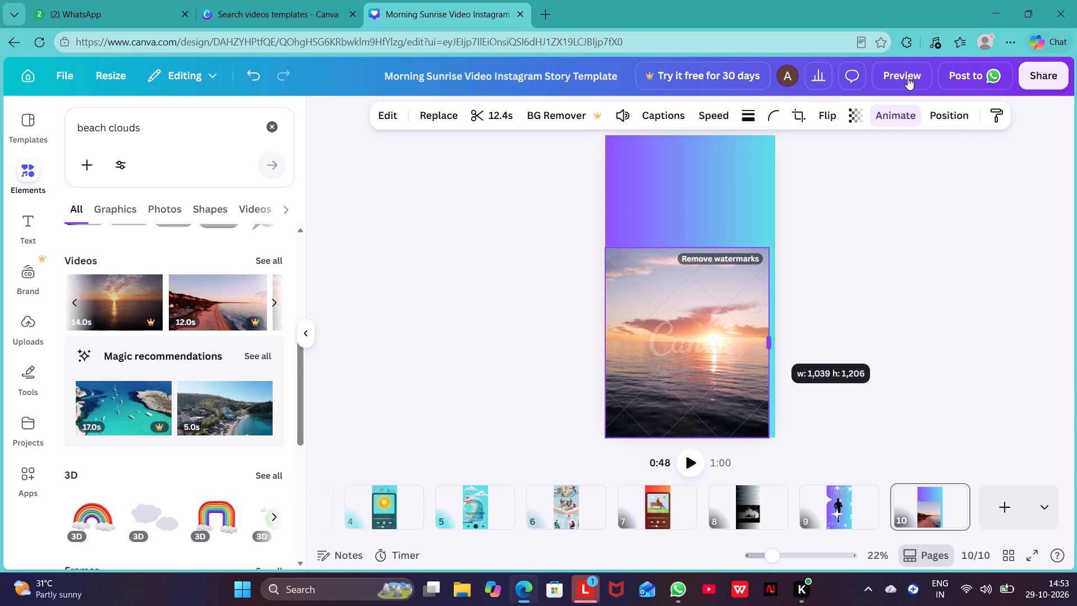
left_click(908, 77)
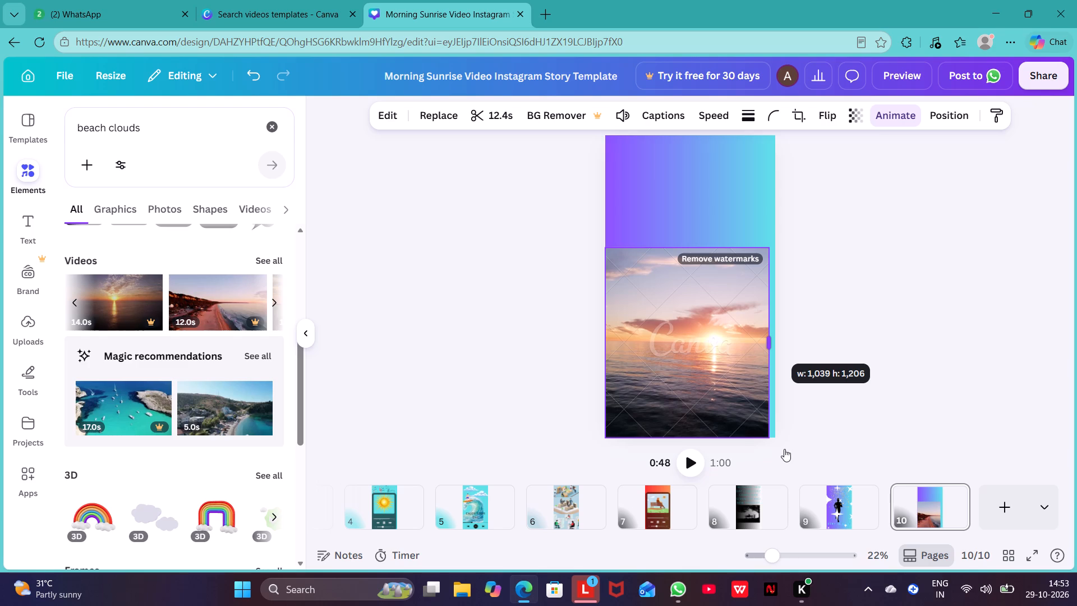
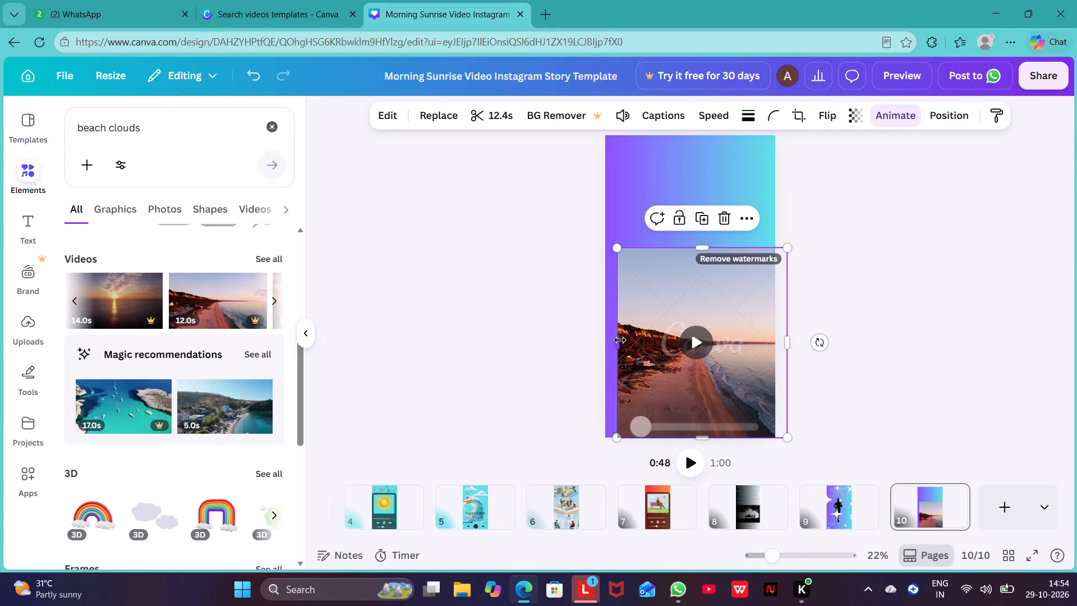
Resize the pink-sand beach video on page 10 to span the page width and cover its full height, extending past the top edge.
left_click_drag(620, 340, 607, 339)
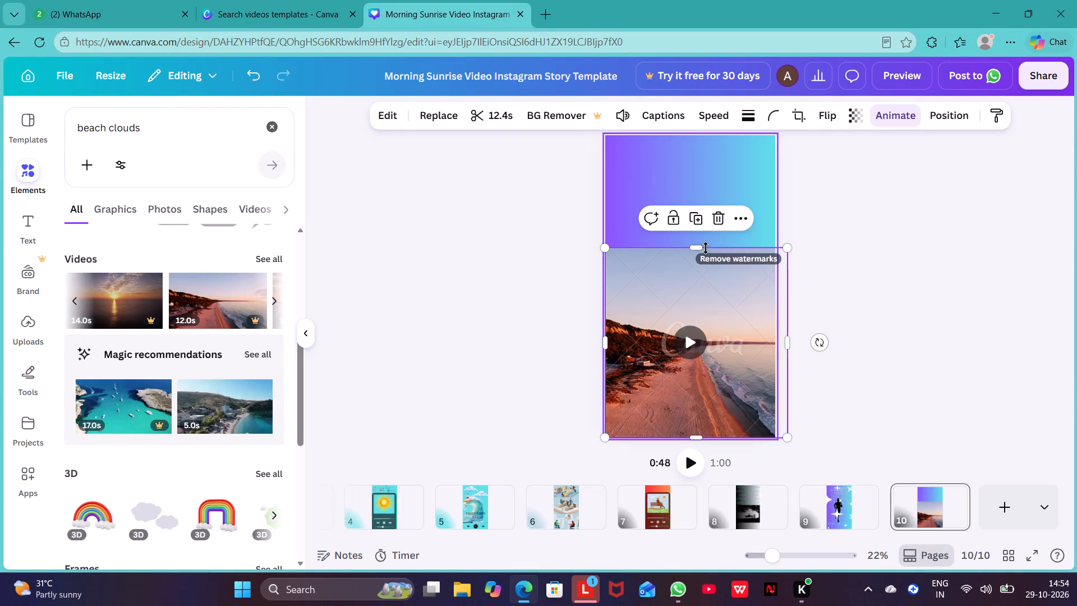
left_click_drag(697, 249, 694, 53)
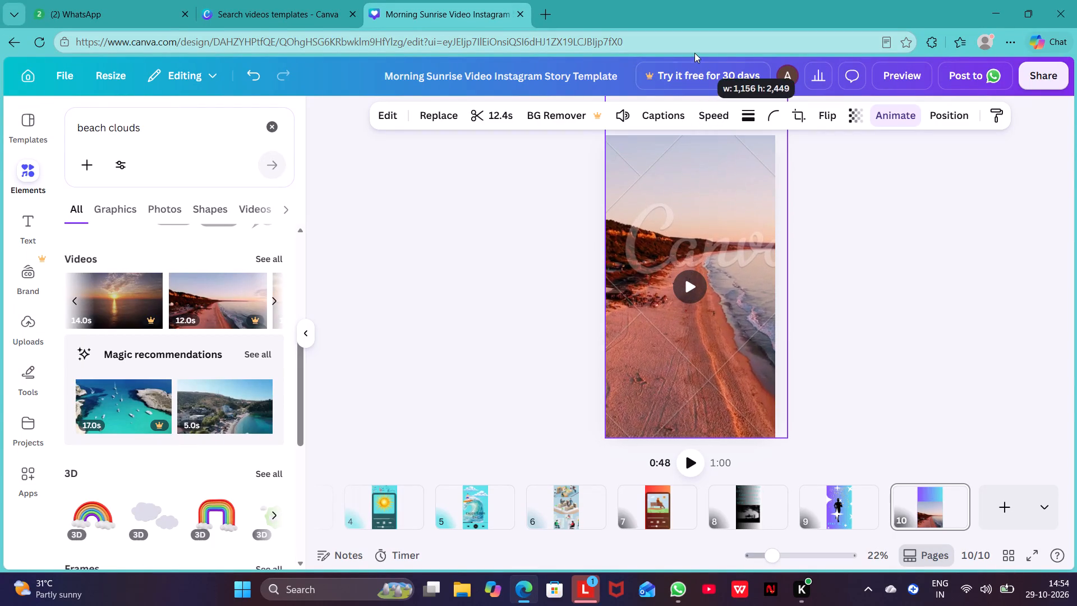
left_click_drag(694, 53, 694, 57)
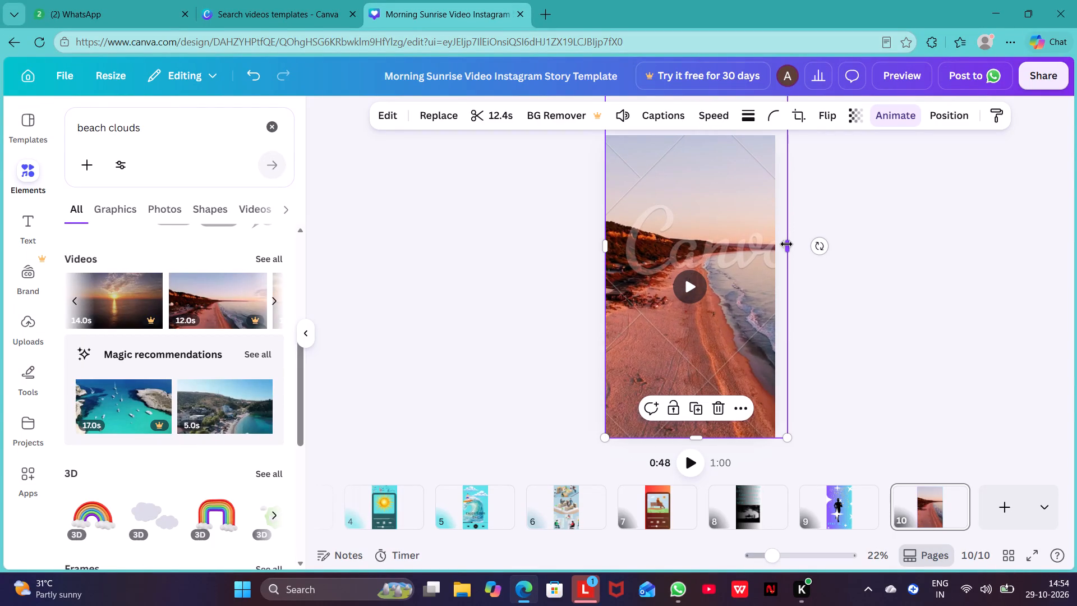
left_click_drag(786, 244, 772, 246)
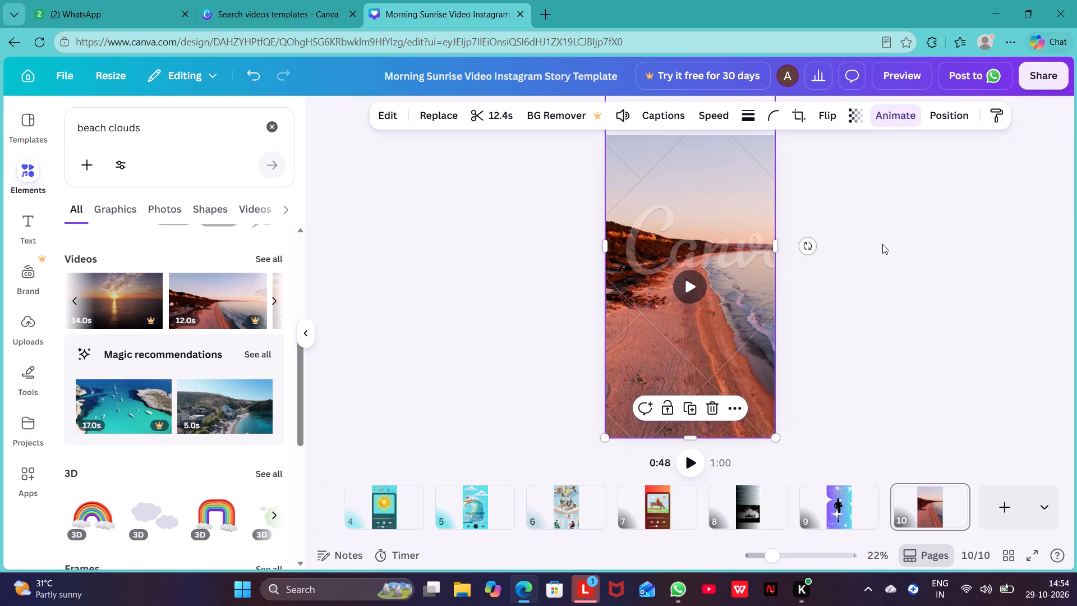
Play the resized beach video on page 10 to check how it looks.
left_click(678, 284)
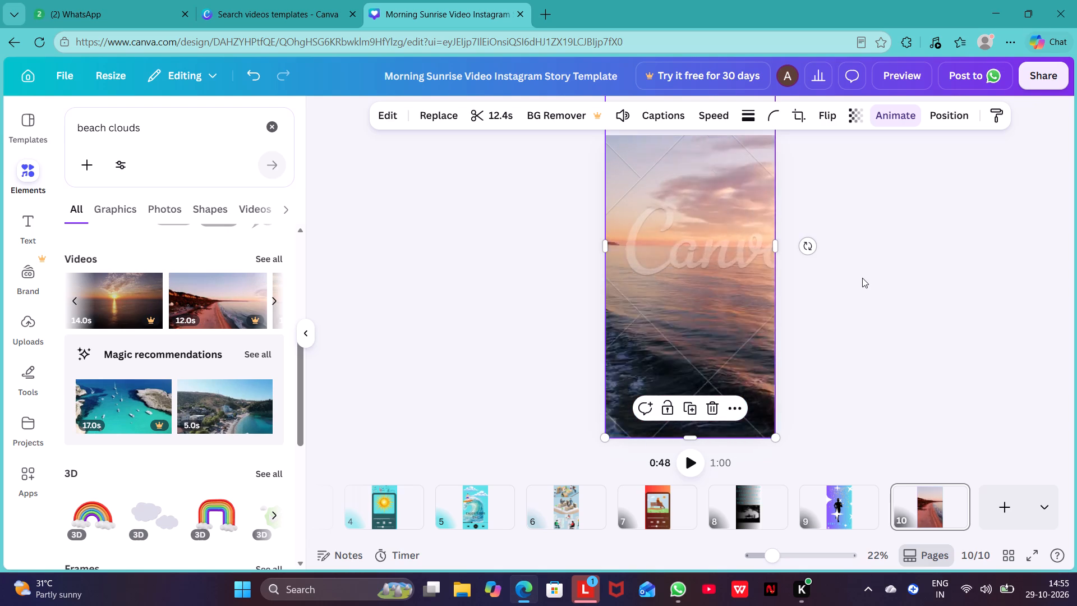
left_click(851, 313)
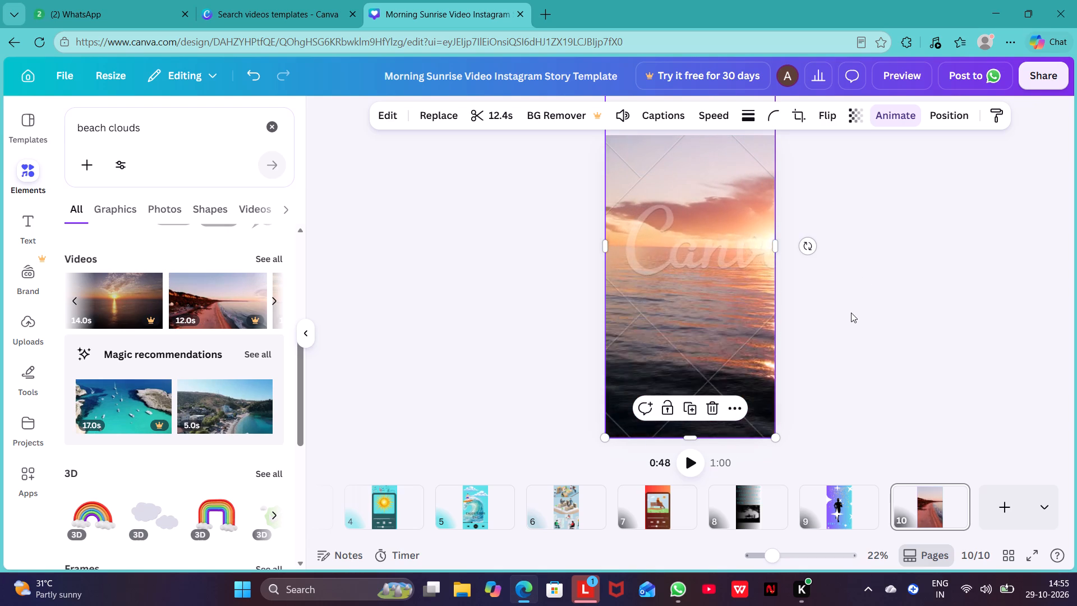
left_click(688, 279)
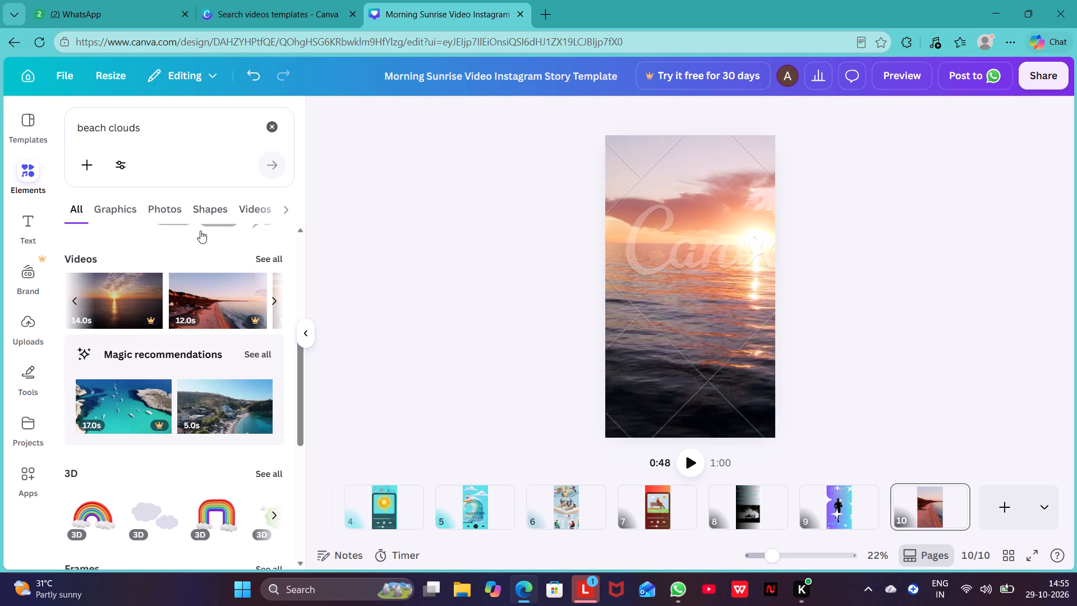
Open the preview of the whole design.
left_click(900, 75)
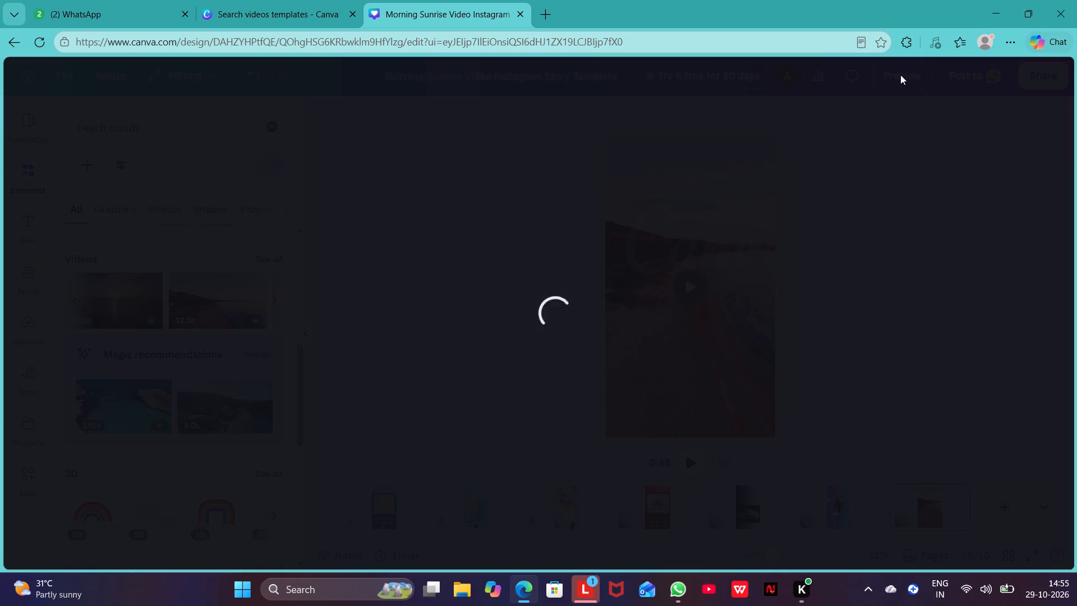